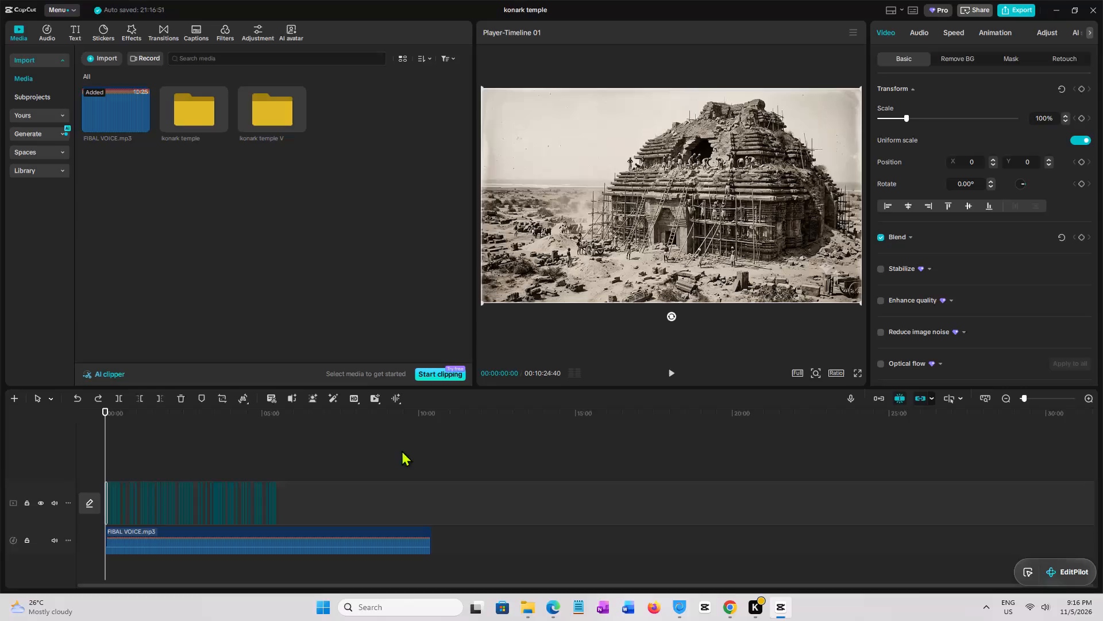
Play the timeline near the last clips, around the Scene_84 clip, to find where the visuals end against the narration.
{"action": "scroll", "coordinate": [290, 484], "scroll_direction": "up", "scroll_amount": 5, "text": "ctrl"}
{"action": "left_click", "coordinate": [369, 442], "text": "ctrl"}
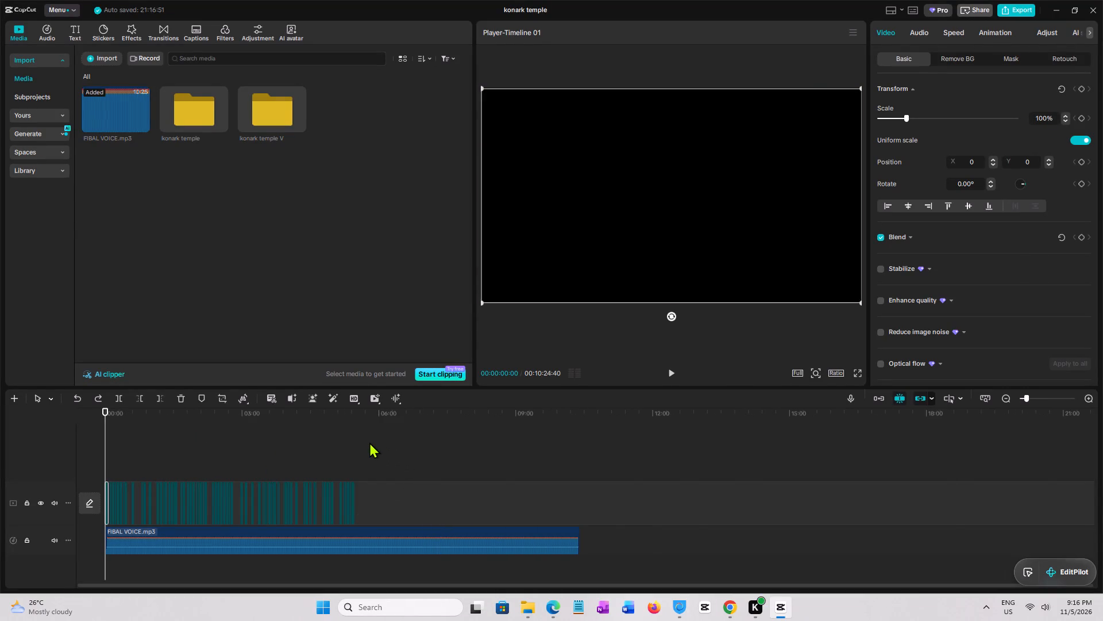
{"action": "scroll", "coordinate": [373, 443], "scroll_direction": "up", "scroll_amount": 18, "text": "ctrl"}
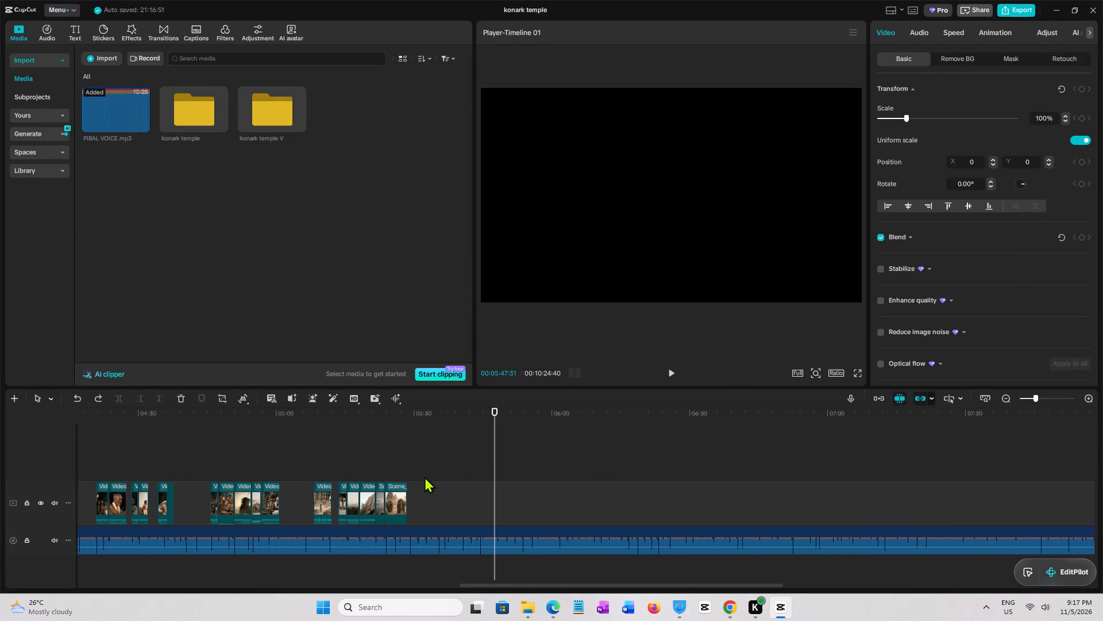
{"action": "scroll", "coordinate": [338, 444], "scroll_direction": "up", "scroll_amount": 2, "text": "ctrl"}
{"action": "scroll", "coordinate": [207, 436], "scroll_direction": "up", "scroll_amount": 3, "text": "ctrl"}
{"action": "scroll", "coordinate": [219, 495], "scroll_direction": "up", "scroll_amount": 3, "text": "ctrl"}
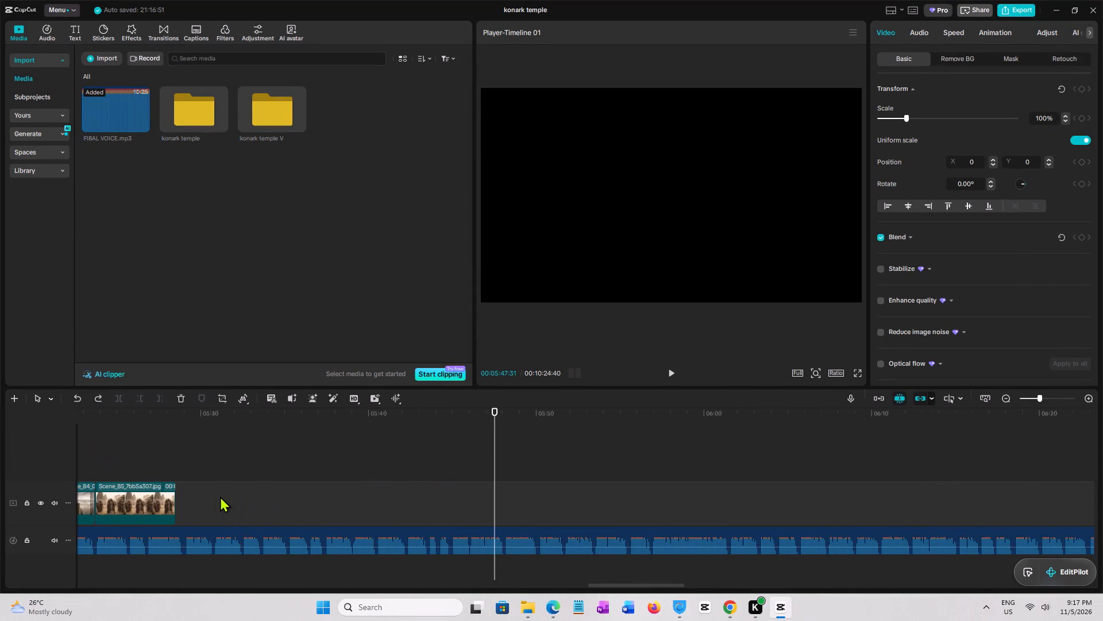
{"action": "left_click", "coordinate": [157, 448], "text": "ctrl"}
{"action": "left_click_drag", "start_coordinate": [157, 448], "coordinate": [199, 473]}
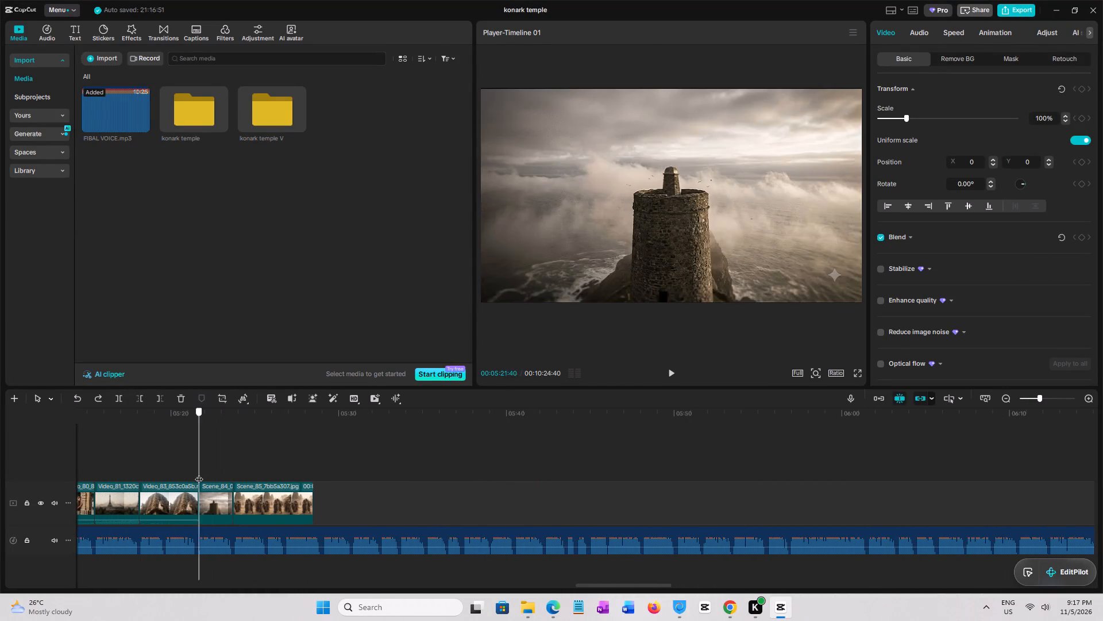
{"action": "left_click_drag", "start_coordinate": [199, 473], "coordinate": [194, 472]}
{"action": "key", "text": "space"}
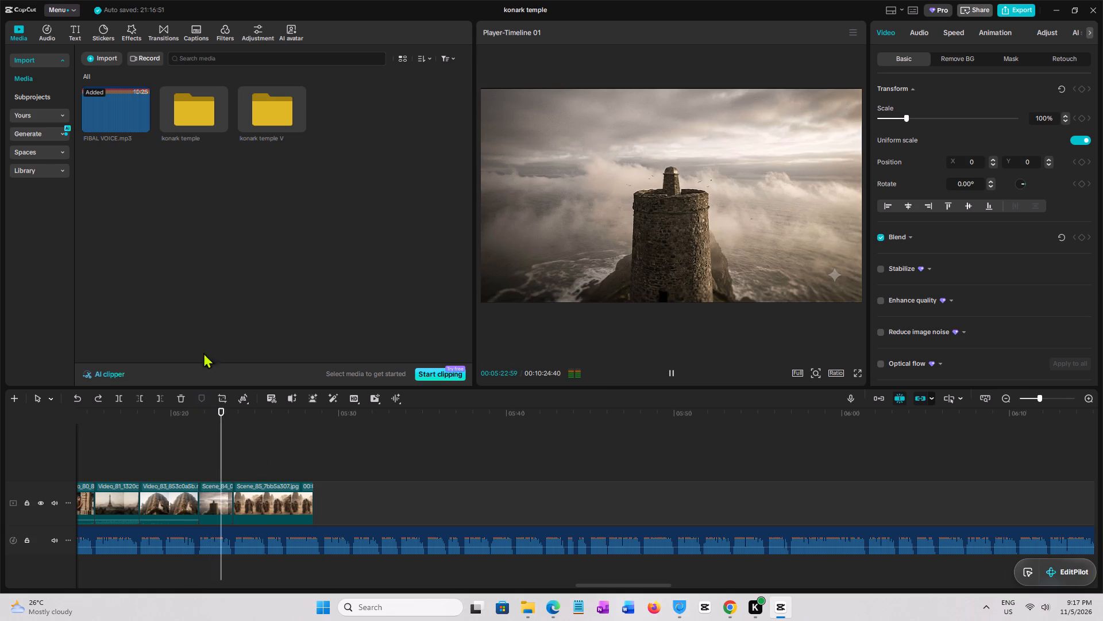
{"action": "key", "text": "space"}
Switch to File Explorer, import the folder "Nov 05 - 20_50" into the project media, and open it there.
{"action": "left_click", "coordinate": [527, 607]}
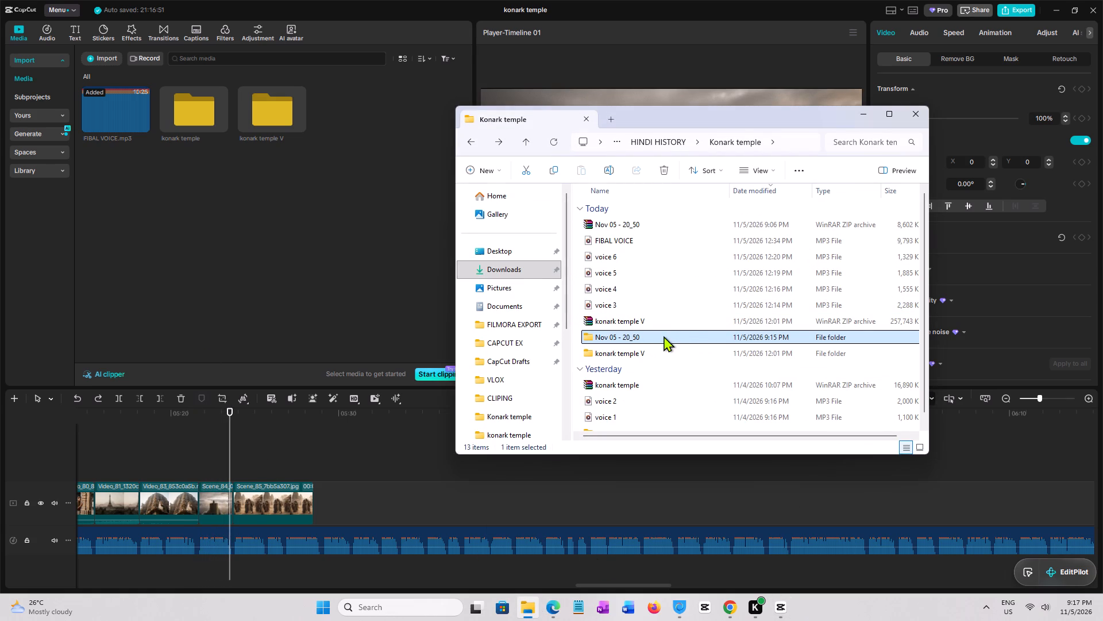
{"action": "left_click", "coordinate": [664, 336]}
{"action": "left_click_drag", "start_coordinate": [664, 336], "coordinate": [212, 232]}
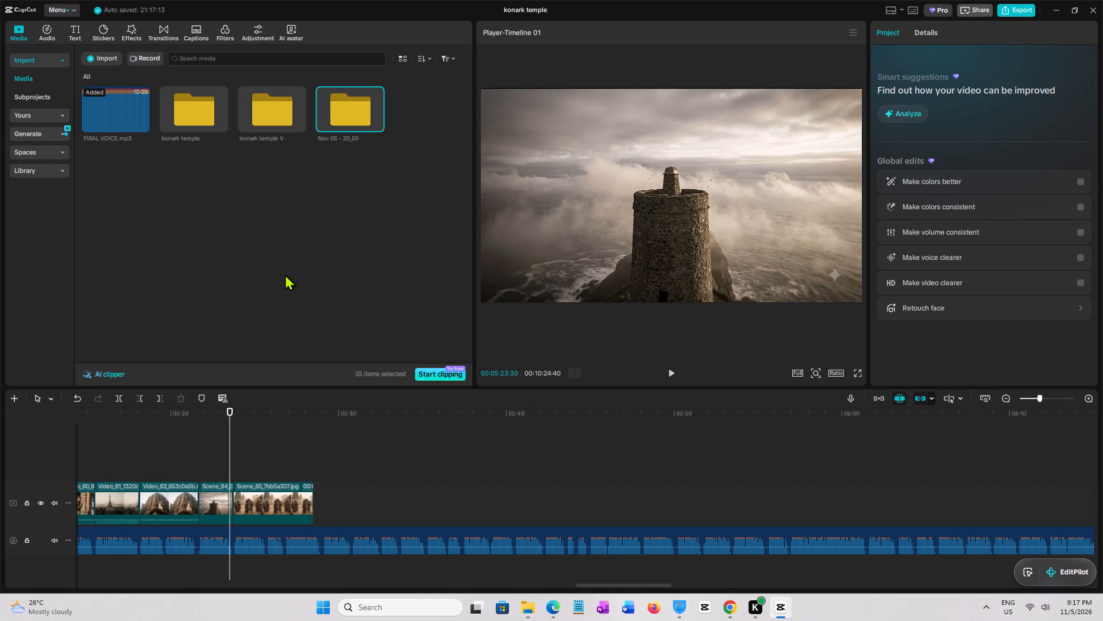
{"action": "double_click", "coordinate": [345, 99]}
{"action": "scroll", "coordinate": [294, 191], "scroll_direction": "down", "scroll_amount": 2}
{"action": "scroll", "coordinate": [297, 237], "scroll_direction": "up", "scroll_amount": 4}
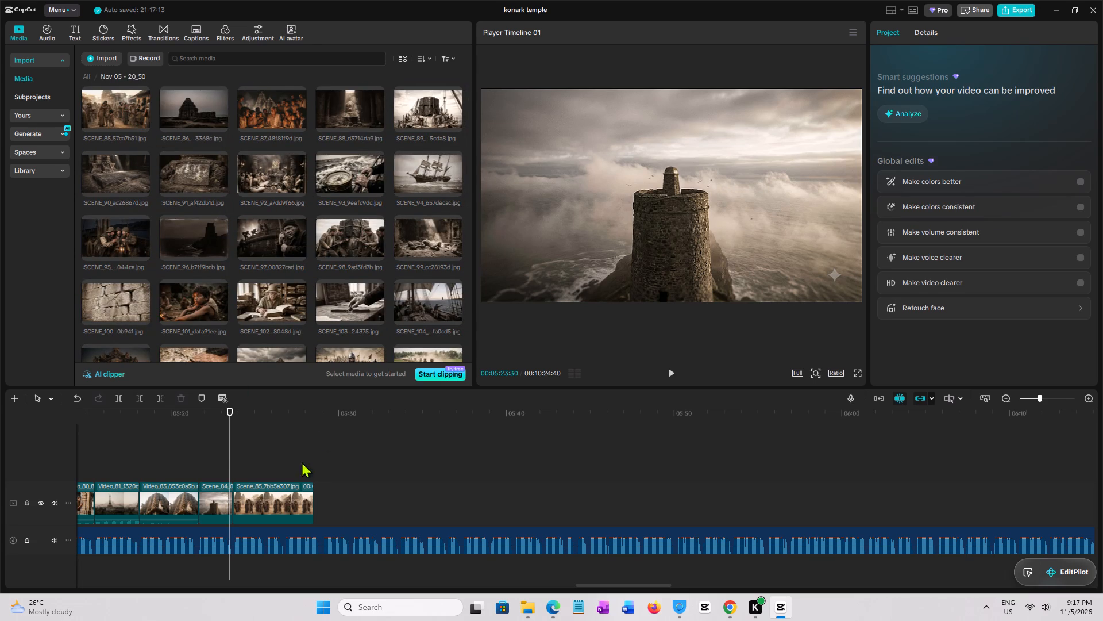
Play the narration over the final Scene_85 clip and trim off the clip's end at 00:05:25:43.
{"action": "left_click", "coordinate": [178, 447]}
{"action": "key", "text": "space"}
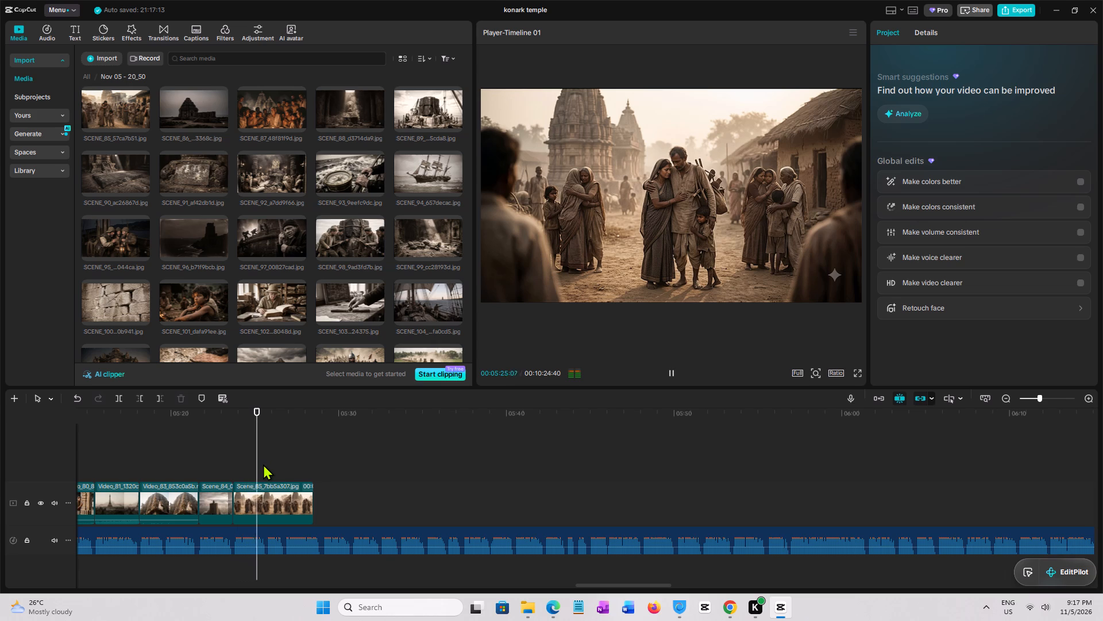
{"action": "scroll", "coordinate": [276, 469], "scroll_direction": "up", "scroll_amount": 3, "text": "ctrl"}
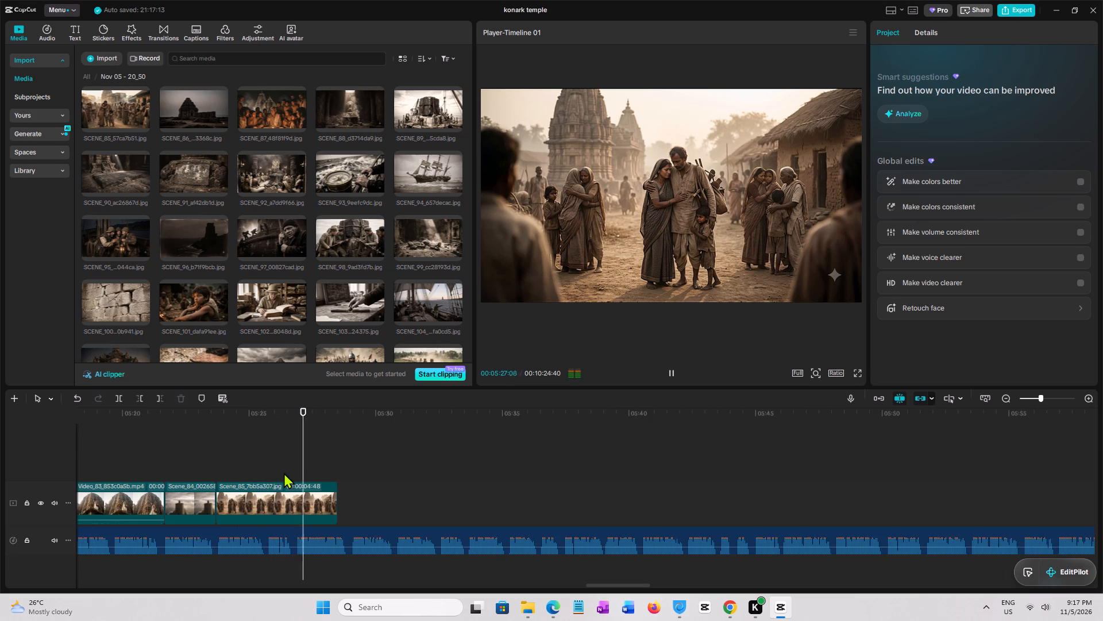
{"action": "left_click", "coordinate": [224, 458], "text": "ctrl"}
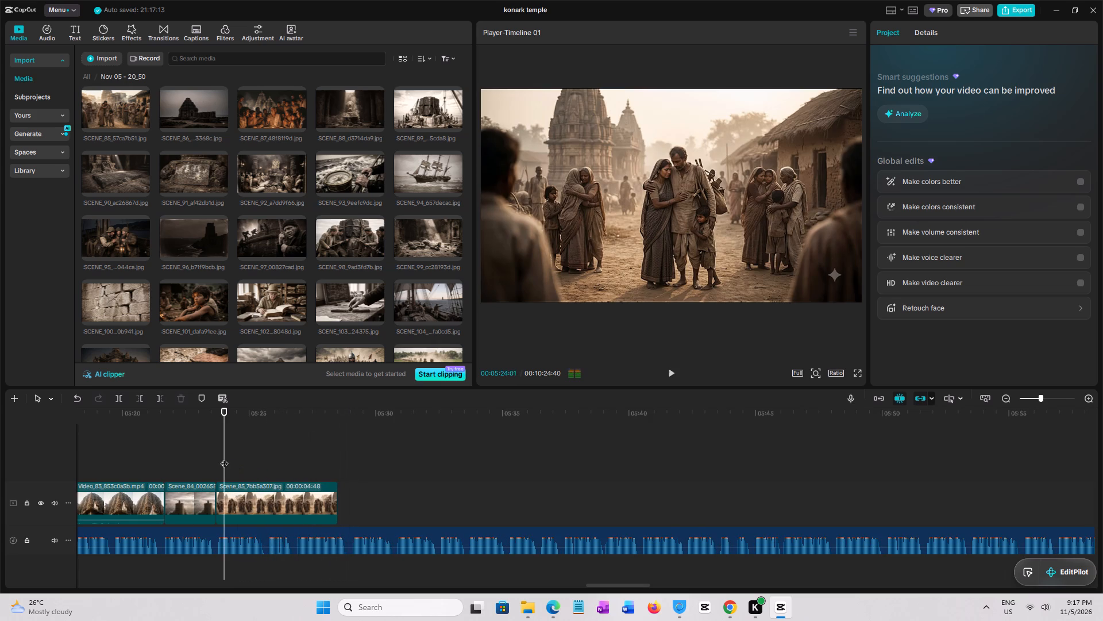
{"action": "left_click", "coordinate": [214, 456]}
{"action": "key", "text": "space"}
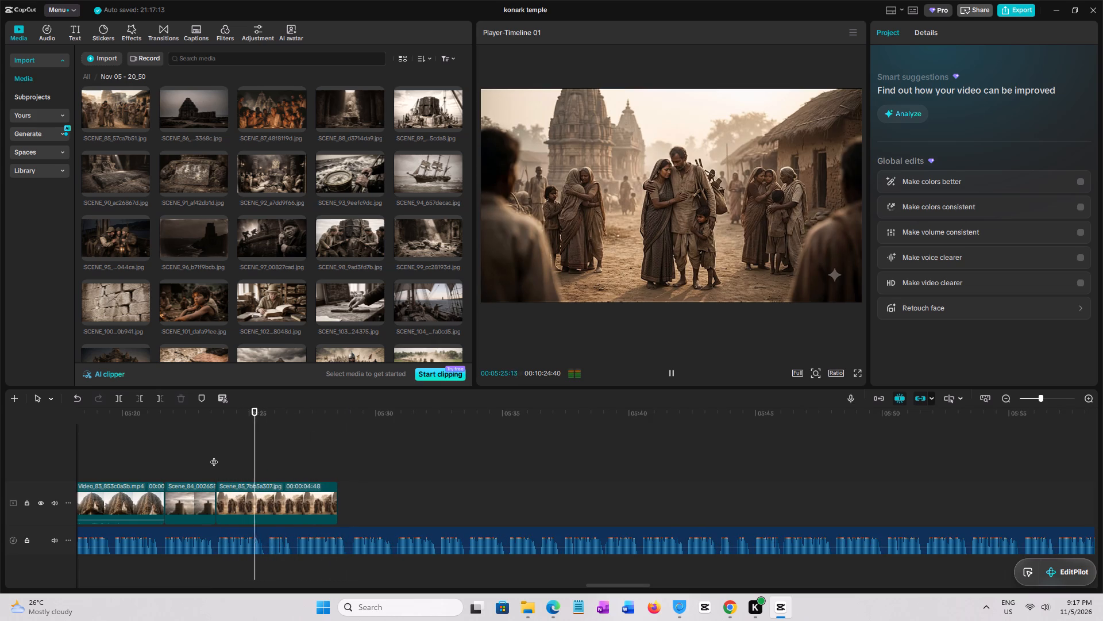
{"action": "left_click", "coordinate": [214, 456]}
{"action": "key", "text": "space"}
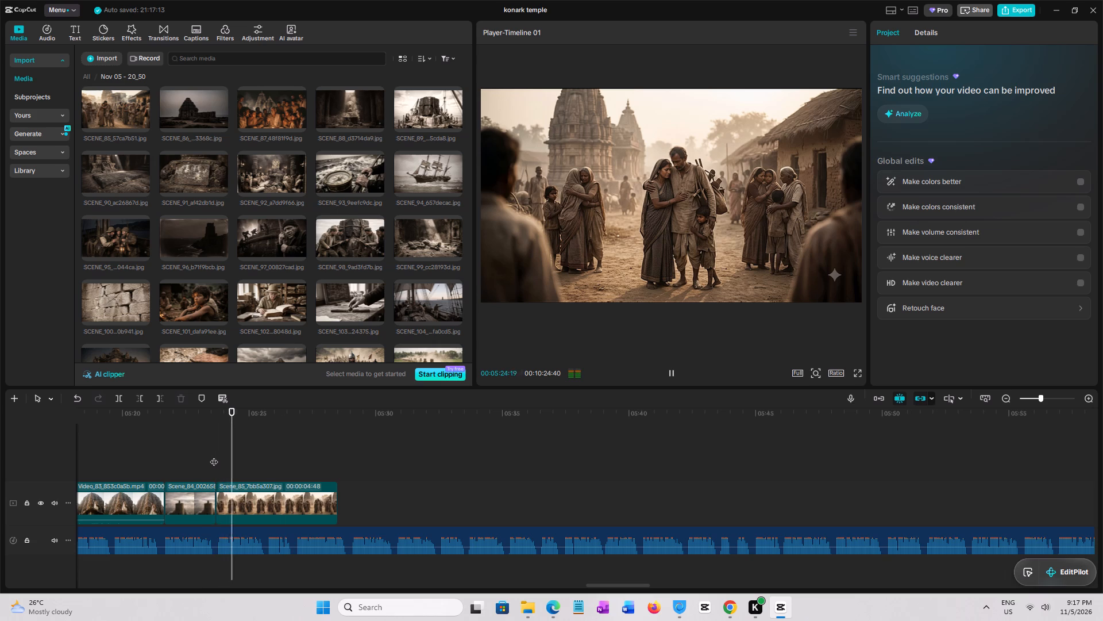
{"action": "key", "text": "space"}
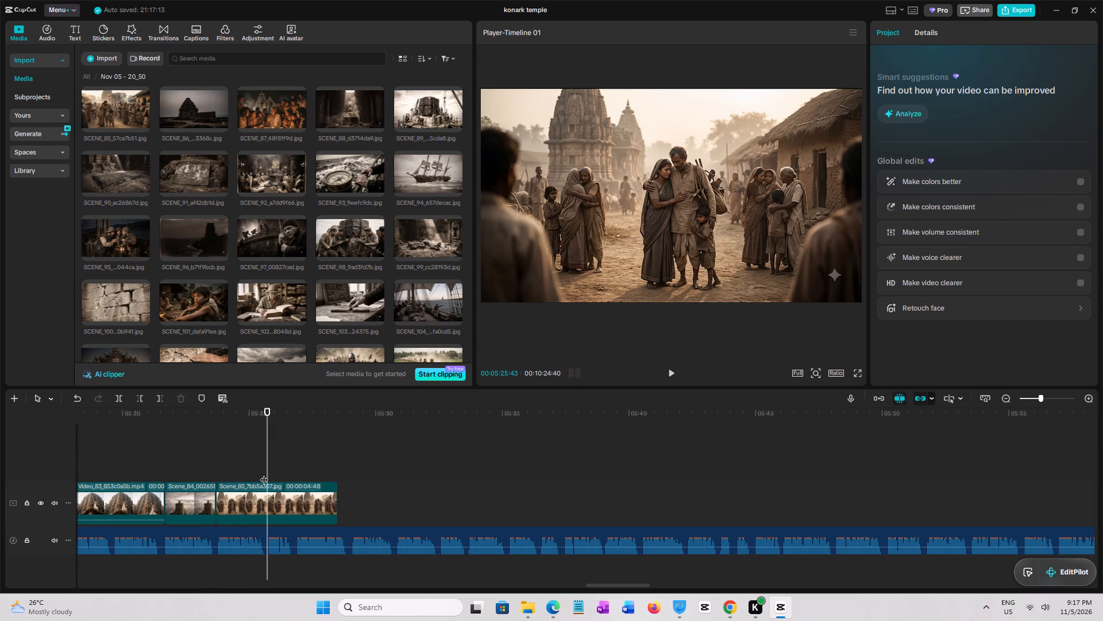
{"action": "scroll", "coordinate": [263, 247], "scroll_direction": "up", "scroll_amount": 2}
{"action": "left_click", "coordinate": [292, 508]}
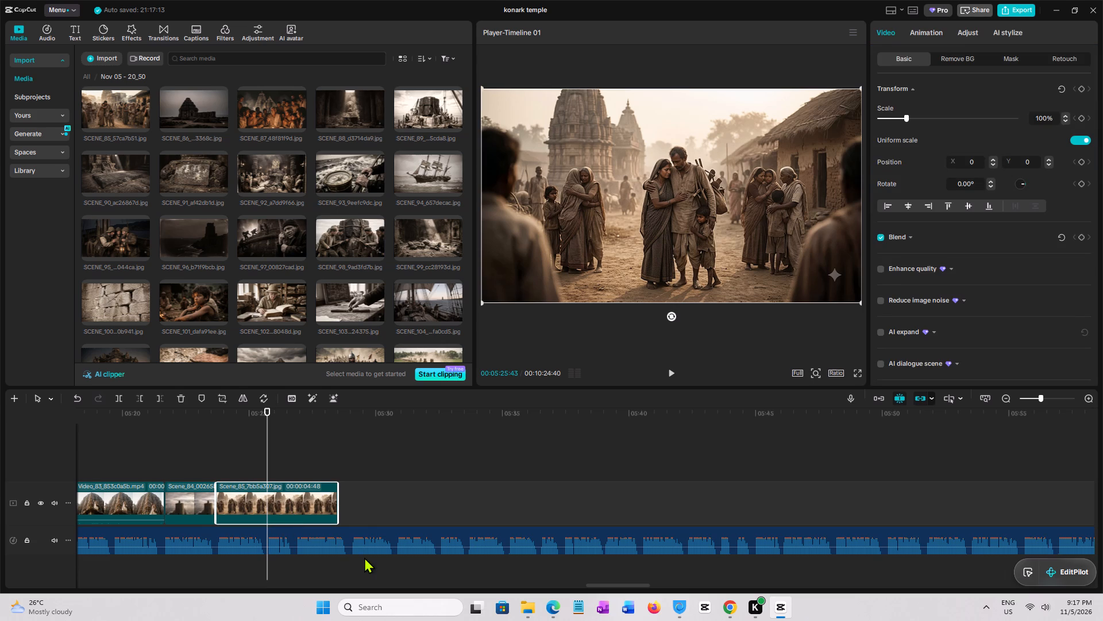
{"action": "left_click", "coordinate": [295, 502]}
{"action": "key", "text": "w"}
Preview the new folder's SCENE_85 image and compare it with the Scene_85 clip on the timeline.
{"action": "left_click", "coordinate": [200, 108]}
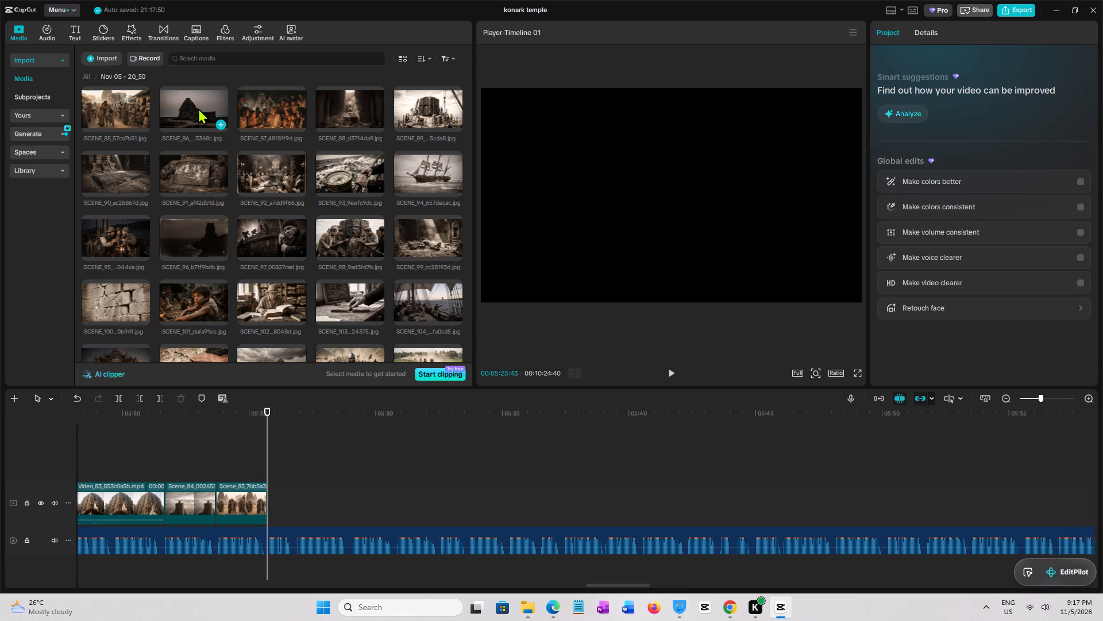
{"action": "left_click", "coordinate": [198, 108]}
{"action": "left_click", "coordinate": [117, 113]}
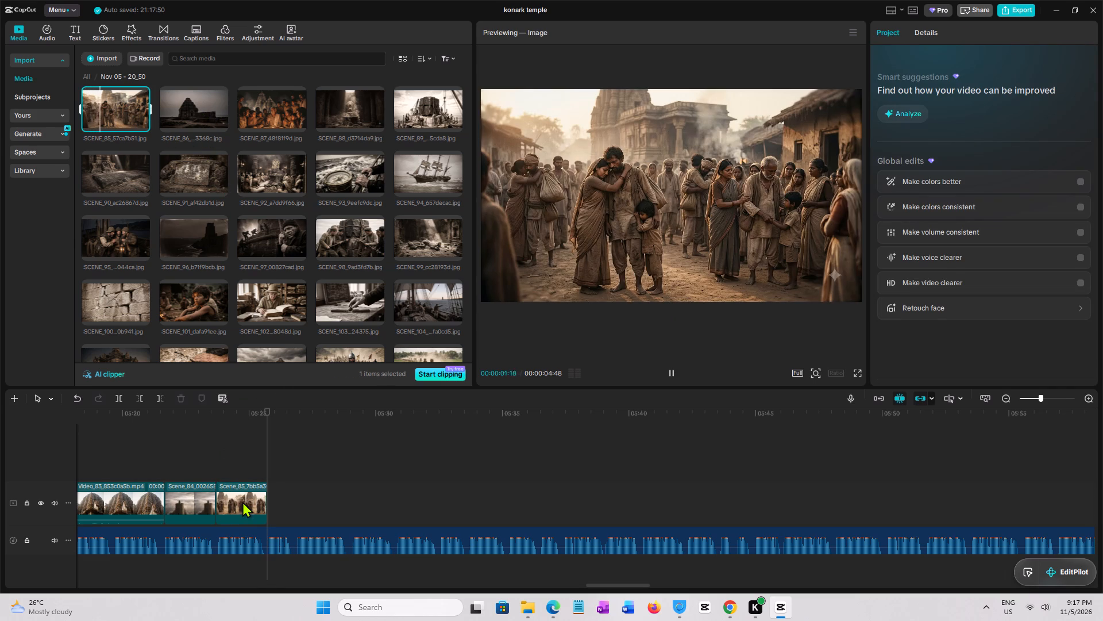
{"action": "left_click", "coordinate": [242, 501]}
{"action": "left_click", "coordinate": [235, 459]}
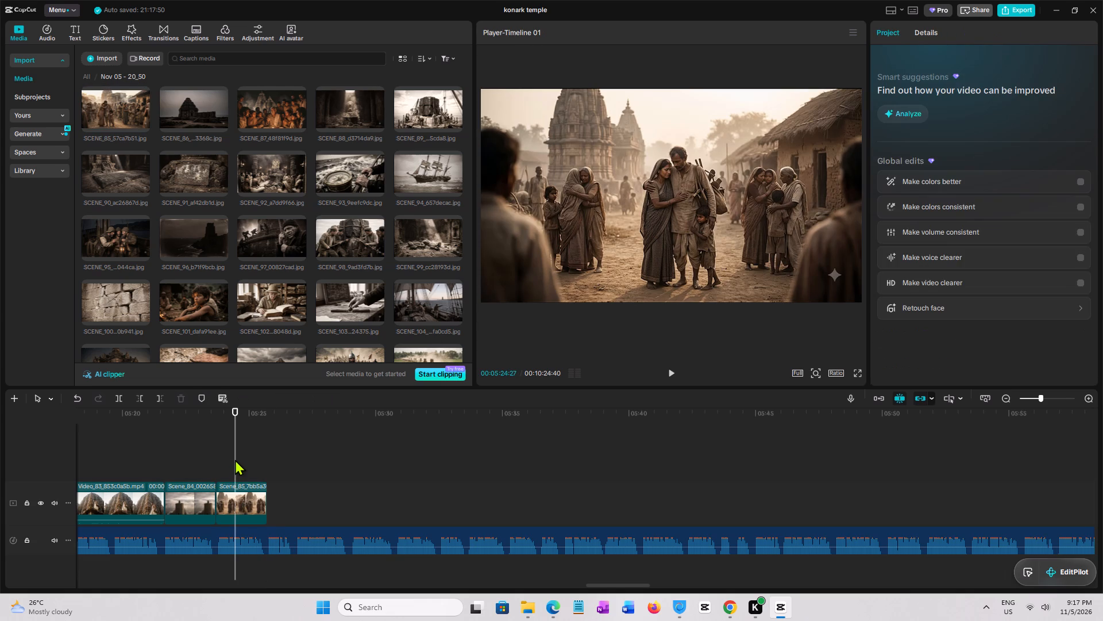
{"action": "left_click", "coordinate": [256, 499]}
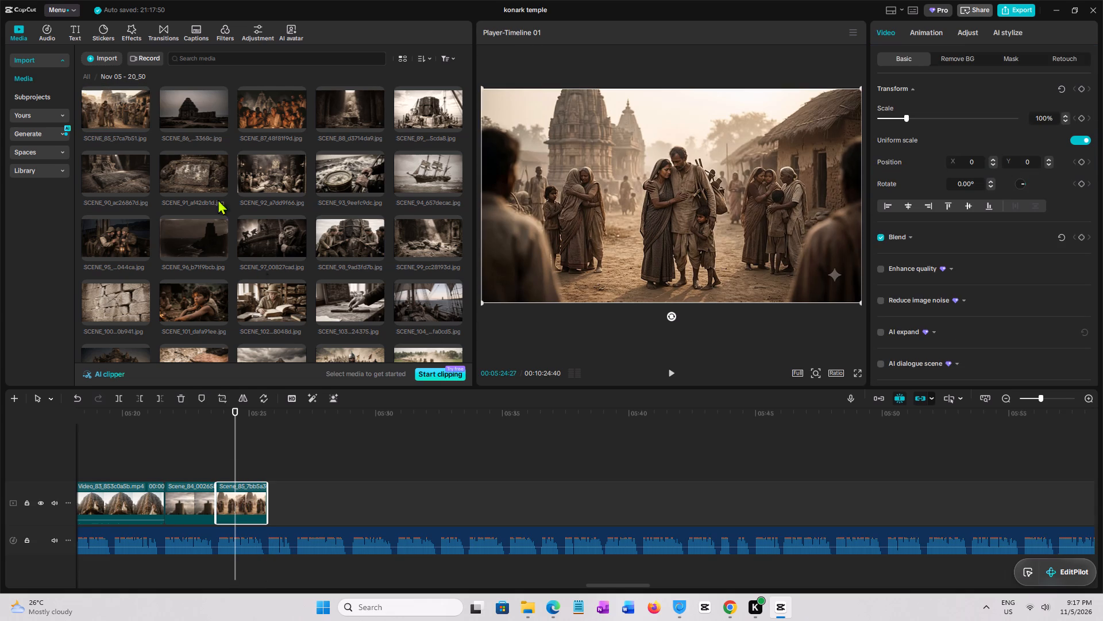
Add the SCENE_86 image to the main track directly after the trimmed Scene_85 clip.
{"action": "left_click", "coordinate": [179, 108]}
{"action": "left_click", "coordinate": [179, 108]}
{"action": "left_click_drag", "start_coordinate": [179, 108], "coordinate": [268, 496]}
Replay the narration from the cut between Scene_85 and SCENE_86 past the end of SCENE_86 to check the timing.
{"action": "left_click", "coordinate": [271, 458]}
{"action": "key", "text": "space"}
{"action": "left_click", "coordinate": [269, 458]}
{"action": "key", "text": "space"}
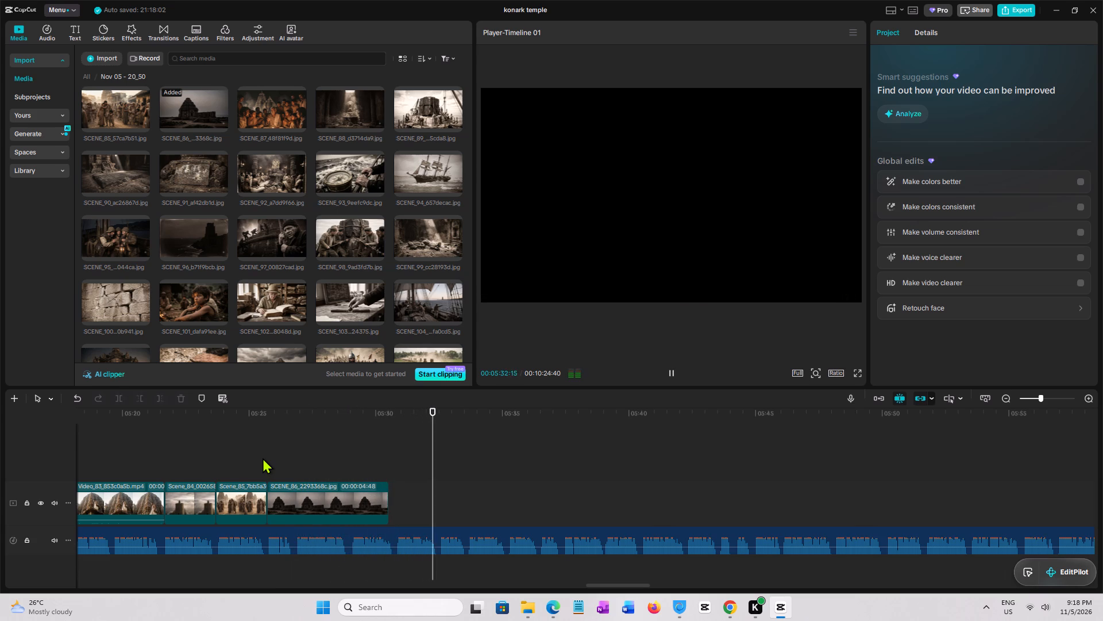
{"action": "left_click", "coordinate": [263, 458]}
{"action": "key", "text": "space"}
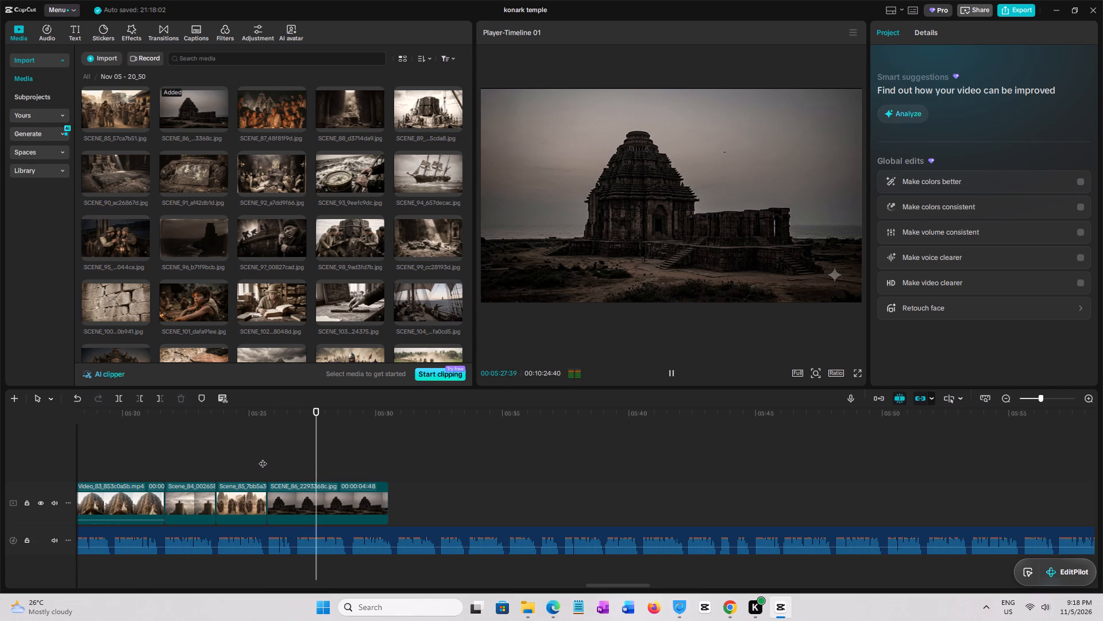
{"action": "left_click", "coordinate": [263, 458]}
{"action": "key", "text": "space"}
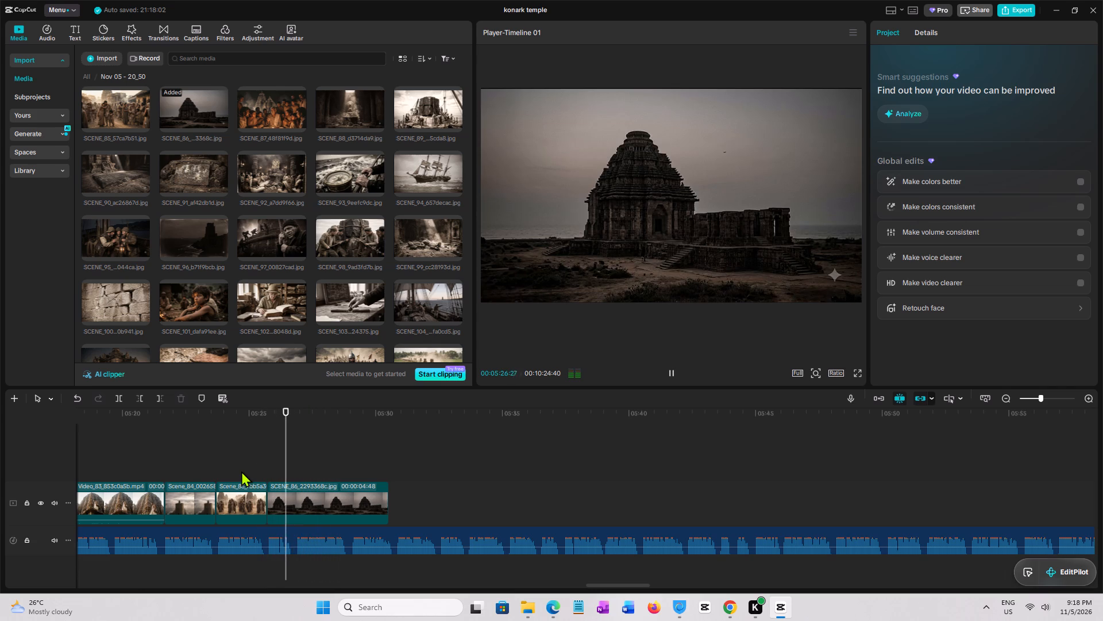
{"action": "left_click", "coordinate": [241, 471]}
{"action": "key", "text": "space"}
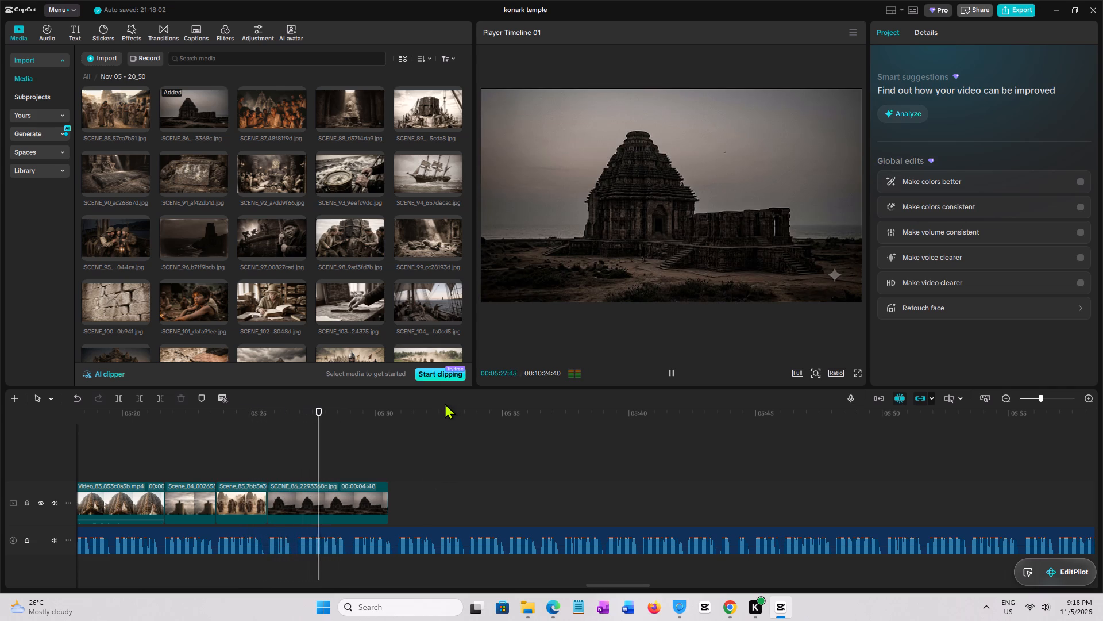
{"action": "key", "text": "space"}
{"action": "key", "text": "space"}
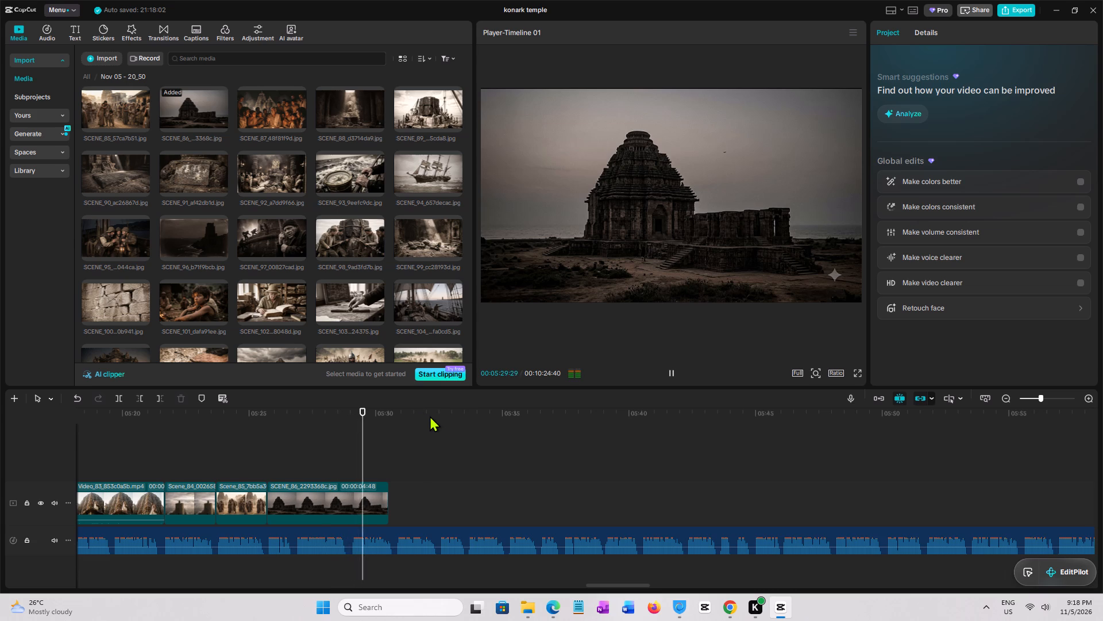
{"action": "key", "text": "space"}
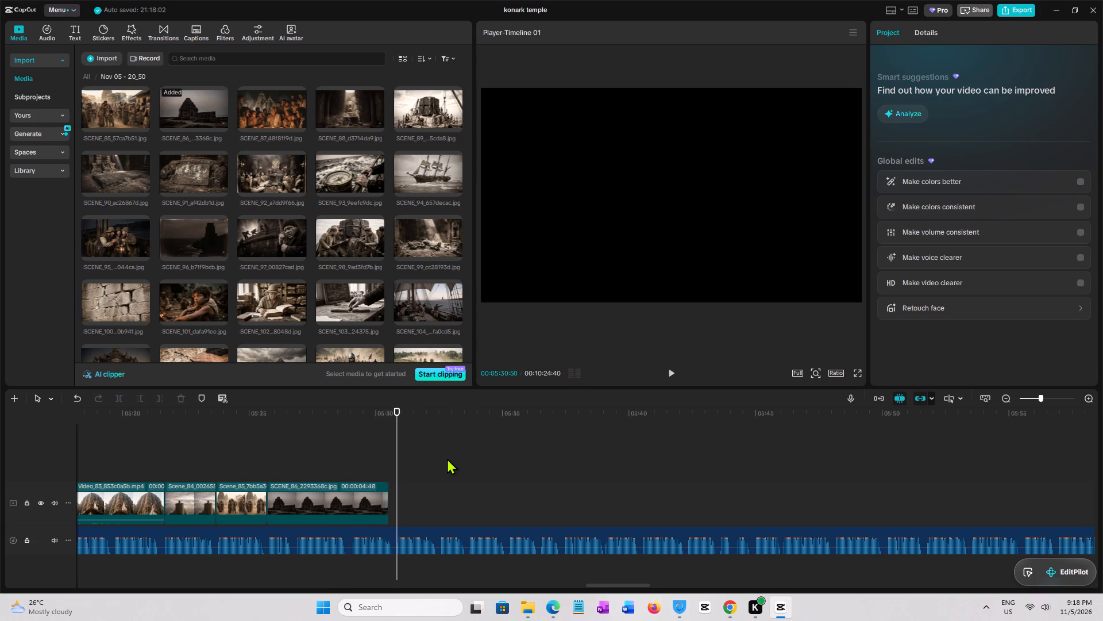
{"action": "key", "text": "space"}
{"action": "key", "text": "space"}
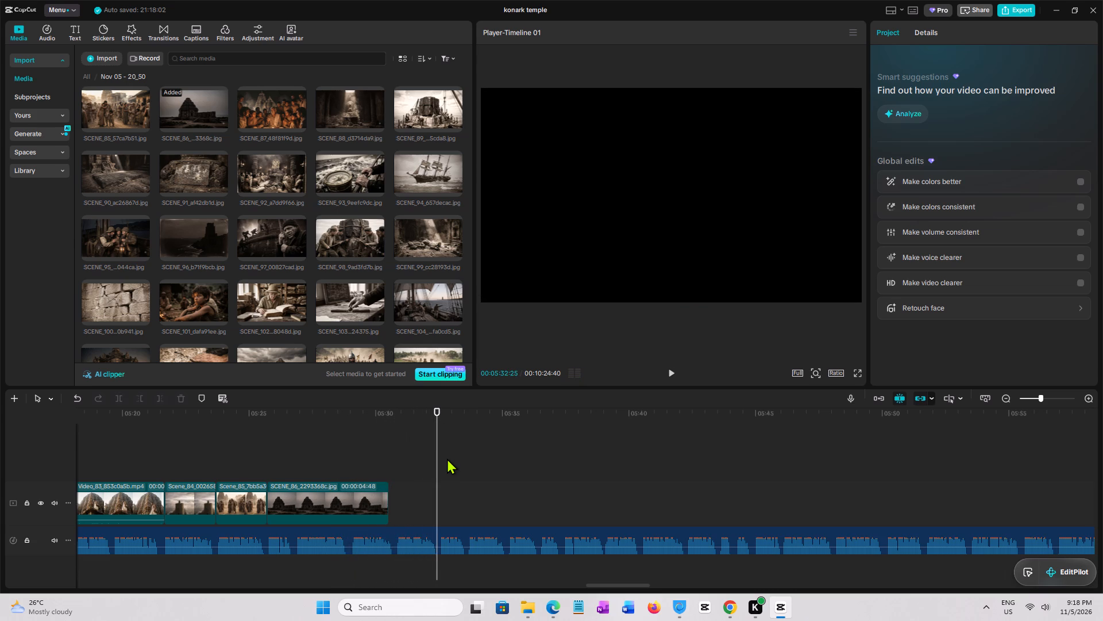
Play the narration after SCENE_86 to find the sentence break and extend the SCENE_86 clip's end to 00:05:32:32.
{"action": "left_click", "coordinate": [388, 455]}
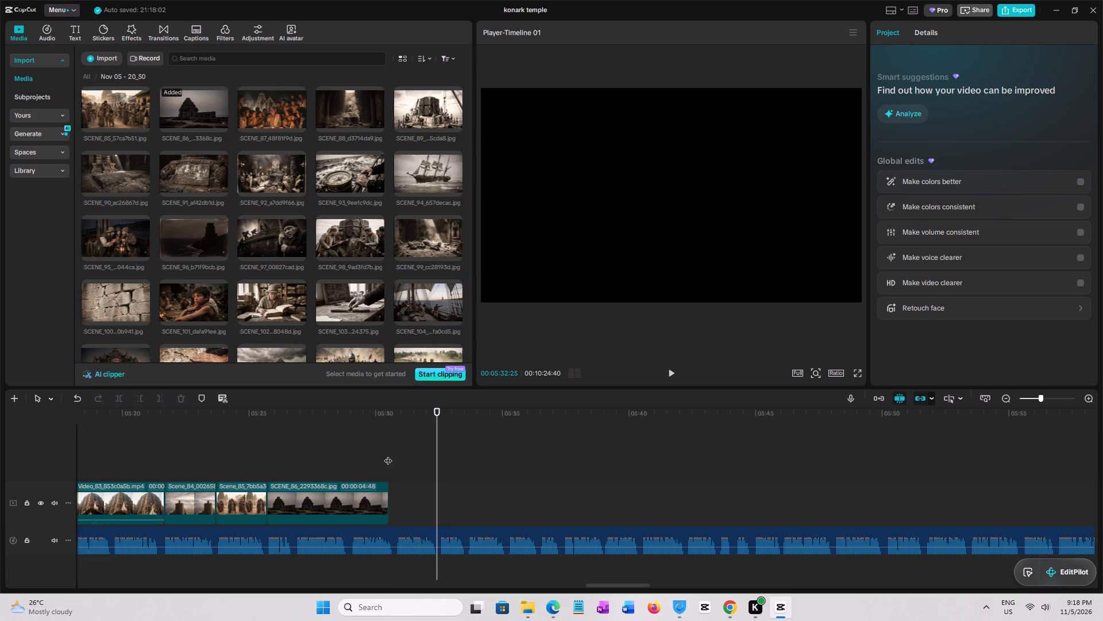
{"action": "key", "text": "space"}
{"action": "left_click", "coordinate": [388, 455]}
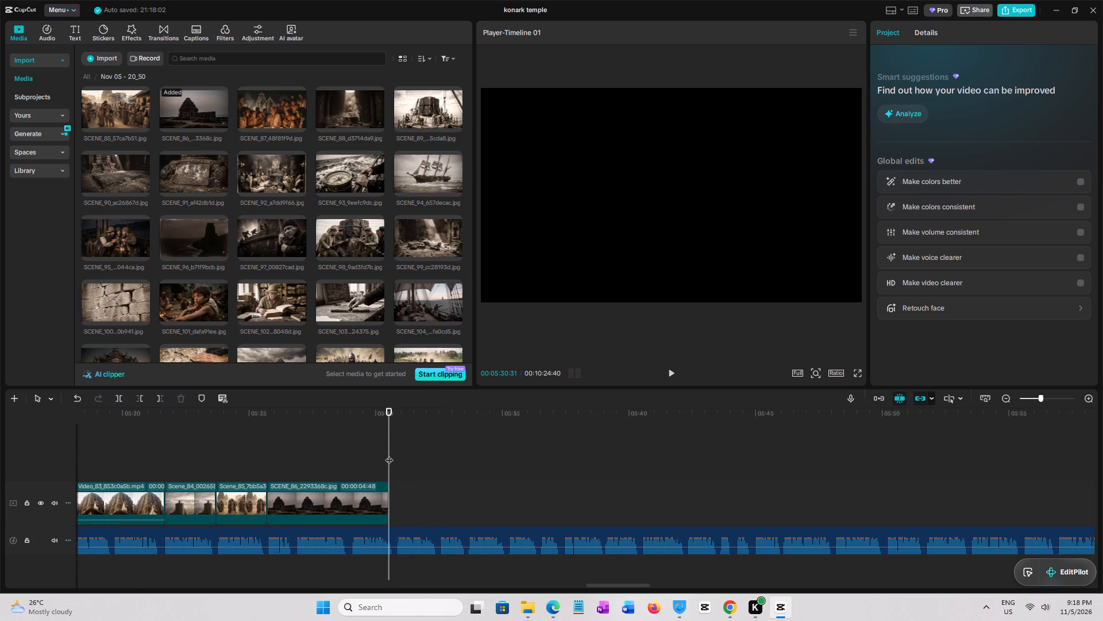
{"action": "key", "text": "space"}
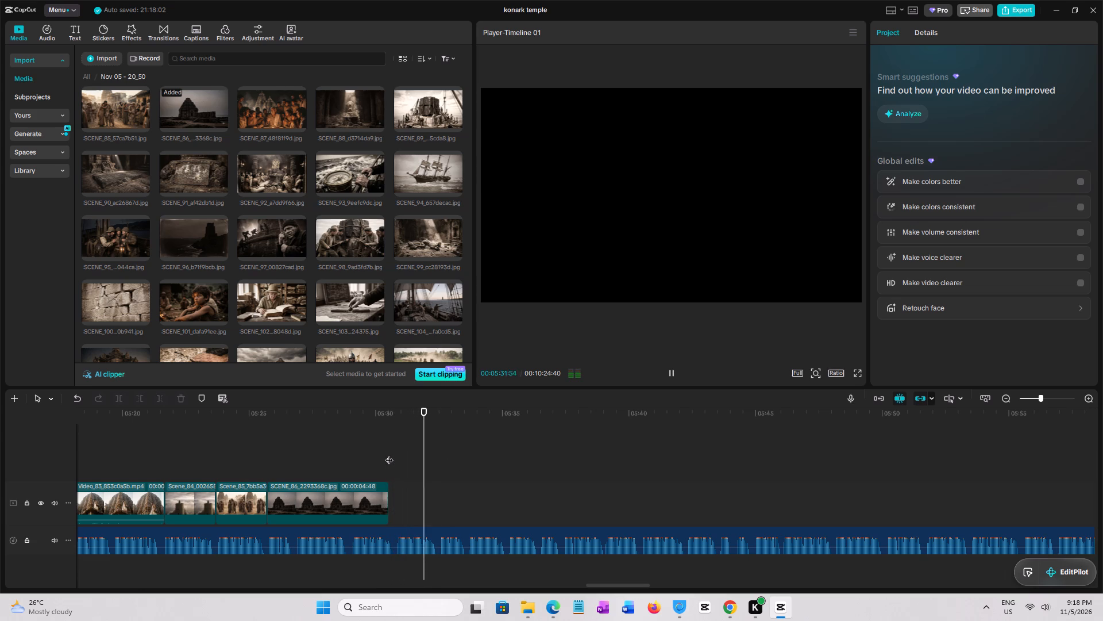
{"action": "key", "text": "space"}
{"action": "key", "text": "space"}
{"action": "key", "text": "space"}
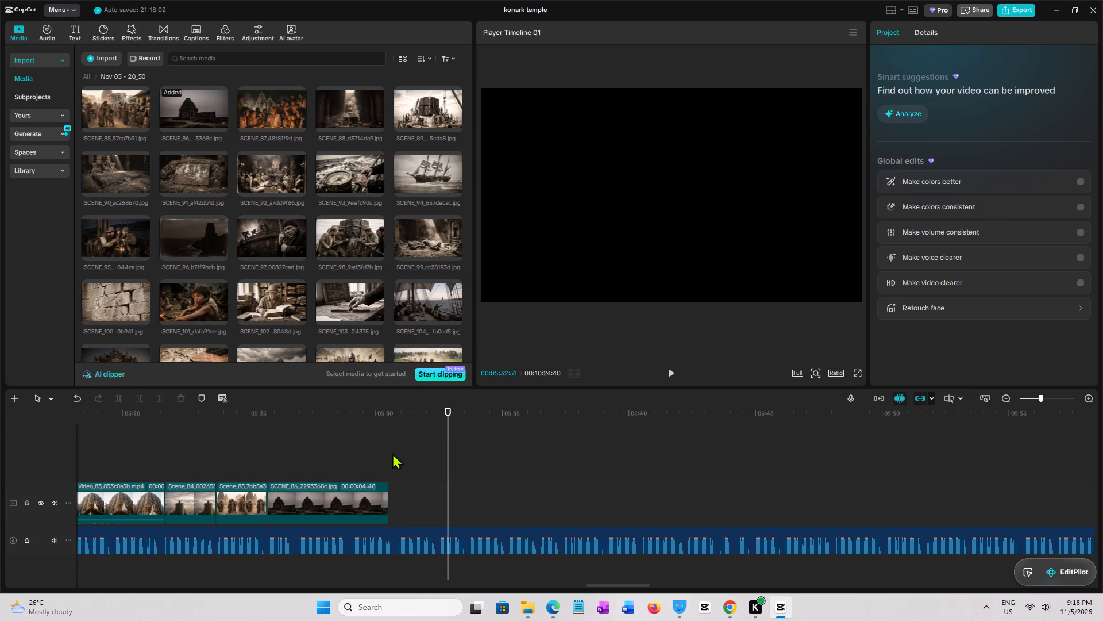
{"action": "key", "text": "space"}
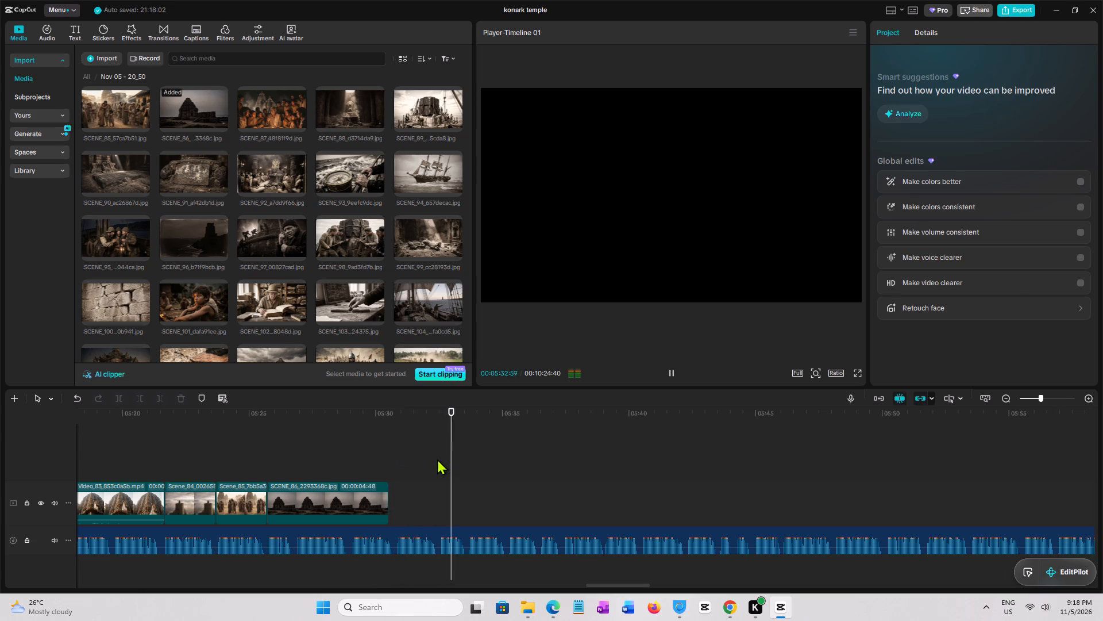
{"action": "left_click", "coordinate": [440, 460]}
{"action": "left_click", "coordinate": [368, 505]}
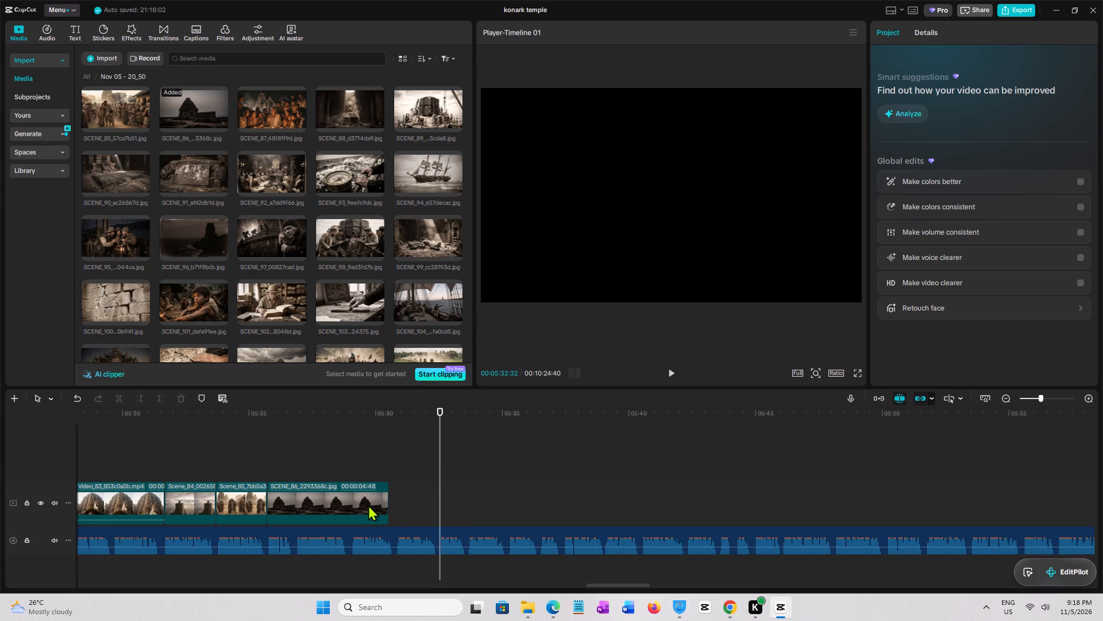
{"action": "left_click_drag", "start_coordinate": [389, 503], "coordinate": [435, 504]}
Add the SCENE_87 image to the main track directly after the SCENE_86 clip.
{"action": "left_click", "coordinate": [259, 118]}
{"action": "left_click_drag", "start_coordinate": [263, 111], "coordinate": [431, 493]}
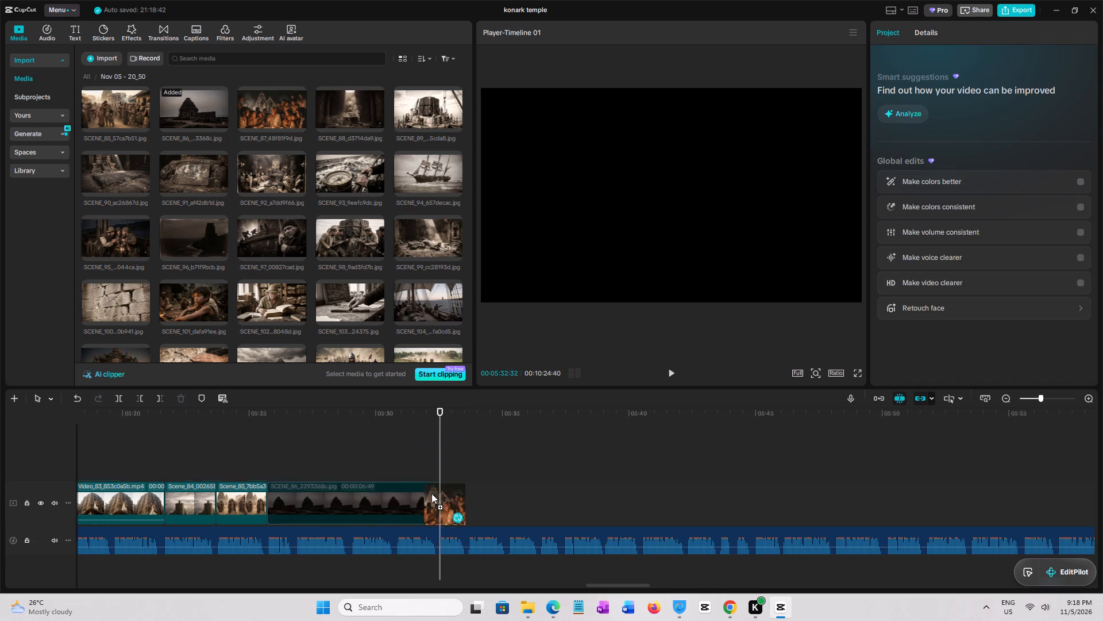
Place the SCENE_87 image on the main track, flush against the end of the SCENE_86 clip.
{"action": "left_click_drag", "start_coordinate": [431, 493], "coordinate": [443, 493]}
{"action": "left_click", "coordinate": [465, 496]}
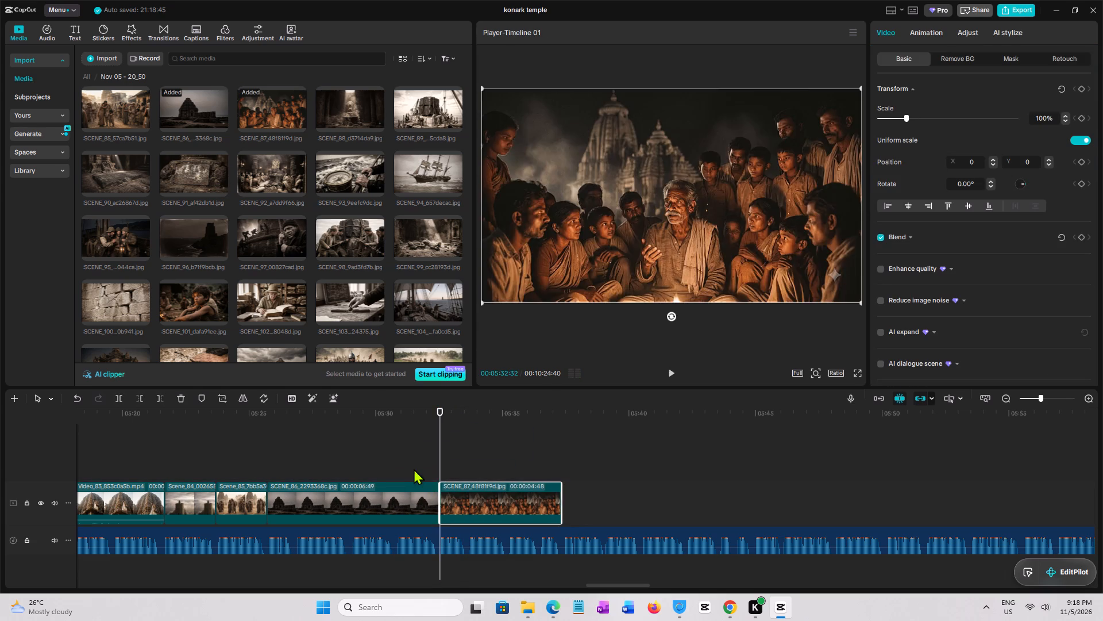
Play the narration over SCENE_87 to find the sentence break and trim the clip's end to 00:05:36:29.
{"action": "left_click", "coordinate": [414, 469]}
{"action": "key", "text": "space"}
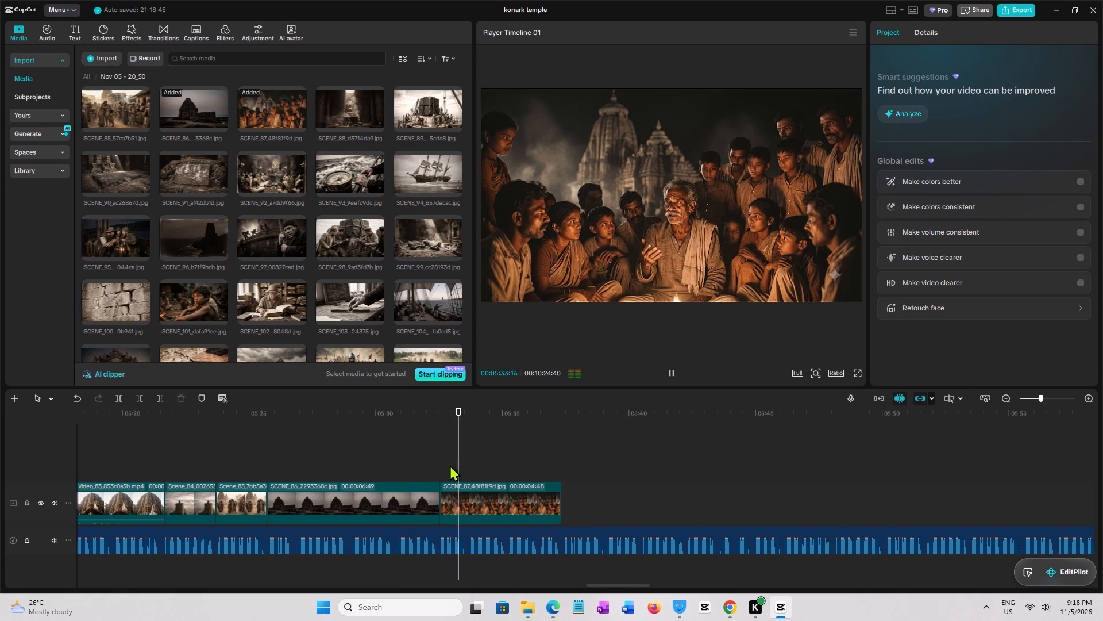
{"action": "left_click", "coordinate": [434, 458]}
{"action": "key", "text": "space"}
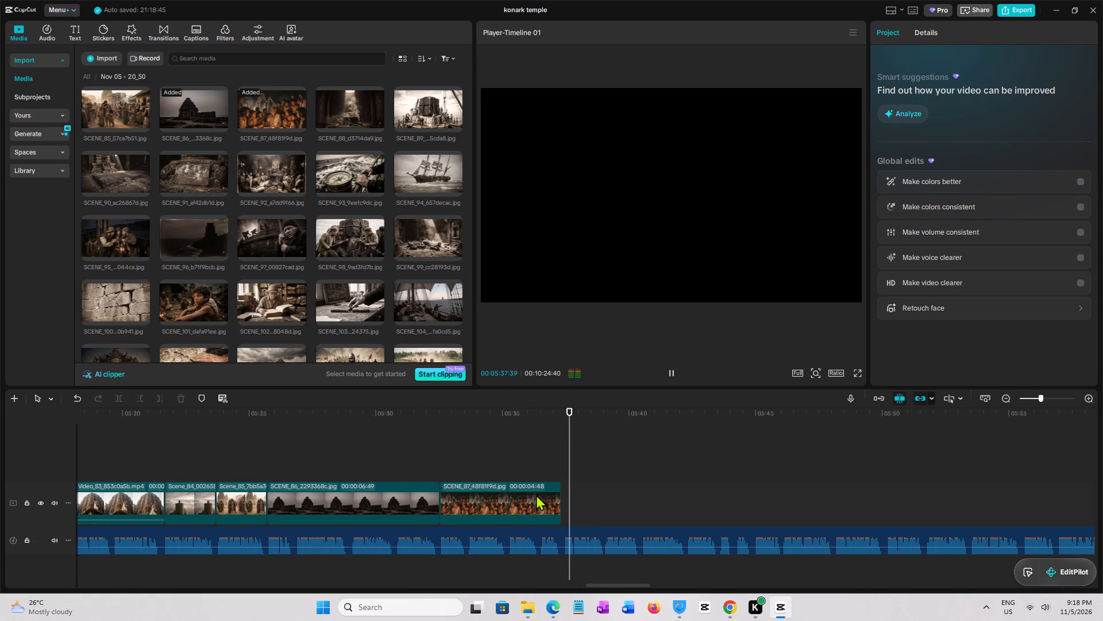
{"action": "left_click", "coordinate": [539, 481]}
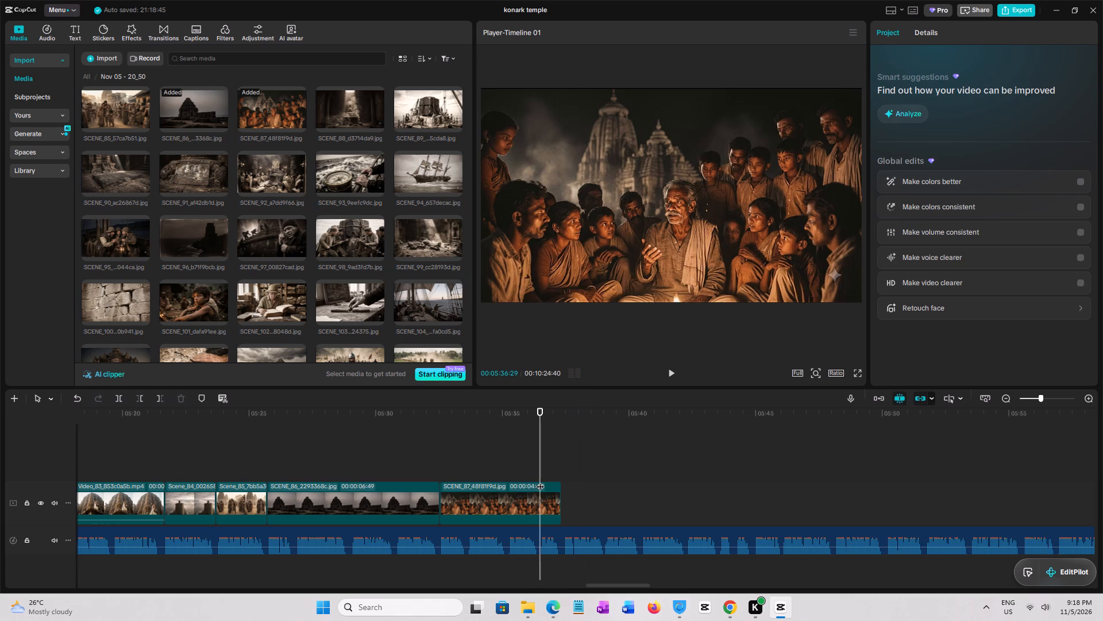
{"action": "left_click", "coordinate": [545, 503]}
{"action": "key", "text": "w"}
Add the SCENE_88 image to the main track directly after the trimmed SCENE_87 clip.
{"action": "left_click", "coordinate": [341, 103]}
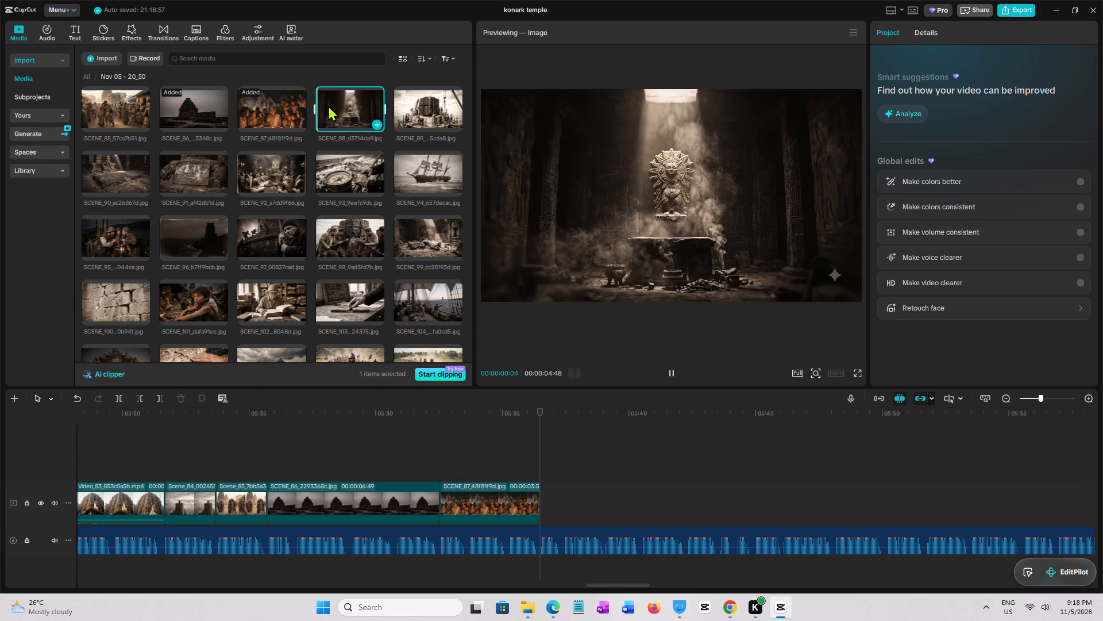
{"action": "left_click_drag", "start_coordinate": [327, 105], "coordinate": [538, 490]}
Play the narration over and past SCENE_88 to find the sentence break and extend the clip to a duration of 00:00:06:59.
{"action": "left_click", "coordinate": [535, 454]}
{"action": "key", "text": "space"}
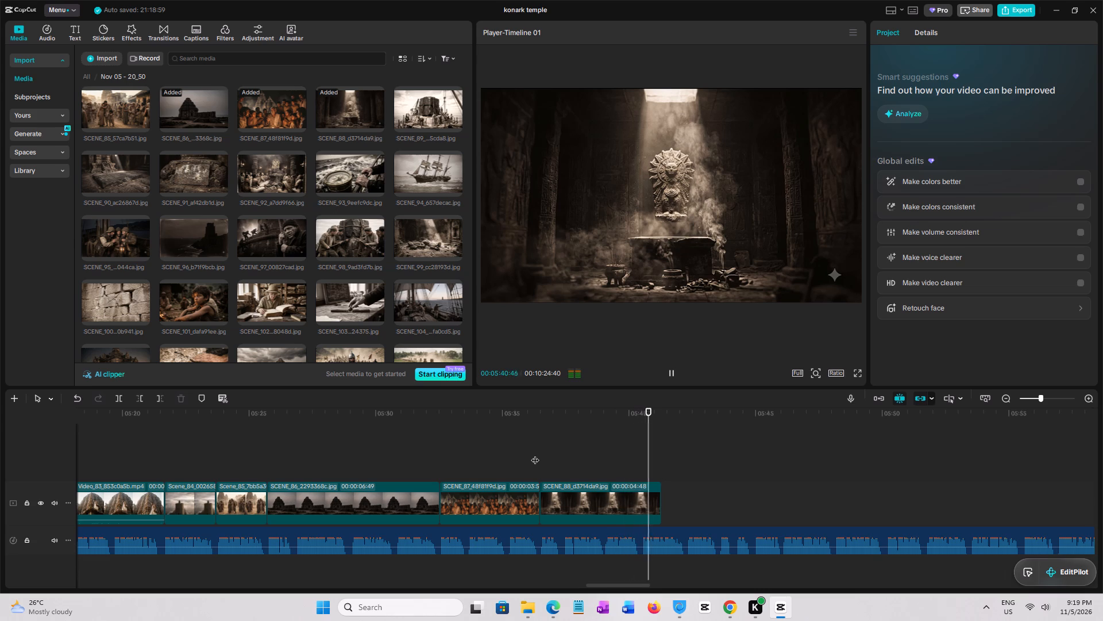
{"action": "key", "text": "space"}
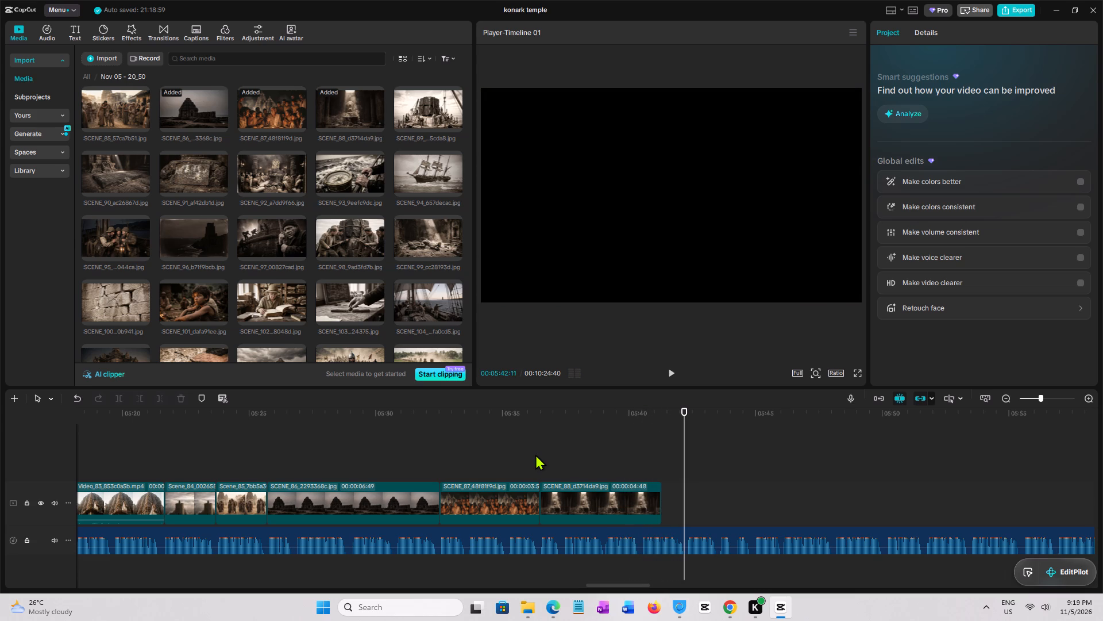
{"action": "key", "text": "space"}
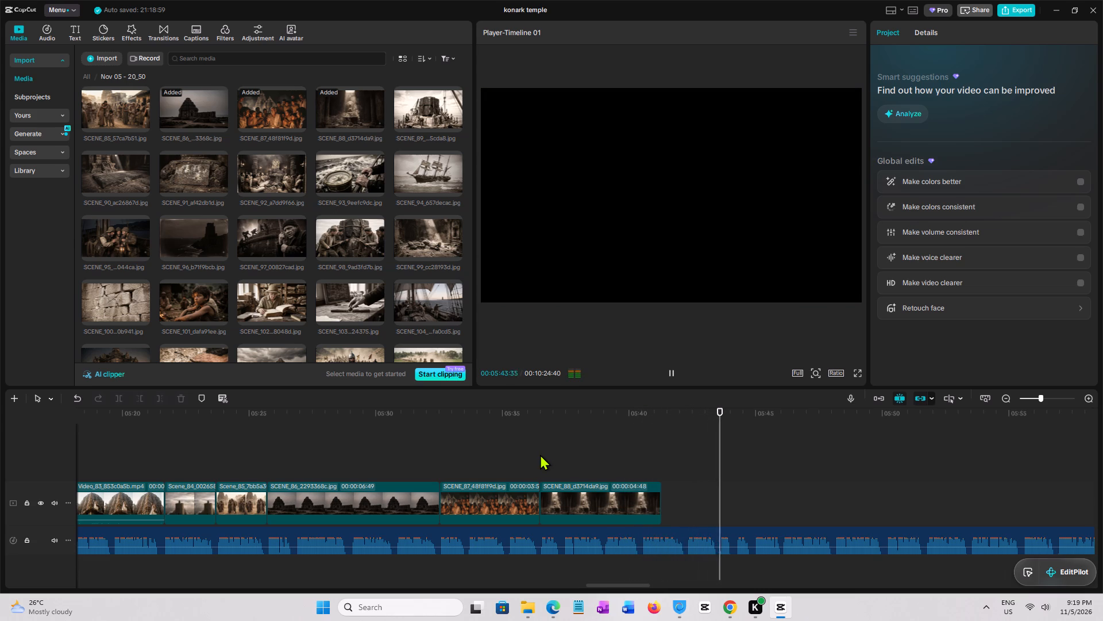
{"action": "key", "text": "space"}
{"action": "key", "text": "space"}
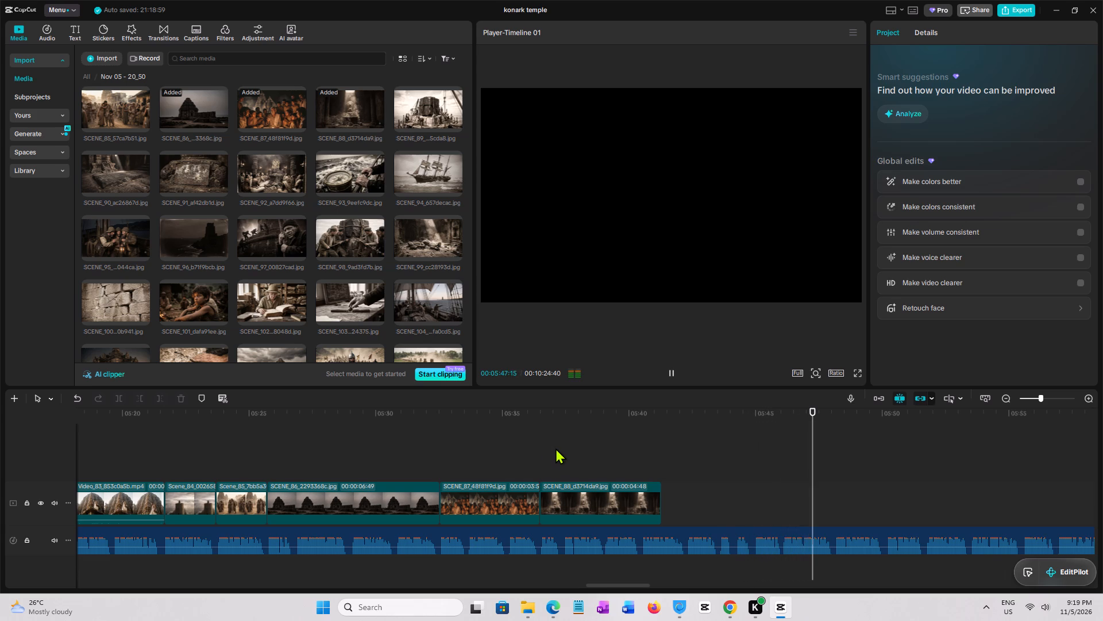
{"action": "key", "text": "space"}
{"action": "left_click", "coordinate": [754, 500]}
{"action": "key", "text": "space"}
{"action": "left_click", "coordinate": [754, 500]}
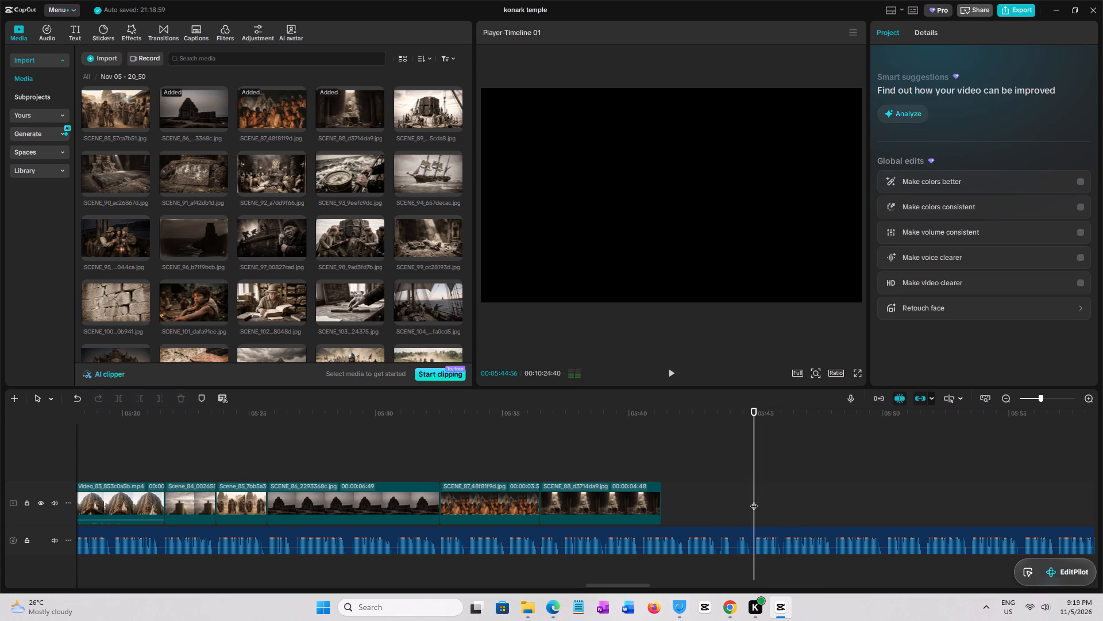
{"action": "left_click", "coordinate": [622, 498]}
{"action": "left_click_drag", "start_coordinate": [662, 499], "coordinate": [703, 499]}
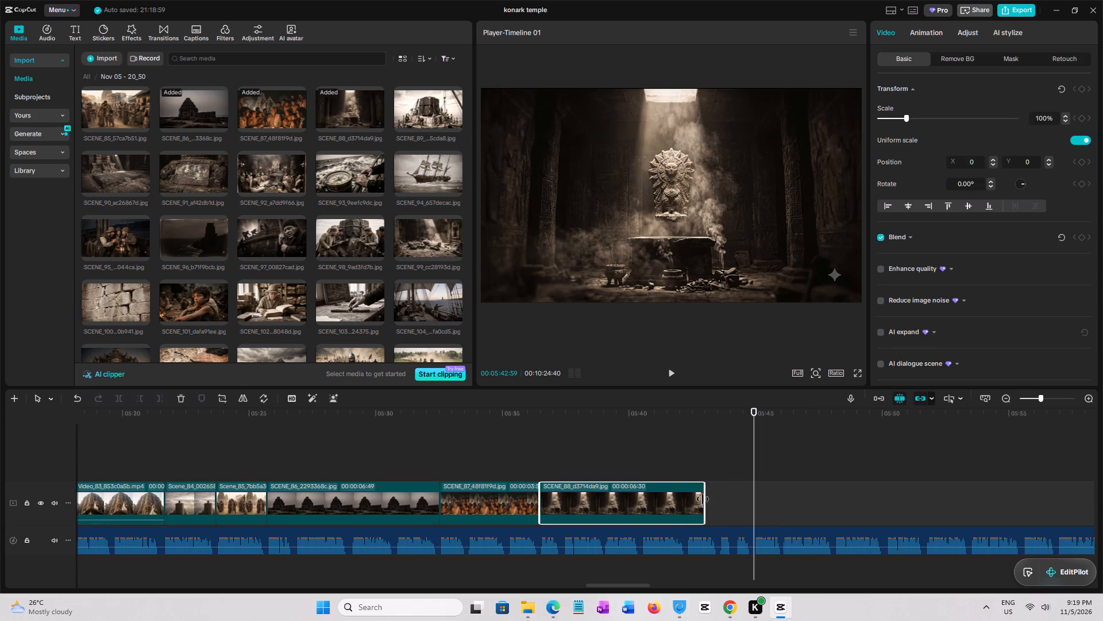
{"action": "left_click_drag", "start_coordinate": [703, 499], "coordinate": [715, 499]}
Replay the narration just after SCENE_88 and extend the clip to a duration of 00:00:07:44, ending at 00:05:44:13.
{"action": "left_click", "coordinate": [715, 463]}
{"action": "key", "text": "space"}
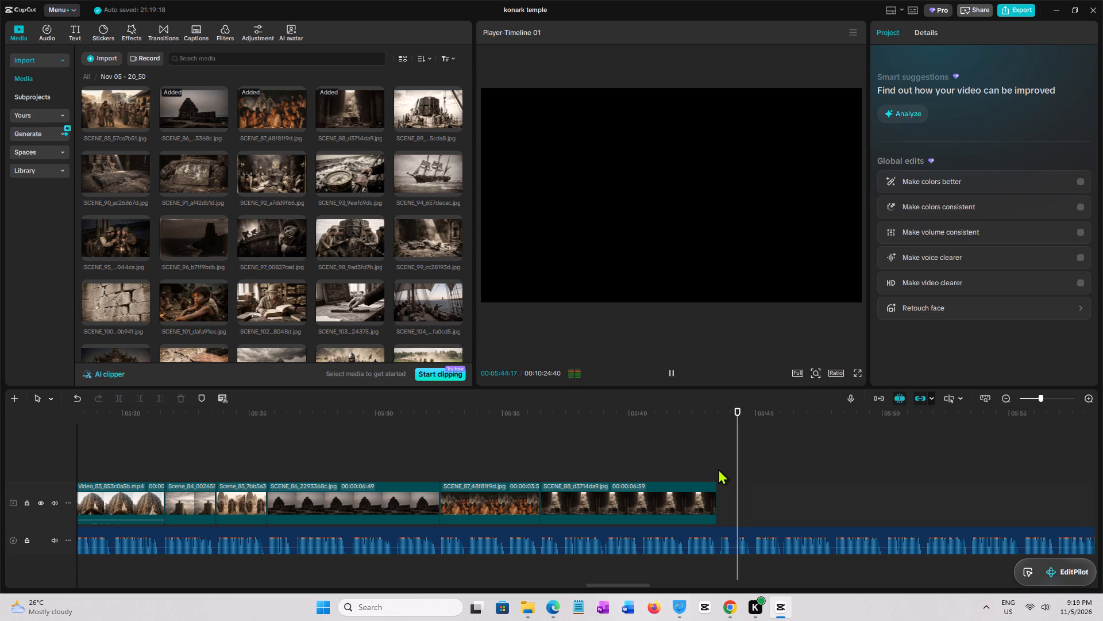
{"action": "key", "text": "space"}
{"action": "left_click", "coordinate": [700, 511]}
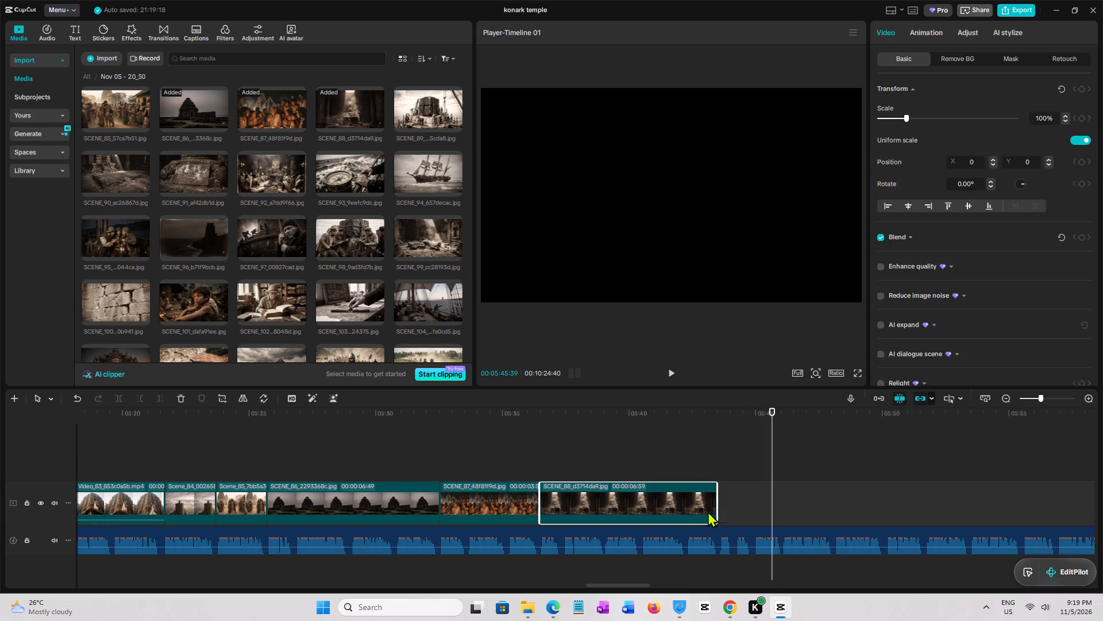
{"action": "left_click_drag", "start_coordinate": [718, 509], "coordinate": [734, 508]}
{"action": "left_click", "coordinate": [738, 459]}
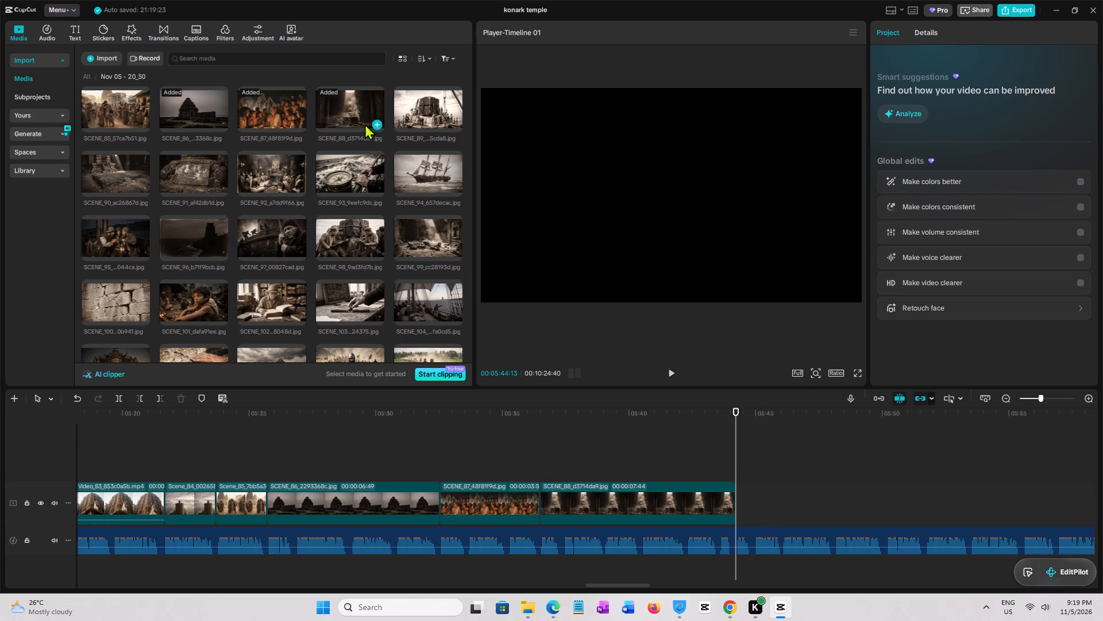
Add the SCENE_89 image to the main track directly after the extended SCENE_88 clip.
{"action": "left_click", "coordinate": [429, 122]}
{"action": "left_click_drag", "start_coordinate": [410, 106], "coordinate": [738, 504]}
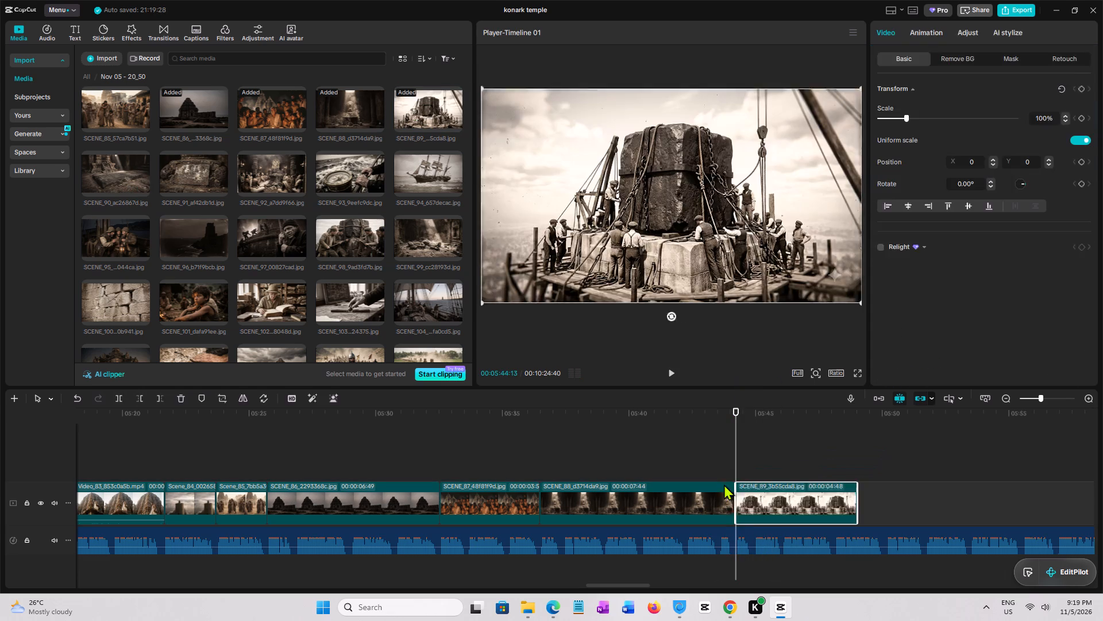
Replay the narration around the cut between SCENE_88 and SCENE_89 to check the timing.
{"action": "left_click", "coordinate": [719, 471]}
{"action": "key", "text": "space"}
{"action": "left_click_drag", "start_coordinate": [610, 582], "coordinate": [630, 582]}
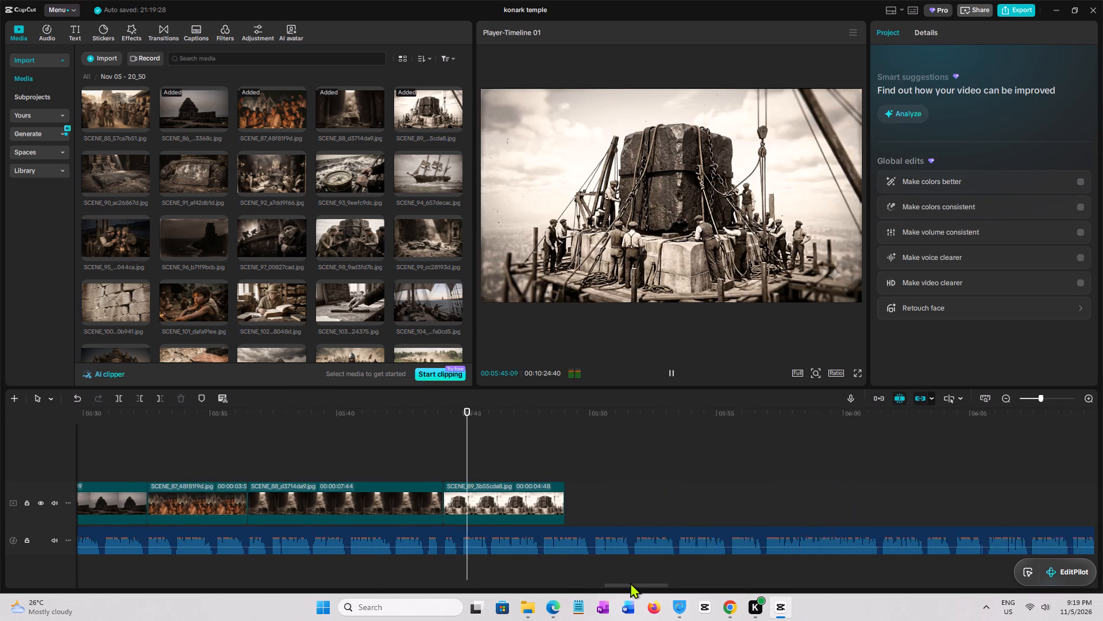
{"action": "left_click_drag", "start_coordinate": [630, 582], "coordinate": [637, 582]}
{"action": "left_click", "coordinate": [299, 454]}
{"action": "key", "text": "space"}
{"action": "left_click", "coordinate": [299, 454]}
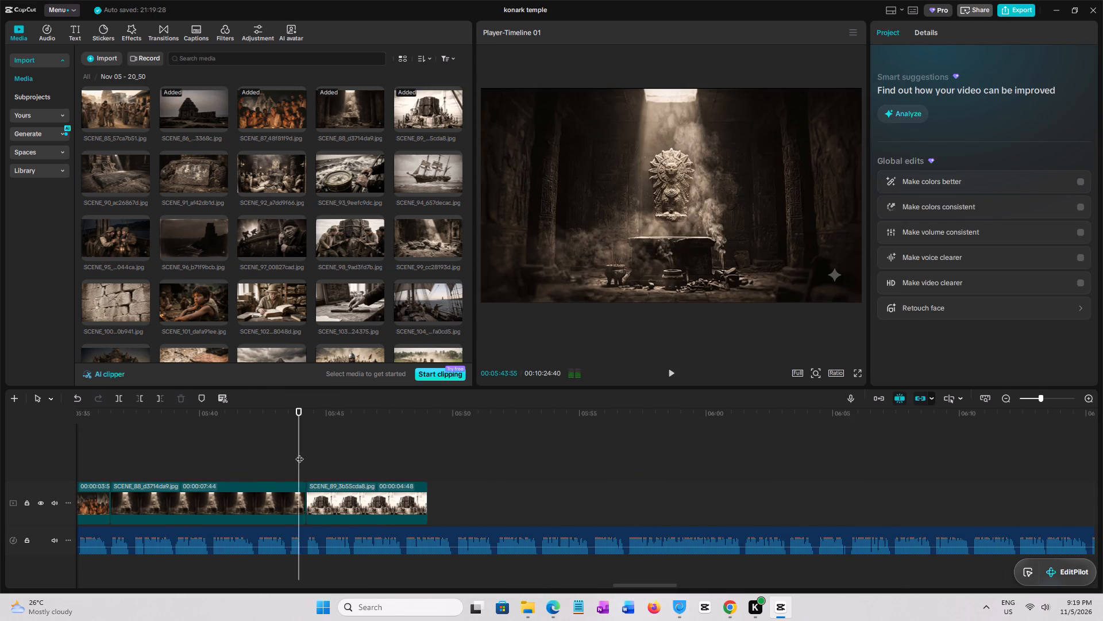
{"action": "key", "text": "space"}
{"action": "left_click", "coordinate": [299, 453]}
{"action": "key", "text": "space"}
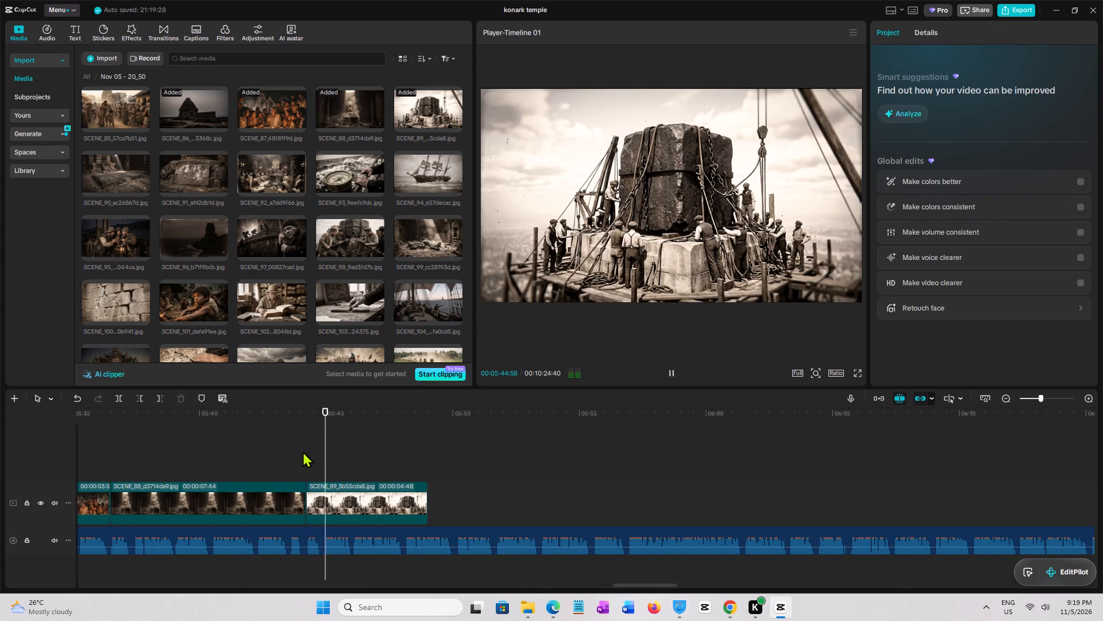
Play the narration through SCENE_89 to find the sentence break and trim the clip's end to 00:05:48:10.
{"action": "left_click", "coordinate": [303, 451]}
{"action": "key", "text": "space"}
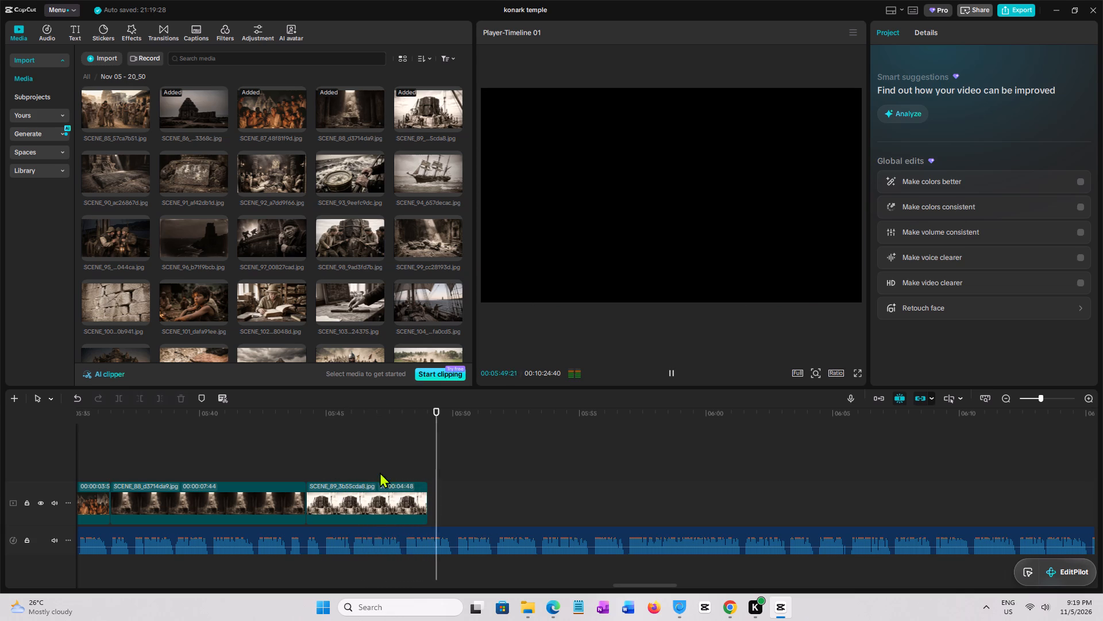
{"action": "left_click", "coordinate": [404, 472]}
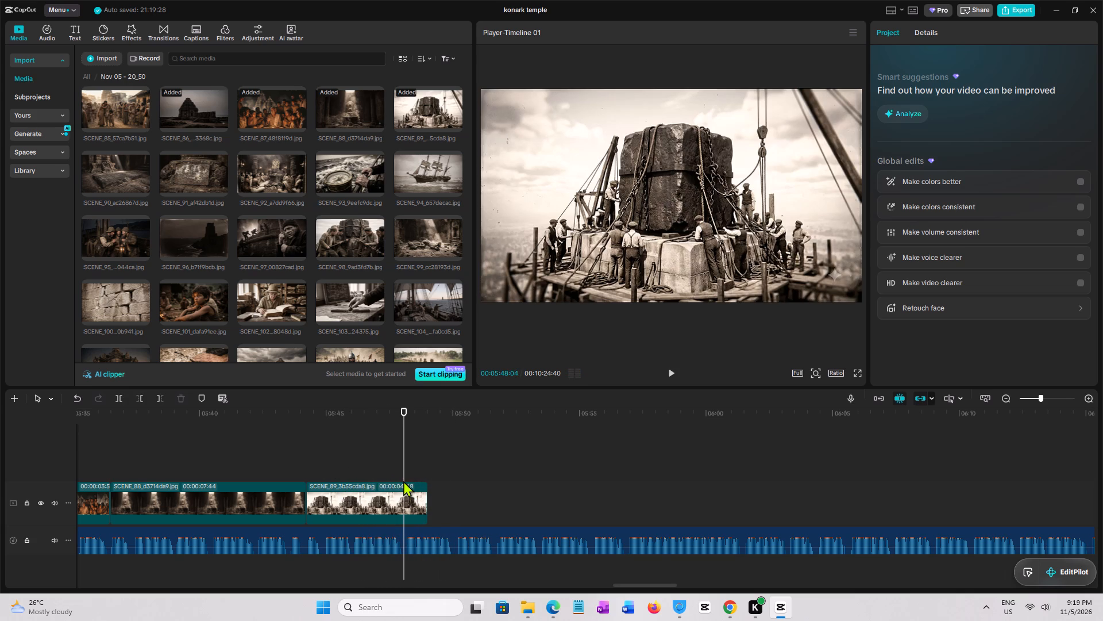
{"action": "left_click", "coordinate": [403, 481]}
{"action": "left_click", "coordinate": [403, 481]}
{"action": "left_click", "coordinate": [406, 480]}
{"action": "left_click", "coordinate": [407, 501]}
{"action": "key", "text": "w"}
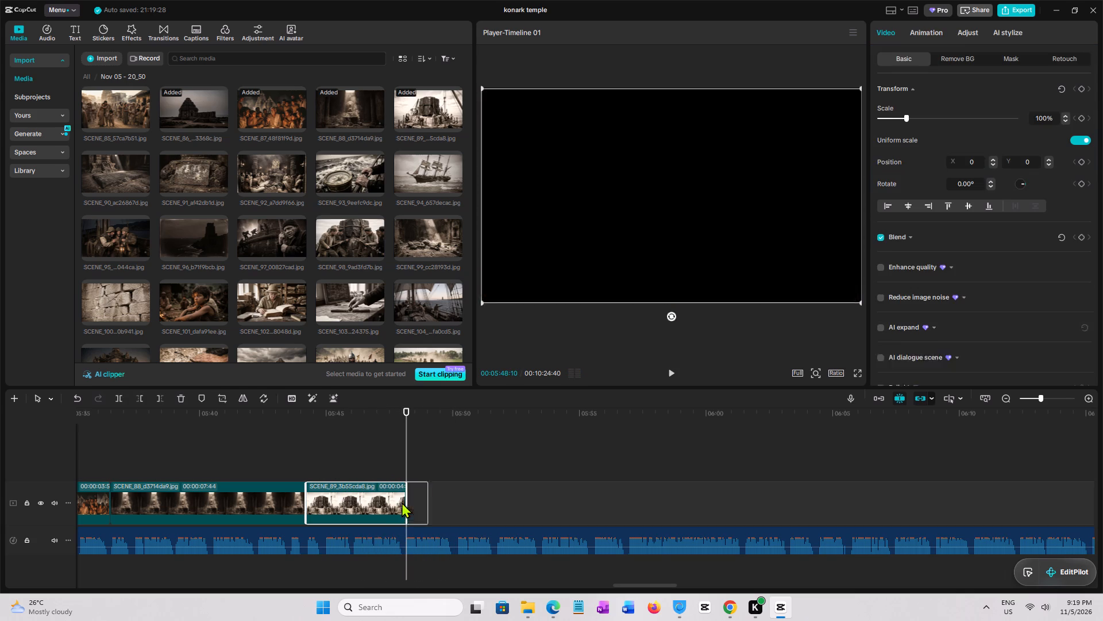
Add the SCENE_90 image to the main track directly after the trimmed SCENE_89 clip.
{"action": "left_click", "coordinate": [133, 179]}
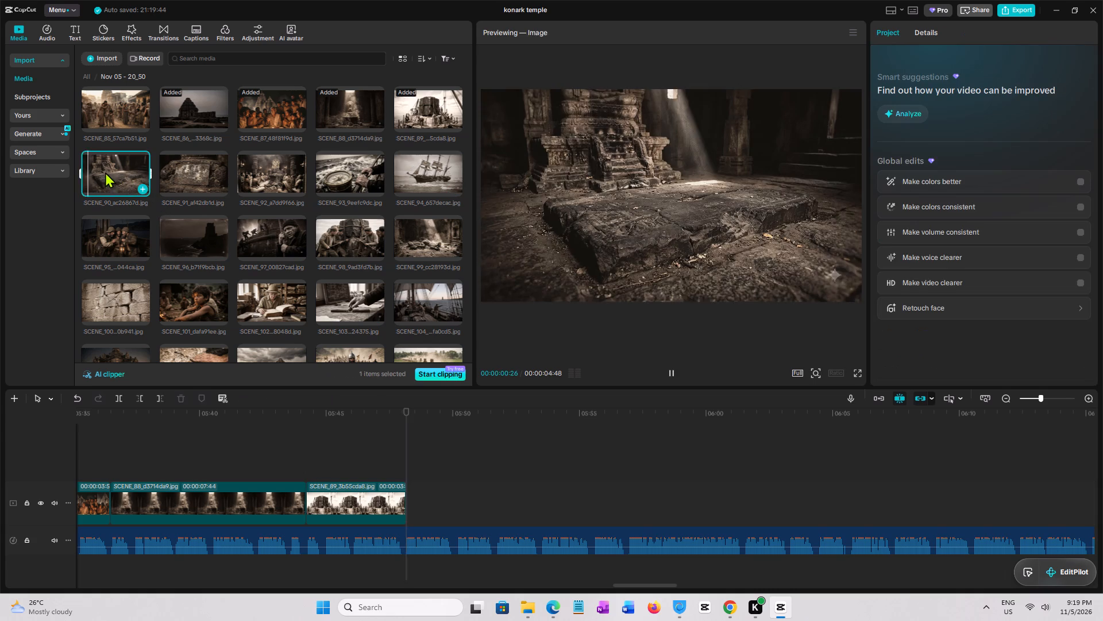
{"action": "left_click_drag", "start_coordinate": [105, 172], "coordinate": [405, 486]}
Play the narration over SCENE_90 to find the phrase break and trim the clip's end to 00:05:50:11.
{"action": "key", "text": "space"}
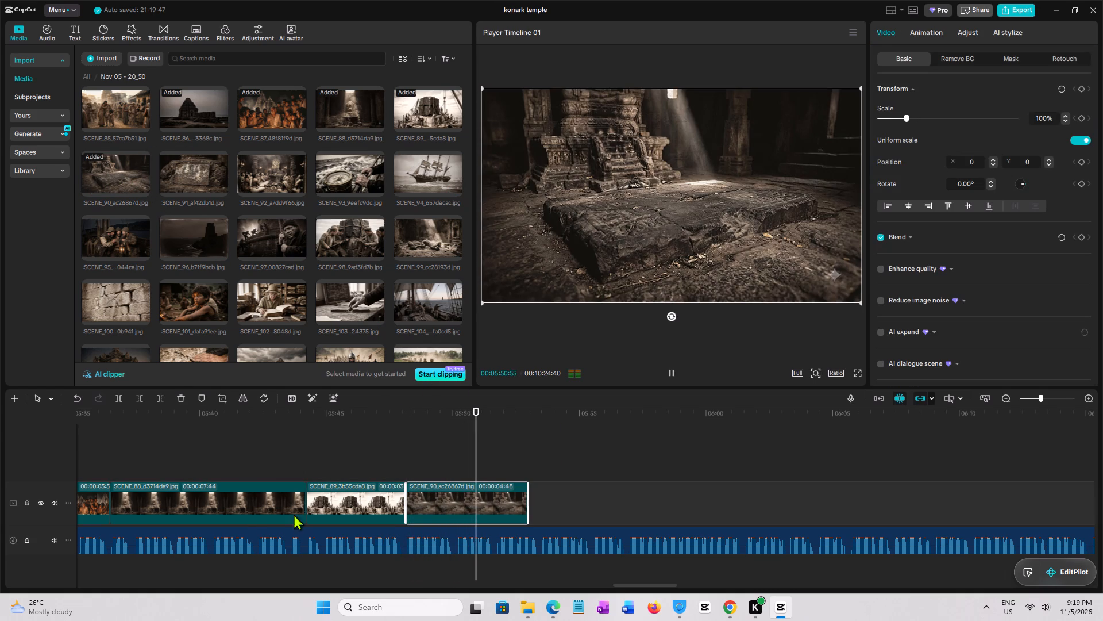
{"action": "key", "text": "space"}
{"action": "key", "text": "space"}
{"action": "key", "text": "space"}
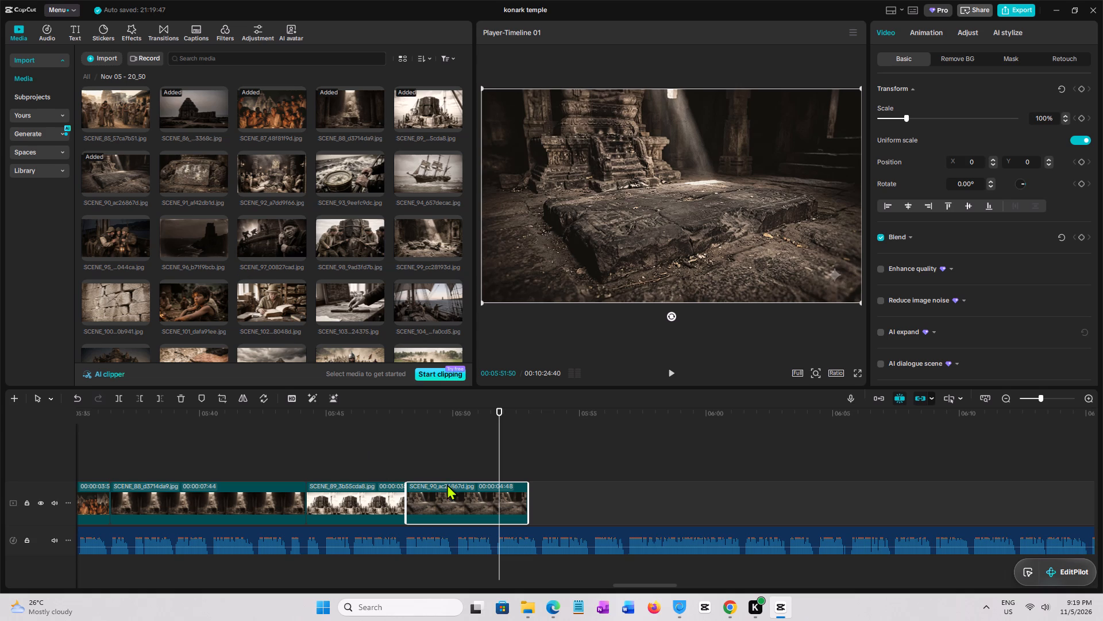
{"action": "left_click", "coordinate": [449, 465]}
{"action": "key", "text": "space"}
{"action": "left_click", "coordinate": [457, 474]}
{"action": "left_click", "coordinate": [473, 500]}
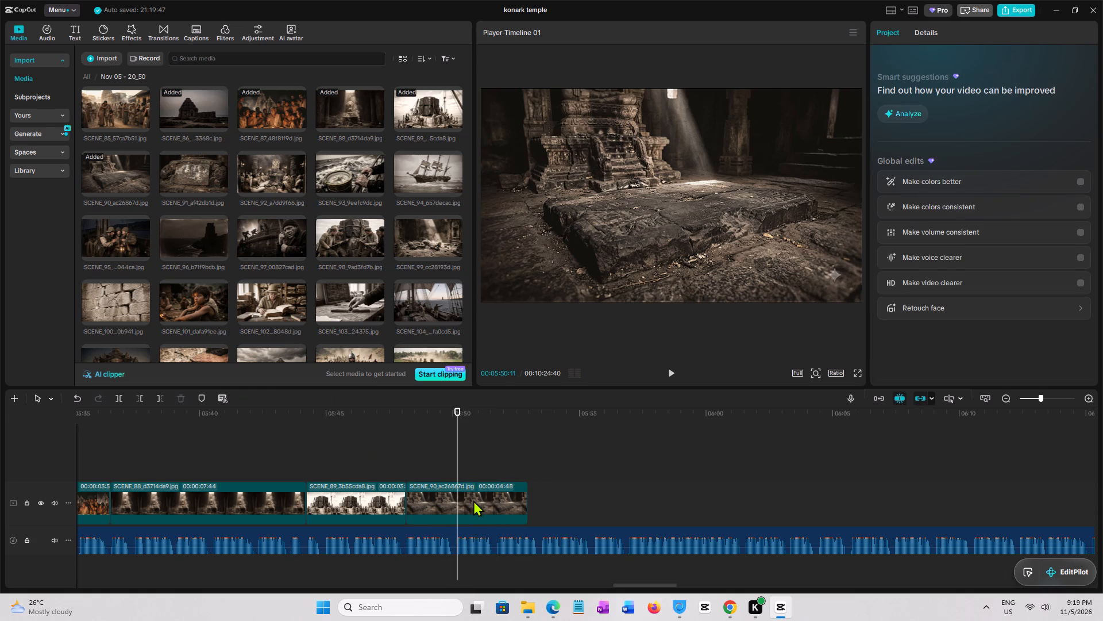
{"action": "key", "text": "w"}
Add the SCENE_91 image to the main track directly after the trimmed SCENE_90 clip.
{"action": "left_click", "coordinate": [193, 178]}
{"action": "left_click_drag", "start_coordinate": [183, 175], "coordinate": [476, 481]}
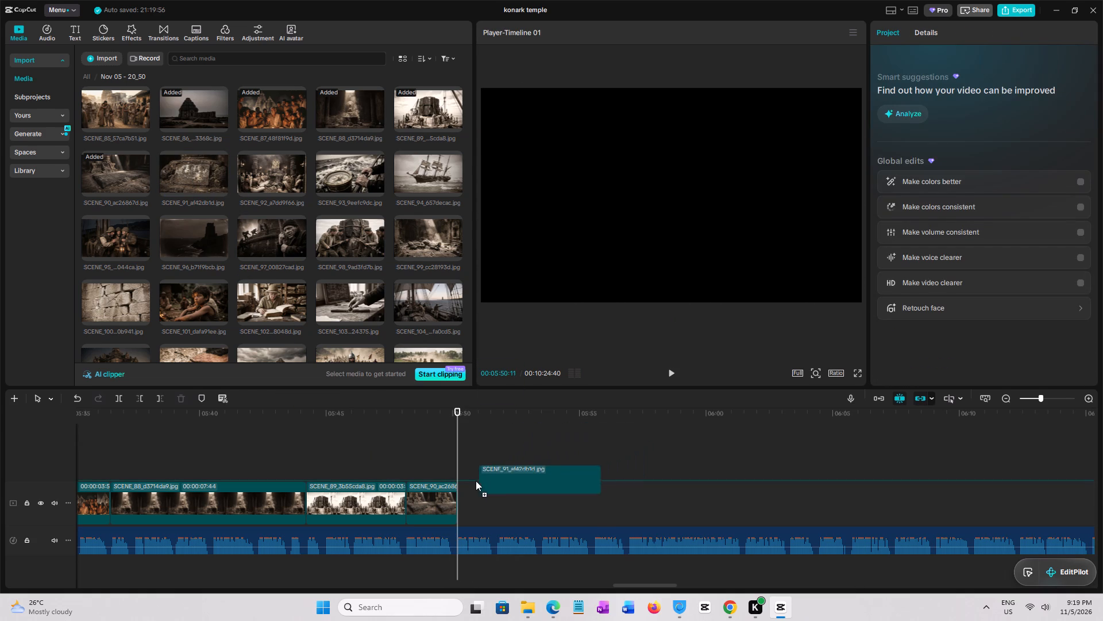
{"action": "left_click_drag", "start_coordinate": [476, 481], "coordinate": [459, 486]}
Play the narration over and past SCENE_91 to find the sentence break and extend the clip's end to 00:05:55:33.
{"action": "key", "text": "space"}
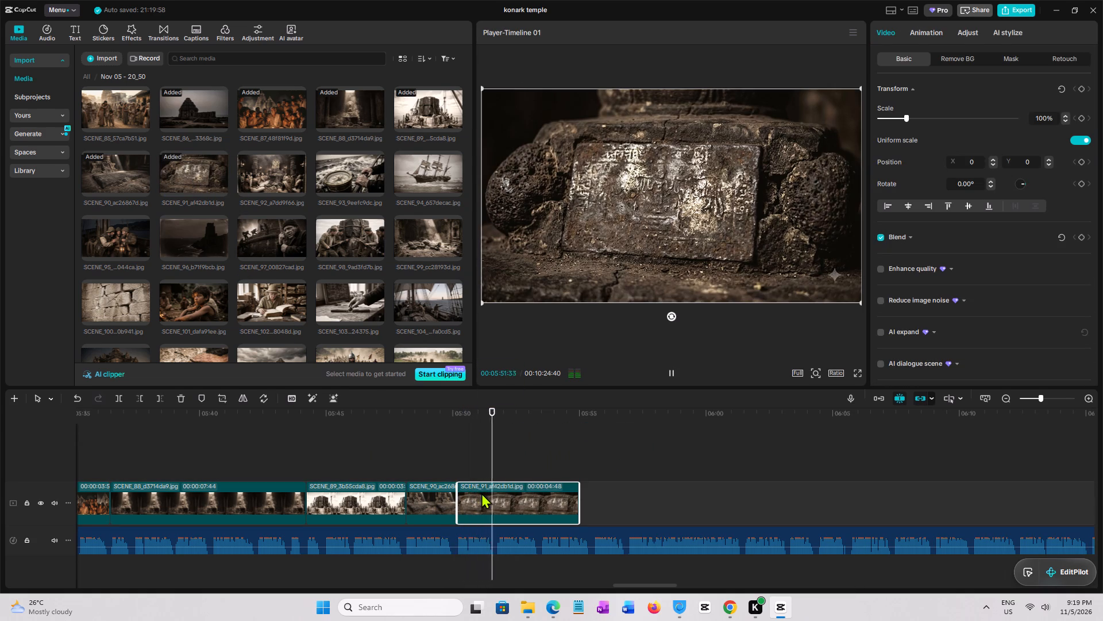
{"action": "left_click", "coordinate": [502, 463]}
{"action": "left_click", "coordinate": [497, 464]}
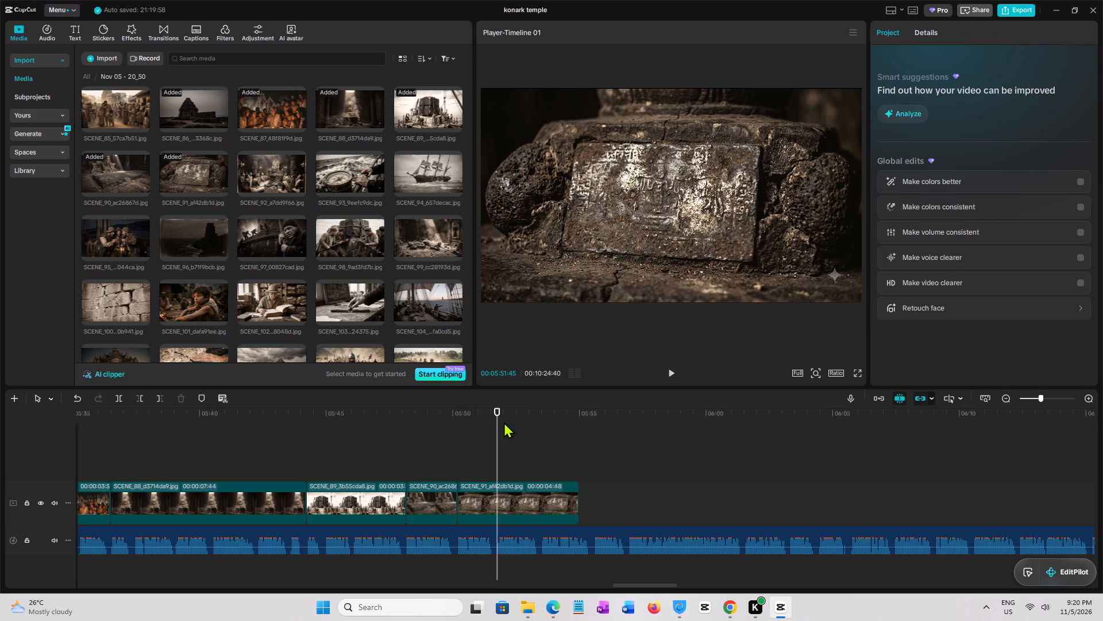
{"action": "key", "text": "space"}
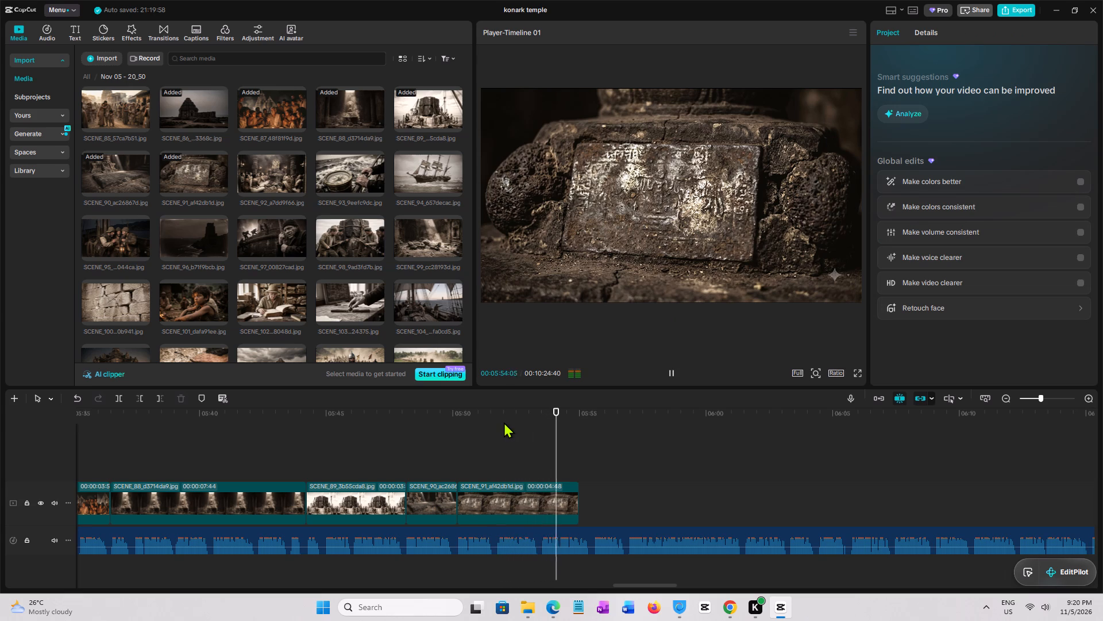
{"action": "key", "text": "space"}
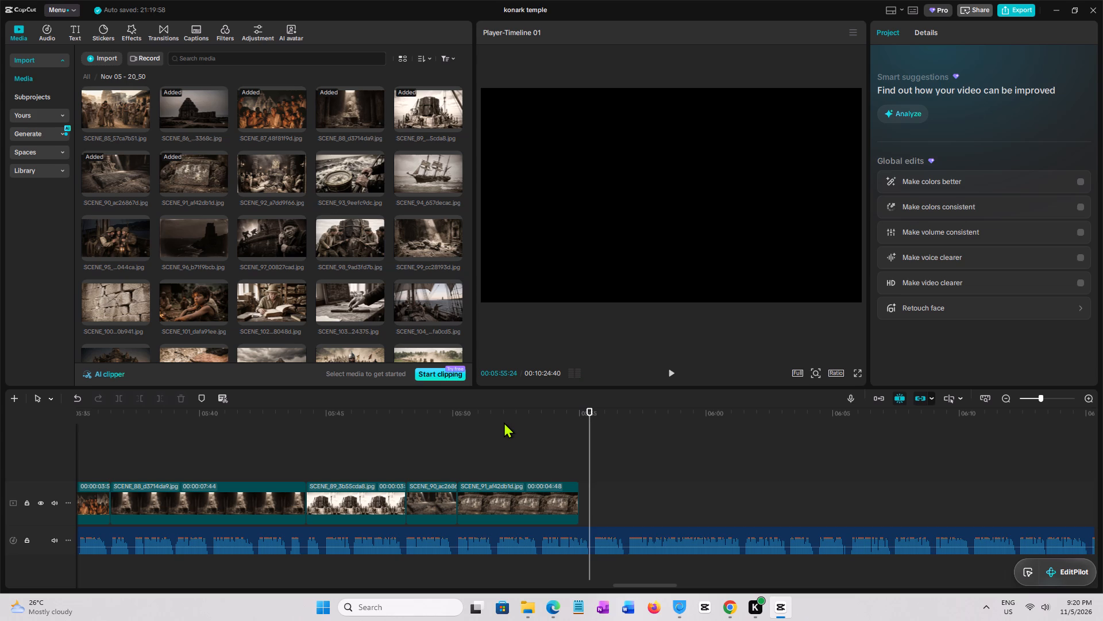
{"action": "key", "text": "space"}
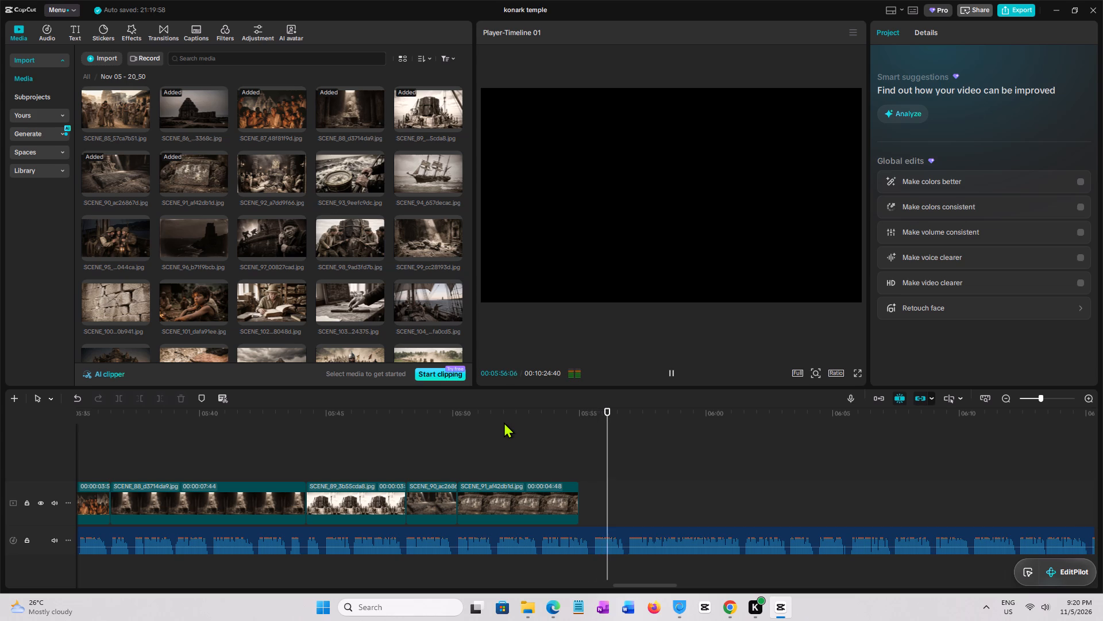
{"action": "key", "text": "space"}
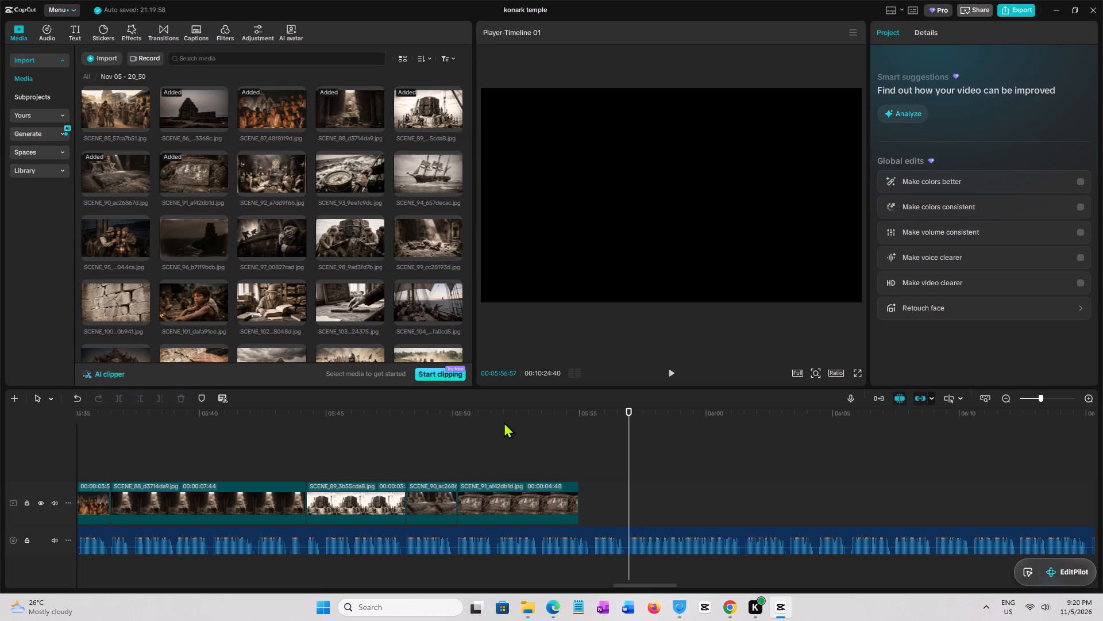
{"action": "key", "text": "space"}
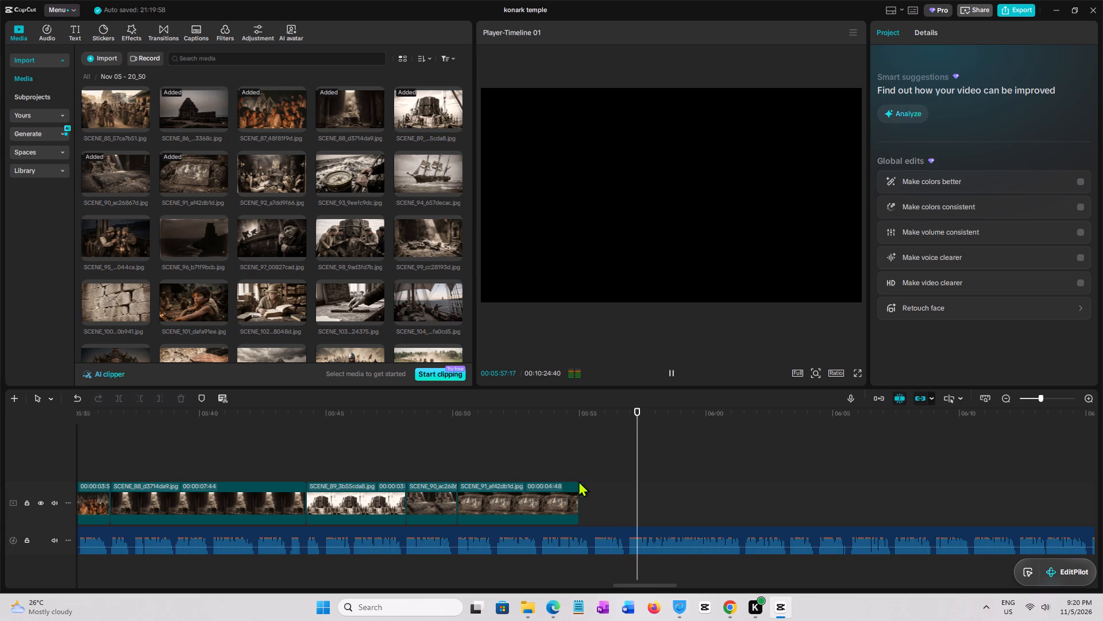
{"action": "left_click", "coordinate": [593, 466]}
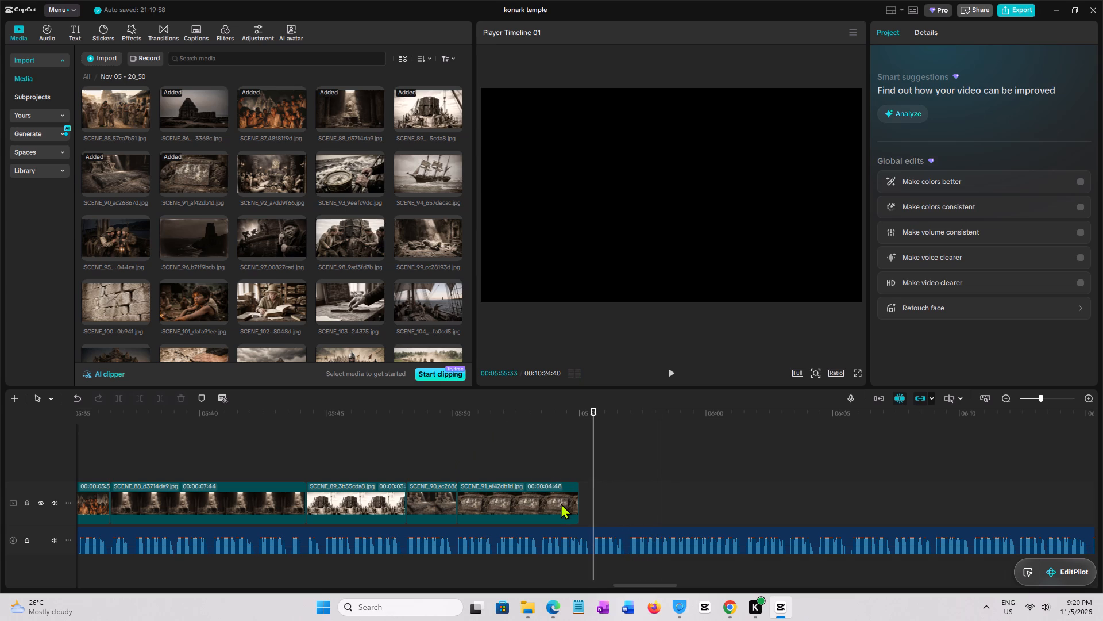
{"action": "left_click", "coordinate": [561, 503]}
{"action": "left_click_drag", "start_coordinate": [579, 503], "coordinate": [587, 503]}
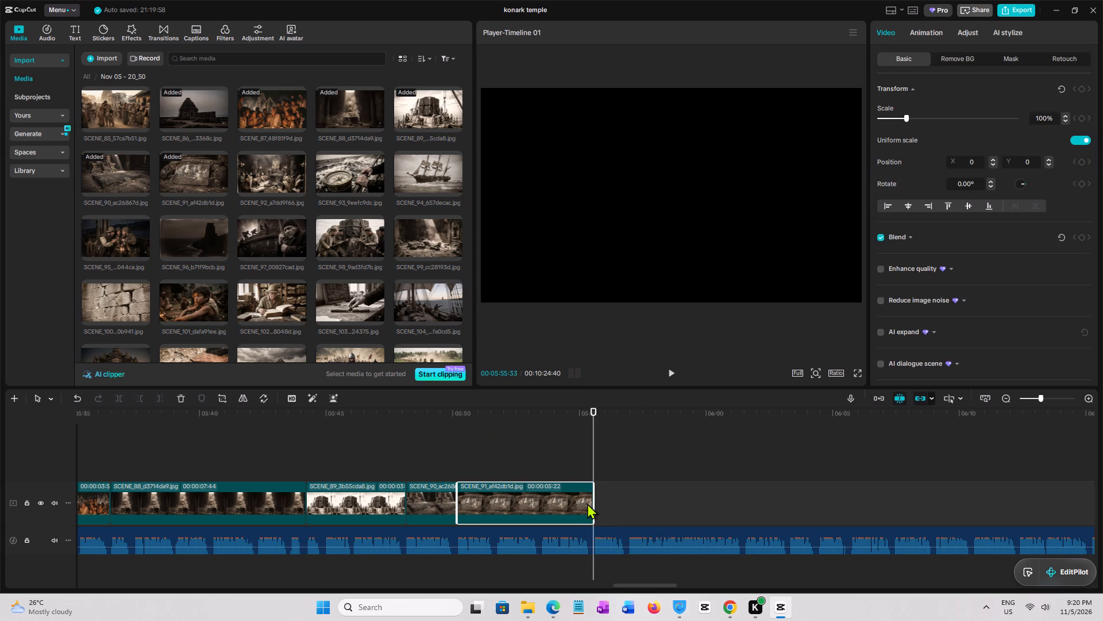
Add the SCENE_92 image to the main track directly after the extended SCENE_91 clip.
{"action": "left_click", "coordinate": [267, 170]}
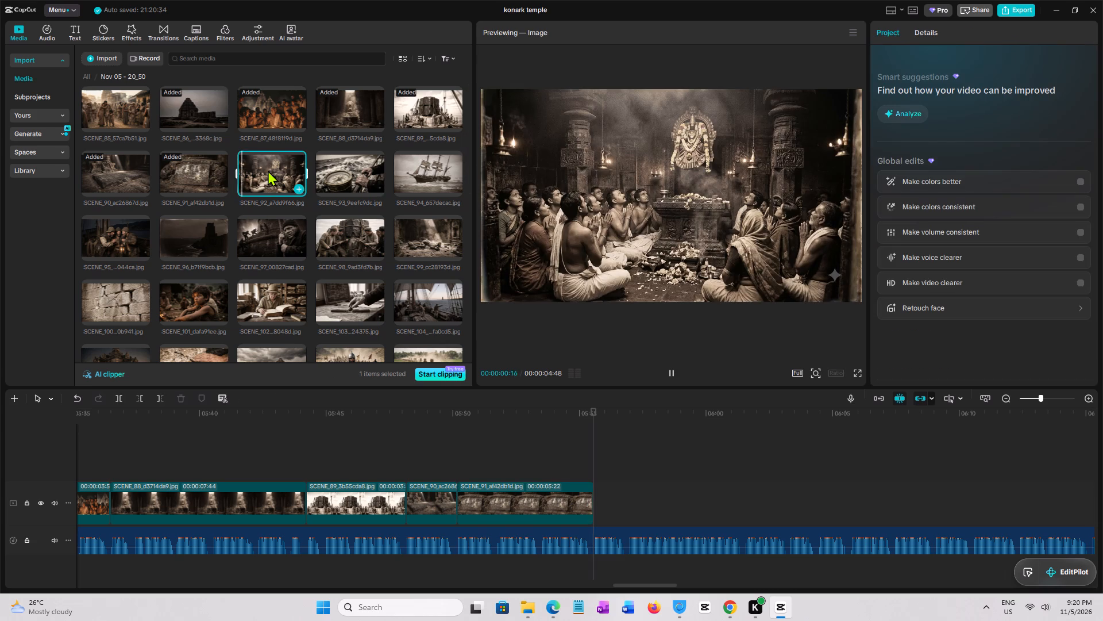
{"action": "left_click_drag", "start_coordinate": [264, 170], "coordinate": [290, 178]}
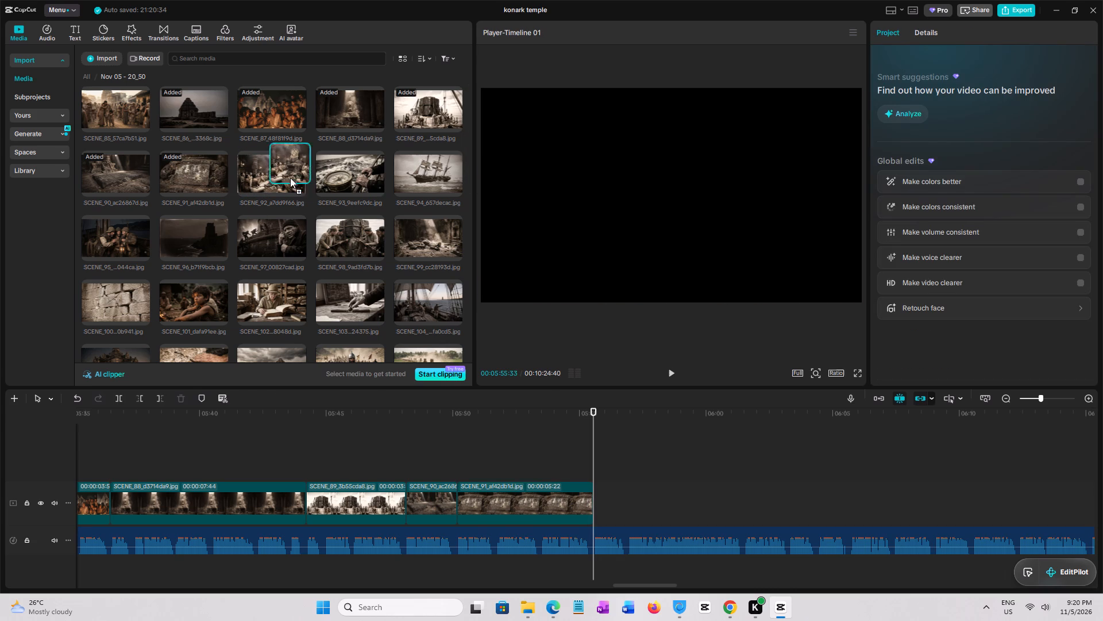
{"action": "left_click_drag", "start_coordinate": [290, 178], "coordinate": [593, 495]}
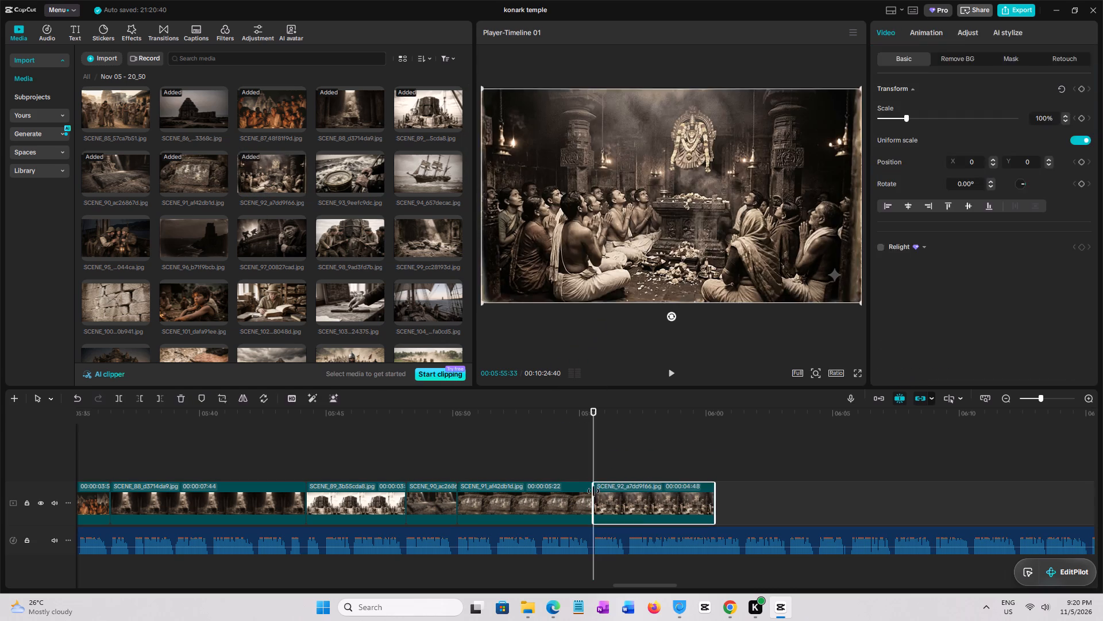
Play the narration over SCENE_92 to find the phrase break and trim the clip's end to 00:05:56:59.
{"action": "left_click", "coordinate": [587, 476]}
{"action": "key", "text": "space"}
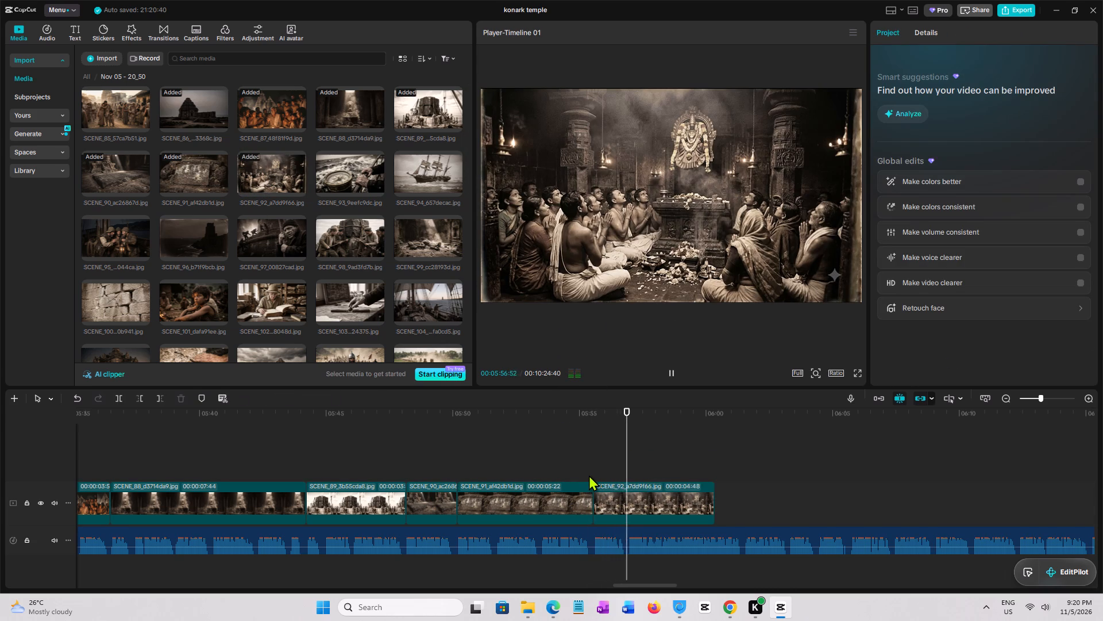
{"action": "left_click", "coordinate": [631, 466]}
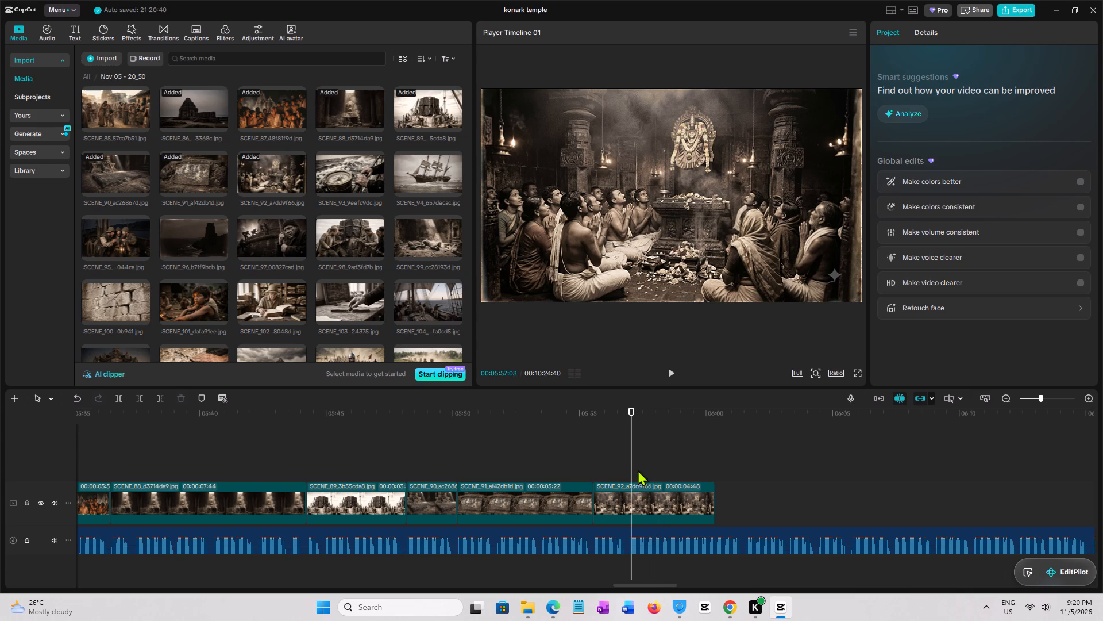
{"action": "left_click", "coordinate": [626, 469]}
{"action": "double_click", "coordinate": [628, 469]}
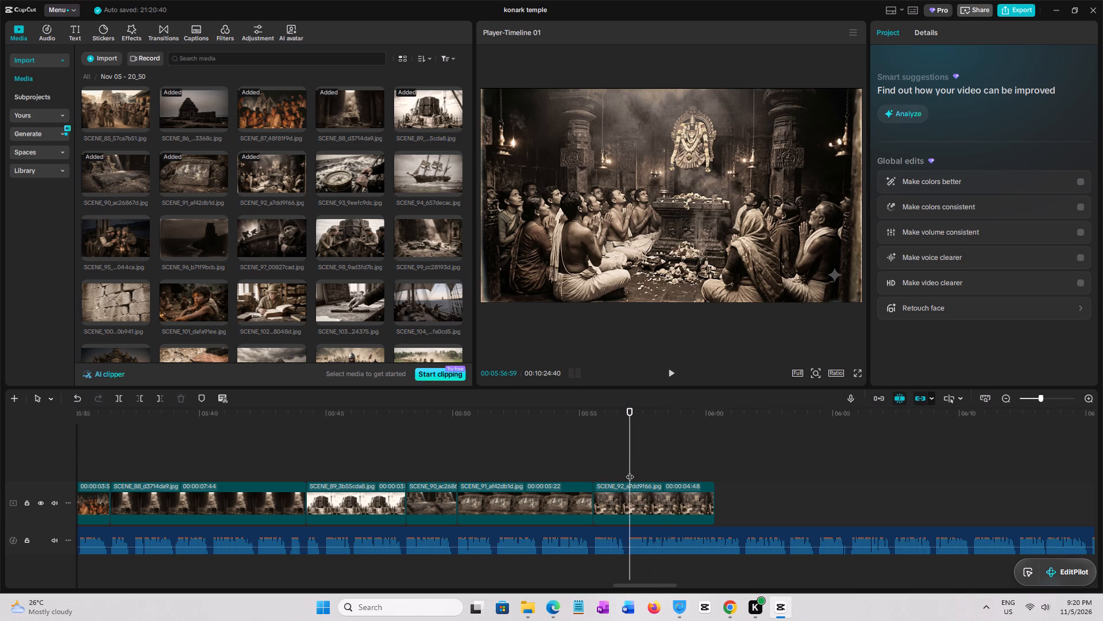
{"action": "left_click", "coordinate": [637, 497]}
{"action": "key", "text": "e"}
{"action": "left_click", "coordinate": [690, 522]}
{"action": "left_click", "coordinate": [685, 515]}
{"action": "key", "text": "w"}
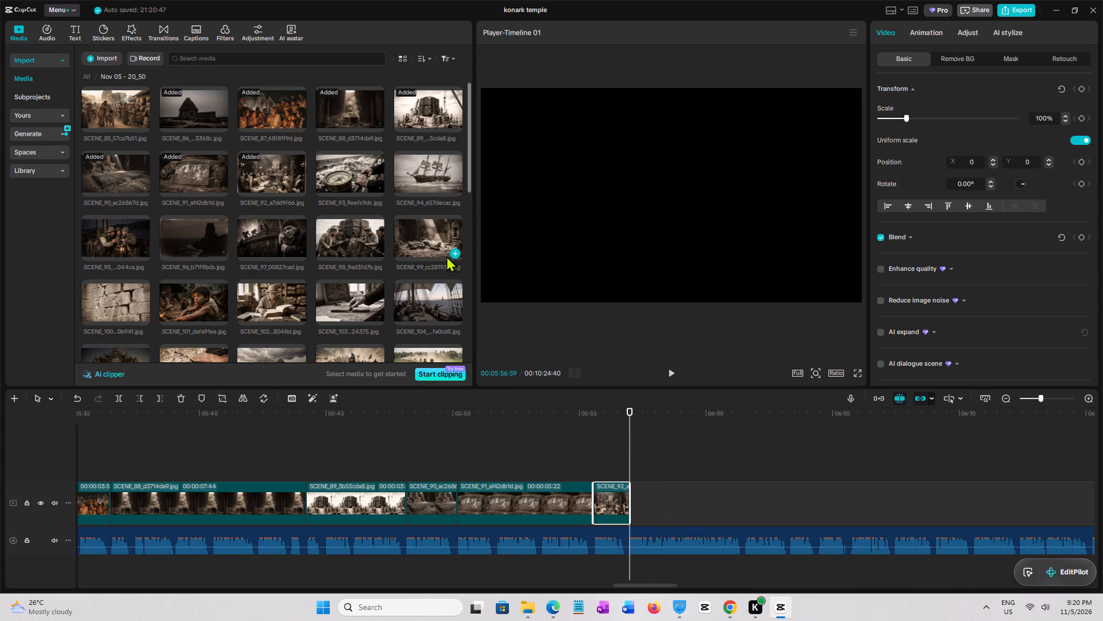
Add the SCENE_93 image to the main track directly after the trimmed SCENE_92 clip.
{"action": "left_click", "coordinate": [354, 175]}
{"action": "left_click_drag", "start_coordinate": [331, 168], "coordinate": [630, 509]}
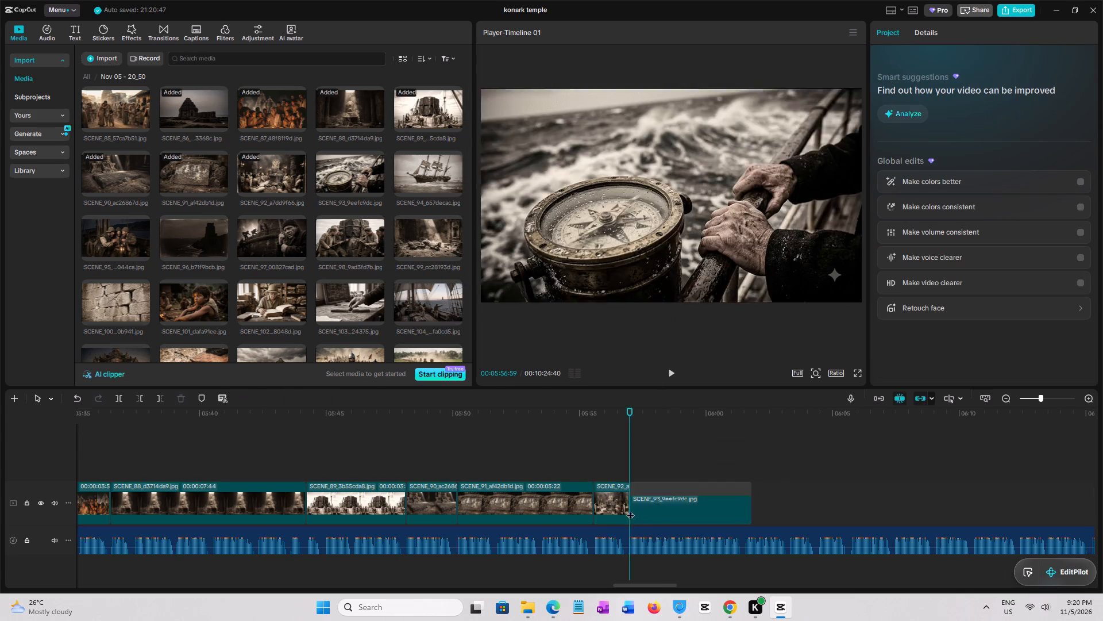
Play the narration over SCENE_93 to find the sentence break and trim the clip's end to 00:06:01:37.
{"action": "left_click", "coordinate": [614, 470]}
{"action": "key", "text": "space"}
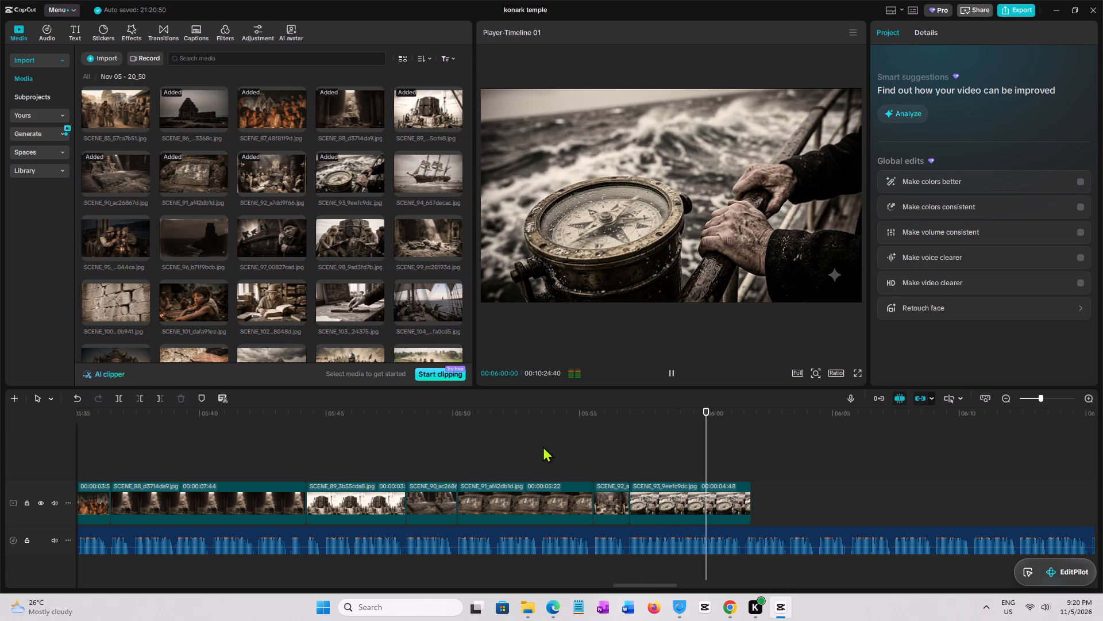
{"action": "key", "text": "space"}
{"action": "key", "text": "space"}
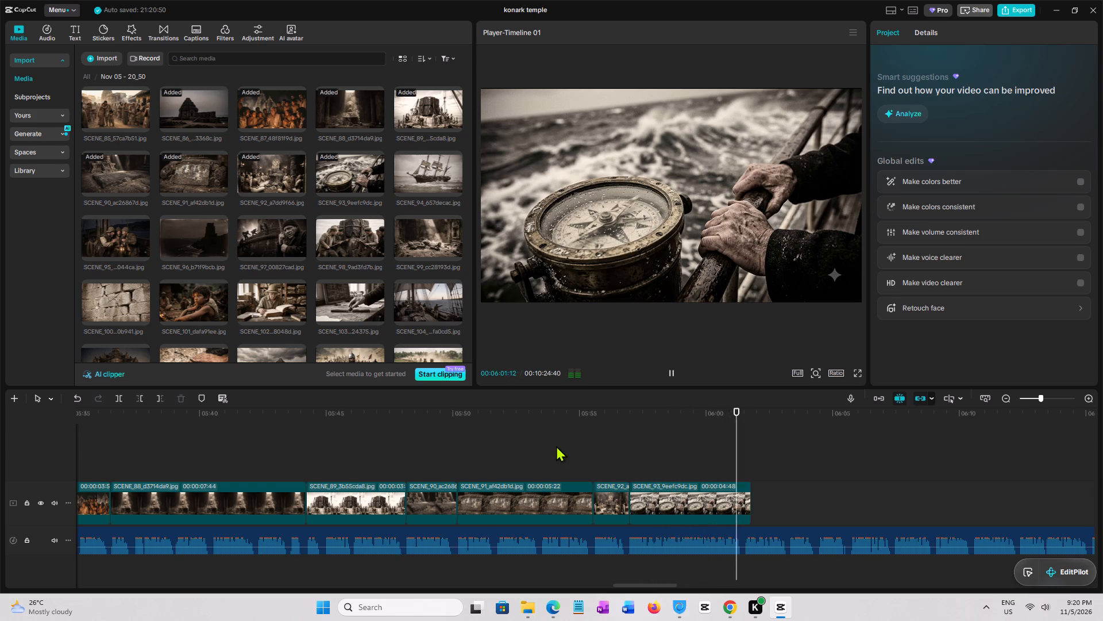
{"action": "key", "text": "space"}
{"action": "key", "text": "space"}
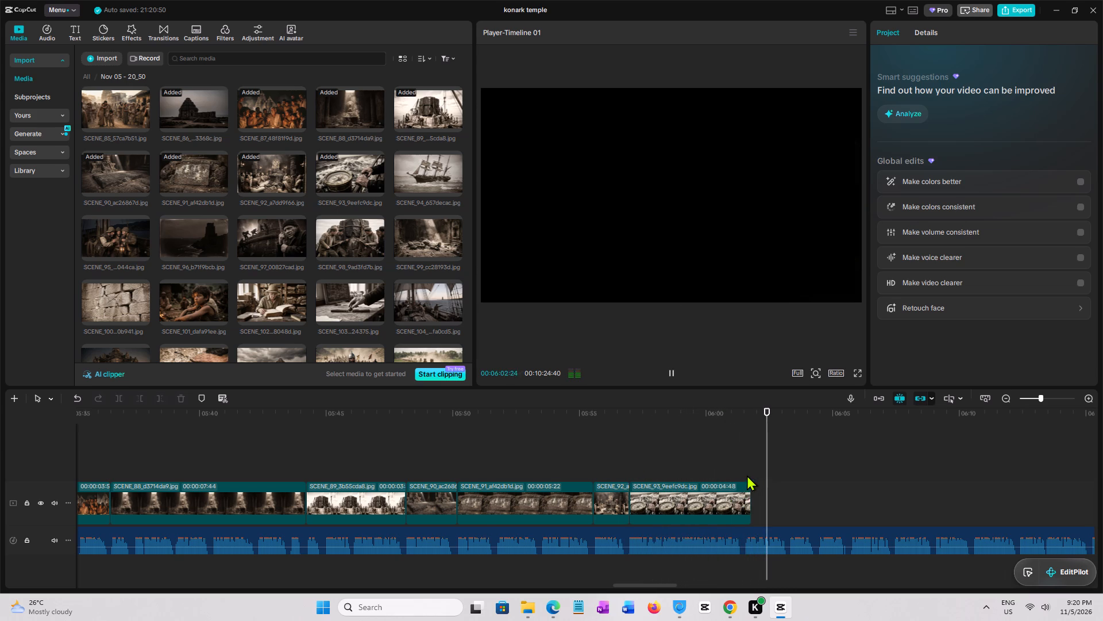
{"action": "left_click", "coordinate": [749, 473]}
{"action": "left_click", "coordinate": [747, 473]}
{"action": "left_click", "coordinate": [742, 490]}
{"action": "key", "text": "w"}
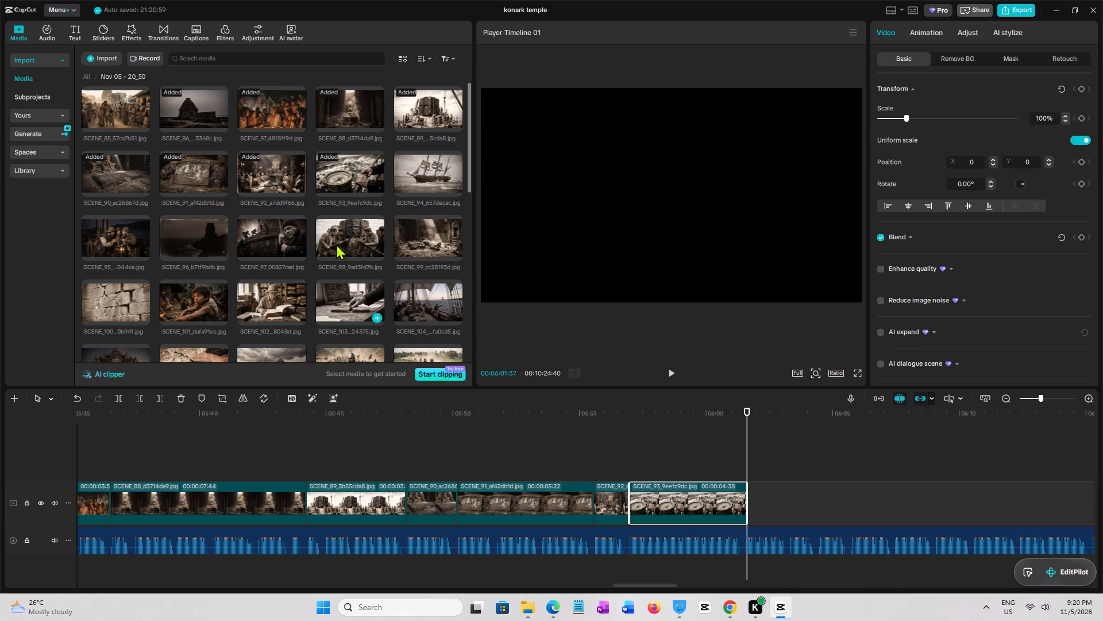
Add the SCENE_94 image to the main track directly after the trimmed SCENE_93 clip.
{"action": "left_click", "coordinate": [420, 177]}
{"action": "left_click_drag", "start_coordinate": [419, 177], "coordinate": [790, 510]}
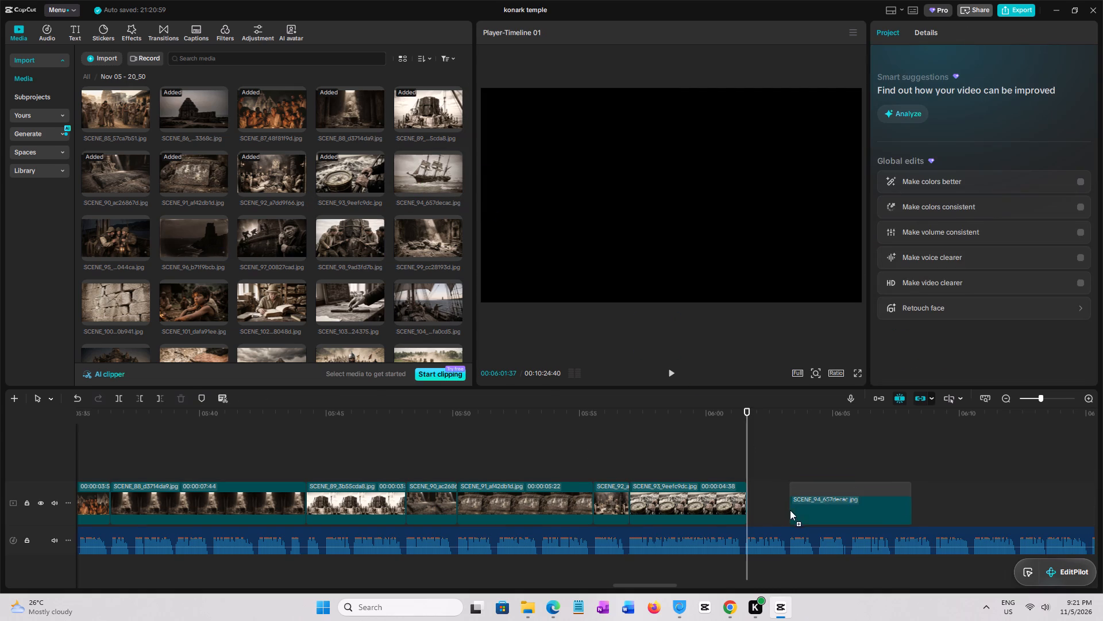
{"action": "left_click_drag", "start_coordinate": [790, 510], "coordinate": [748, 505]}
Replay the narration over SCENE_94 to find the phrase break and trim the clip's end to 00:06:03:21.
{"action": "left_click", "coordinate": [739, 463]}
{"action": "key", "text": "space"}
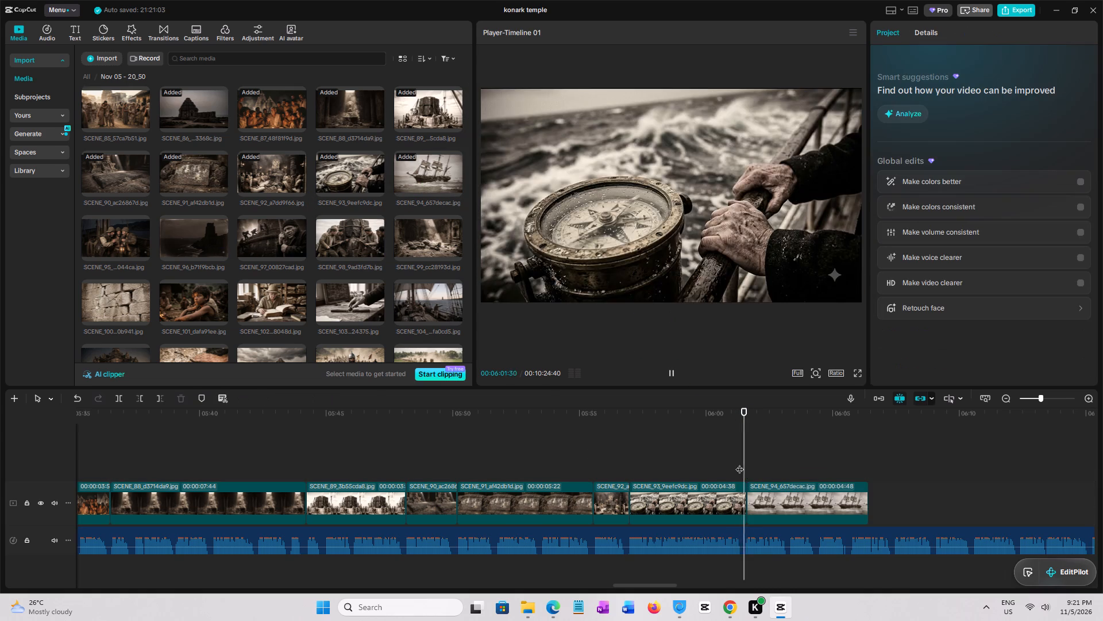
{"action": "left_click_drag", "start_coordinate": [650, 584], "coordinate": [677, 582]}
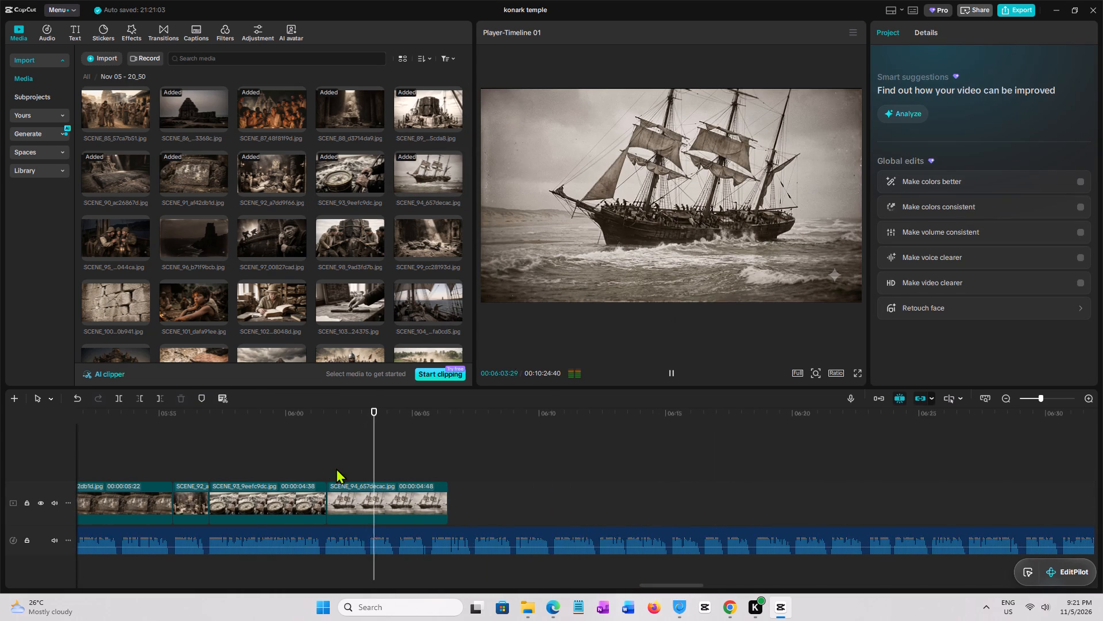
{"action": "left_click", "coordinate": [328, 463]}
{"action": "key", "text": "space"}
{"action": "left_click", "coordinate": [328, 463]}
{"action": "key", "text": "space"}
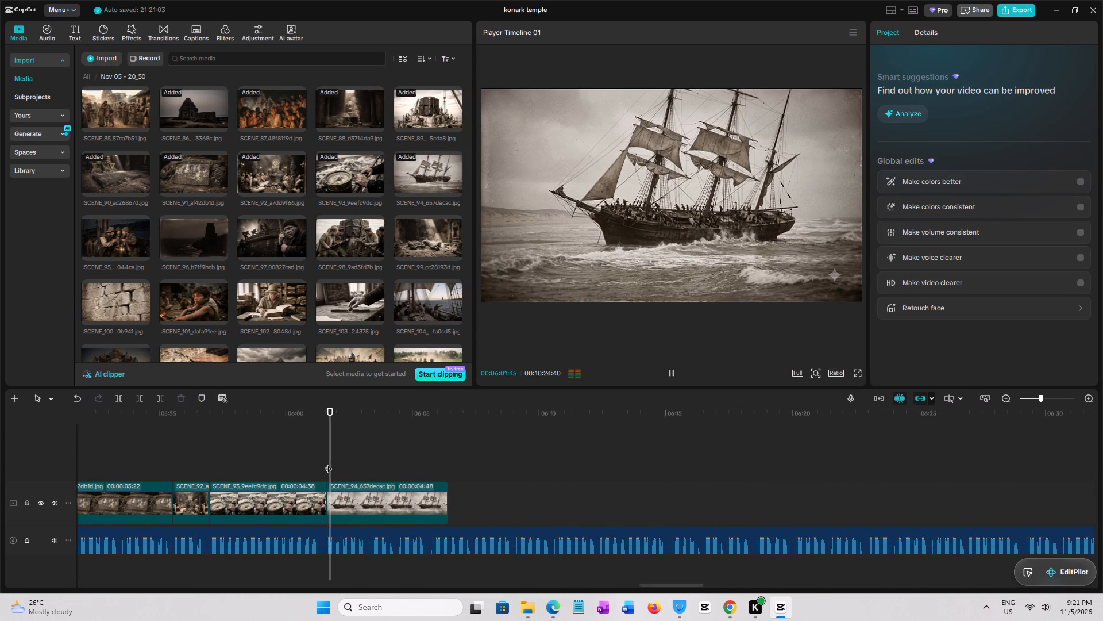
{"action": "left_click", "coordinate": [328, 463]}
{"action": "key", "text": "space"}
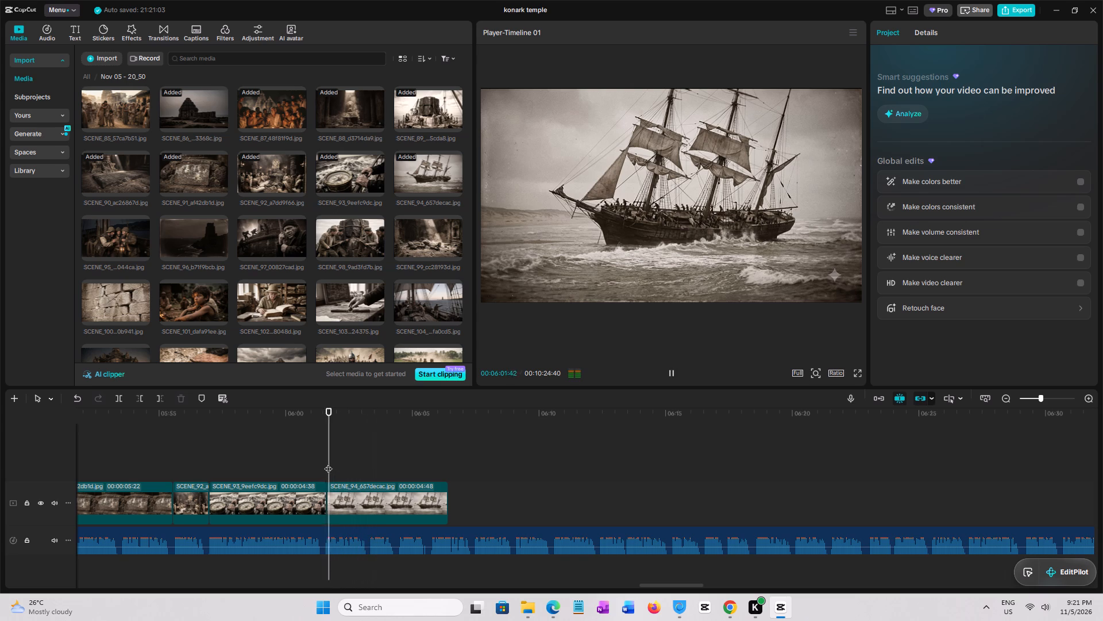
{"action": "key", "text": "space"}
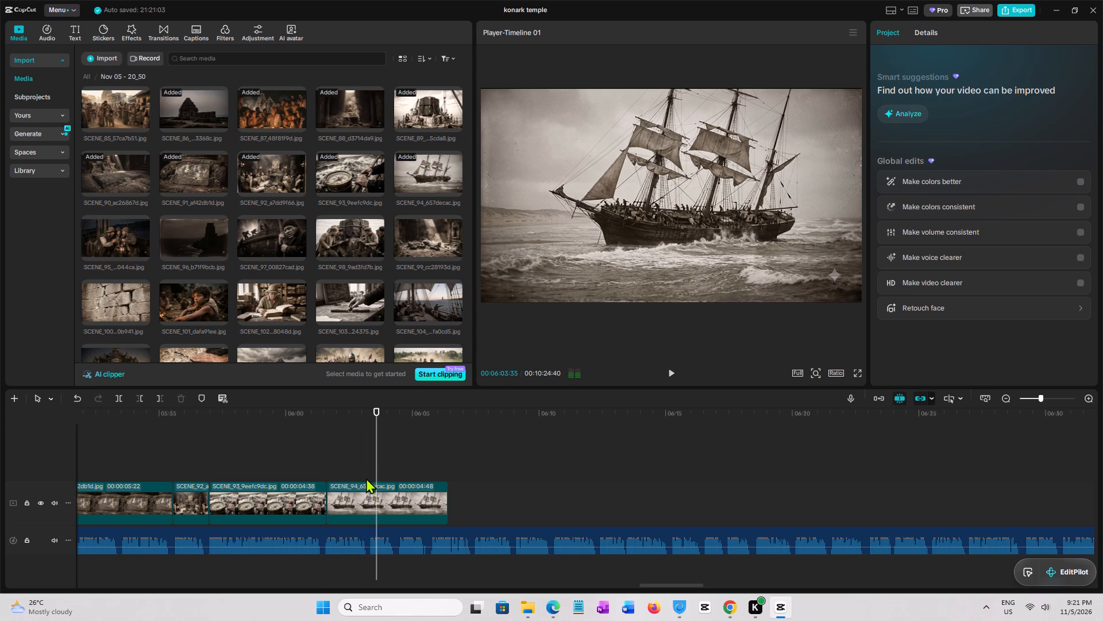
{"action": "left_click", "coordinate": [371, 480]}
{"action": "left_click", "coordinate": [380, 493]}
{"action": "key", "text": "w"}
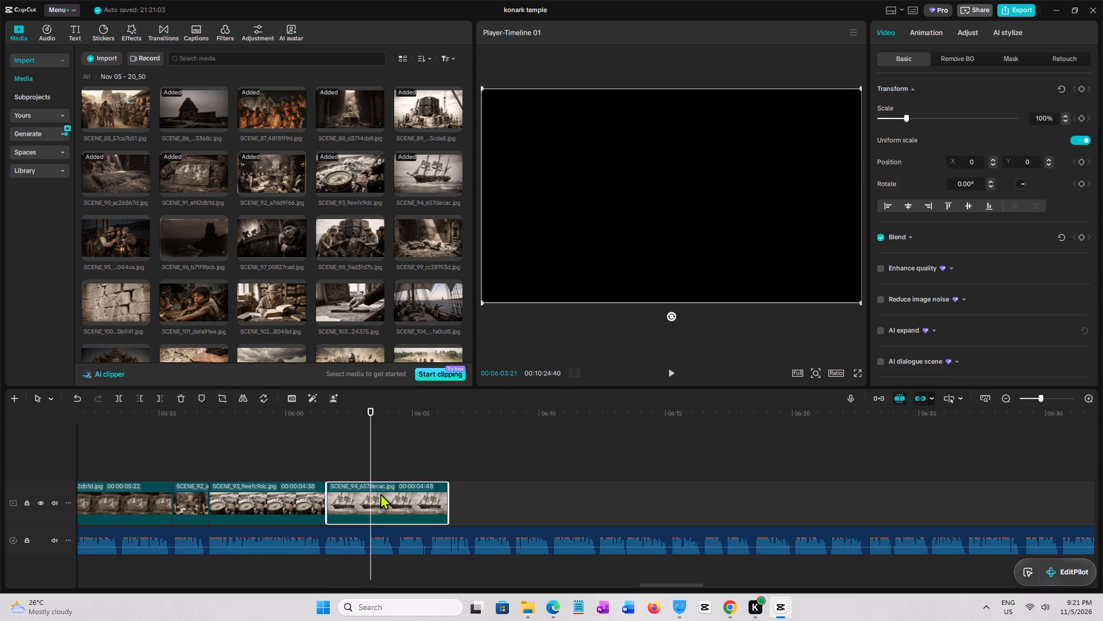
Add the SCENE_95 image to the main track directly after the trimmed SCENE_94 clip.
{"action": "left_click", "coordinate": [109, 247]}
{"action": "left_click_drag", "start_coordinate": [107, 239], "coordinate": [364, 477]}
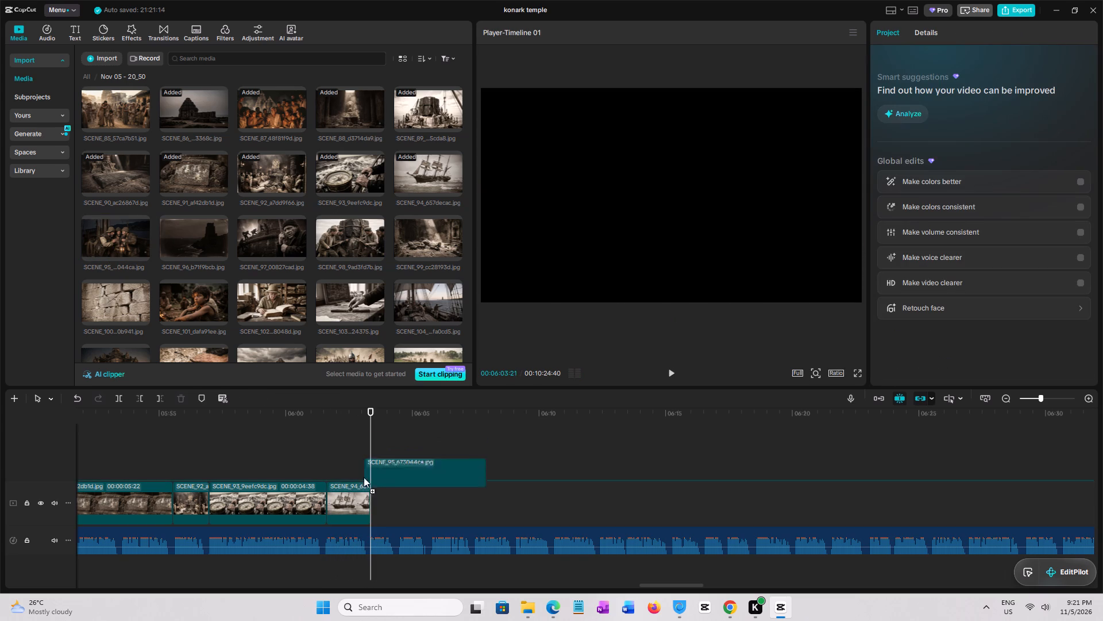
{"action": "left_click_drag", "start_coordinate": [364, 477], "coordinate": [368, 489]}
Play the narration over and past SCENE_95 to find the phrase break and trim the clip's end to 00:06:04:28.
{"action": "key", "text": "space"}
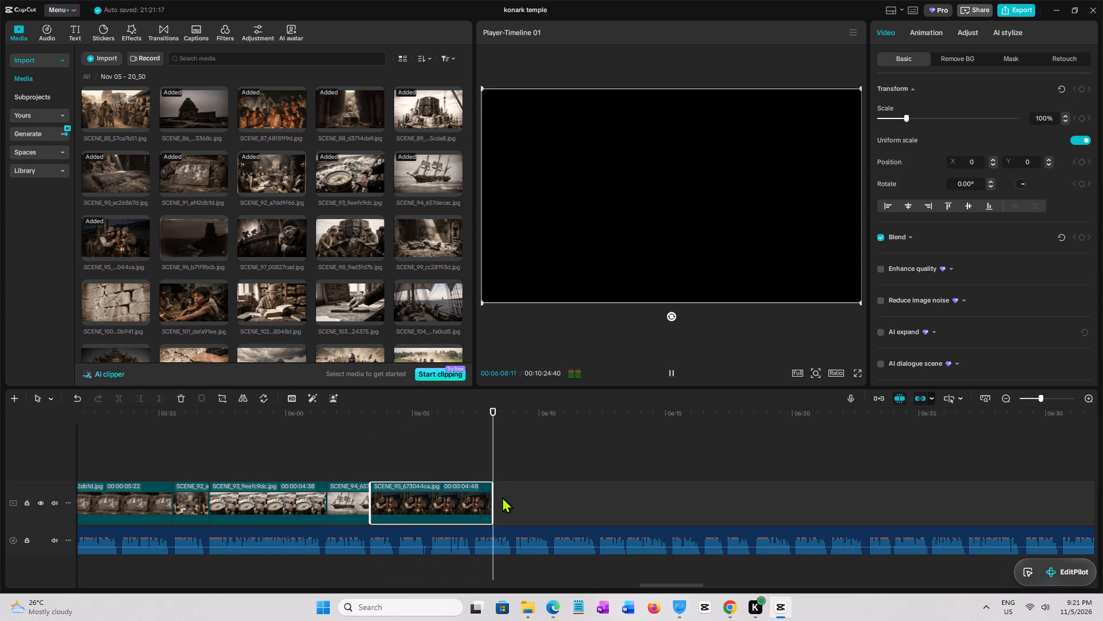
{"action": "key", "text": "space"}
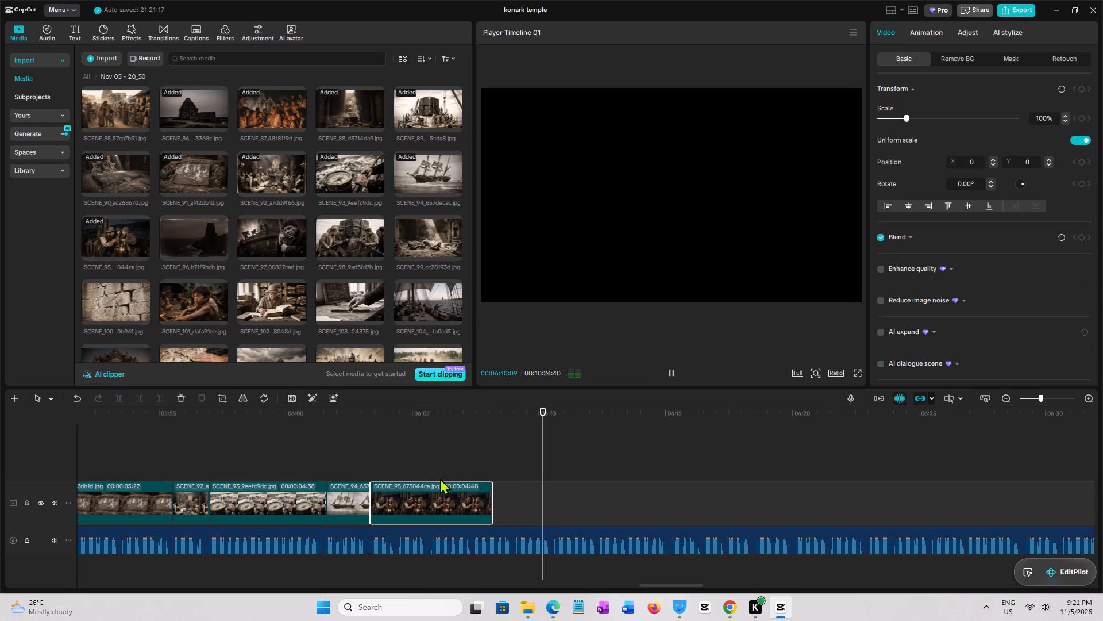
{"action": "left_click", "coordinate": [372, 457]}
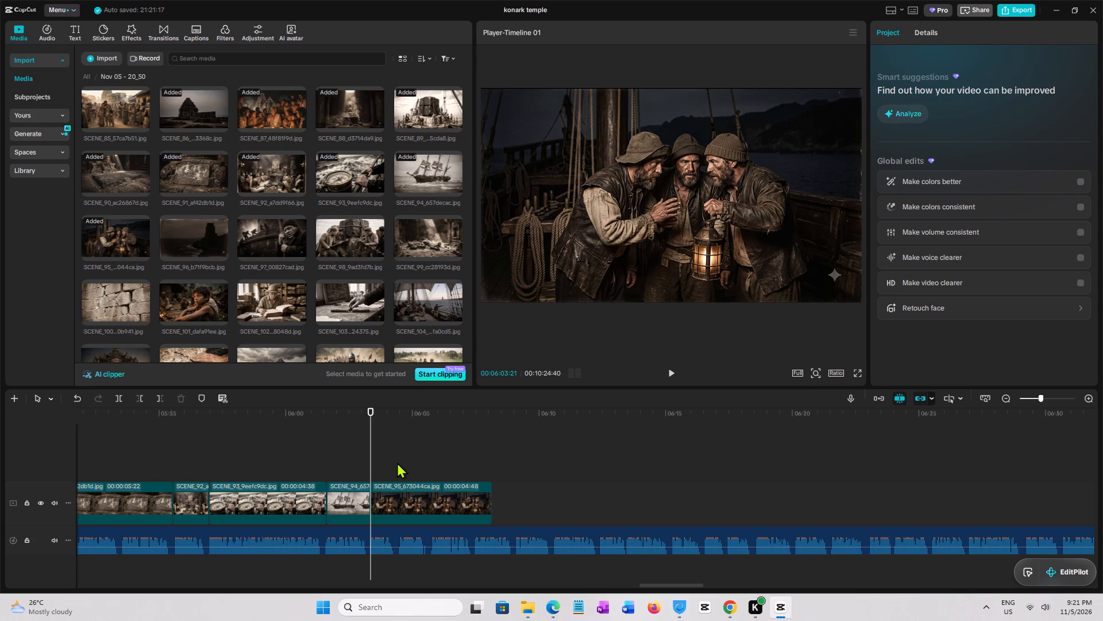
{"action": "key", "text": "space"}
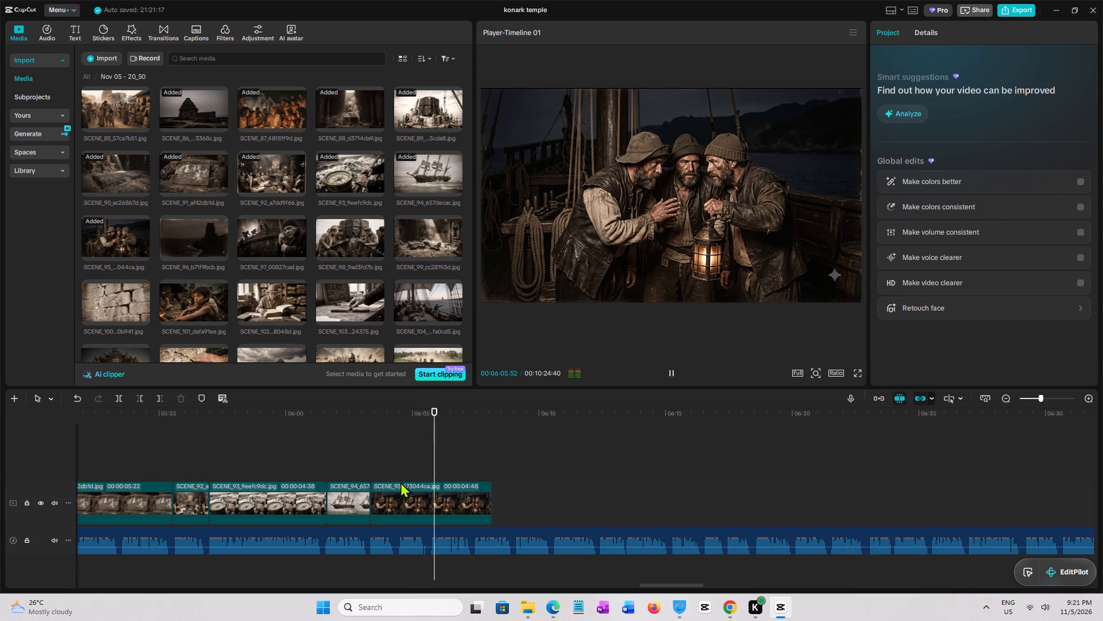
{"action": "left_click", "coordinate": [400, 482]}
{"action": "left_click", "coordinate": [399, 462]}
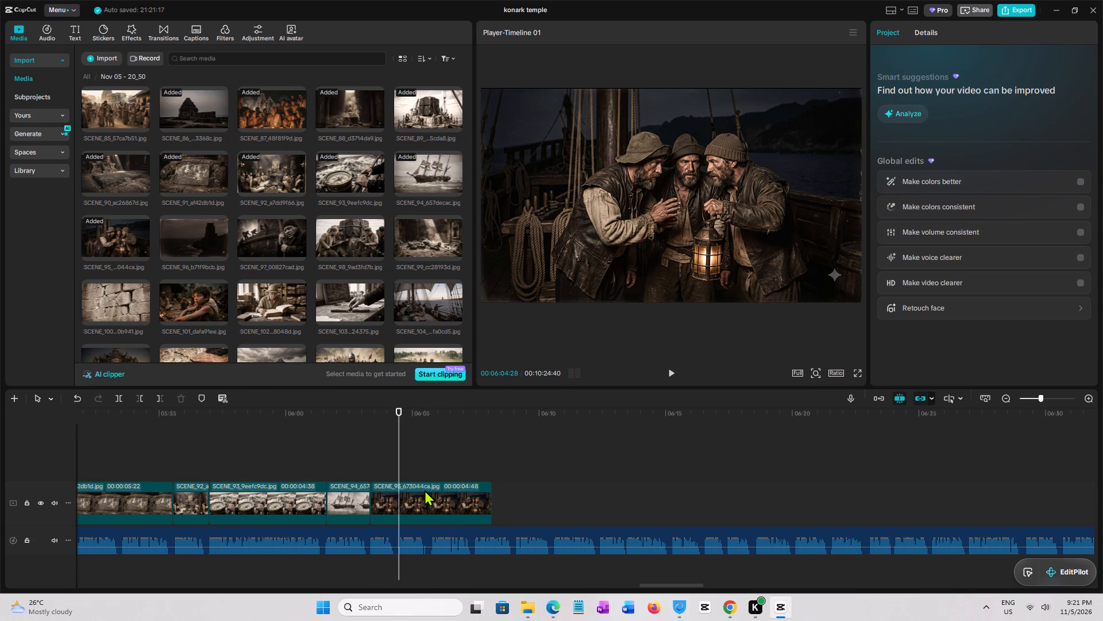
{"action": "left_click", "coordinate": [425, 490]}
{"action": "key", "text": "w"}
Add the SCENE_96 image to the main track directly after the trimmed SCENE_95 clip.
{"action": "left_click", "coordinate": [193, 237]}
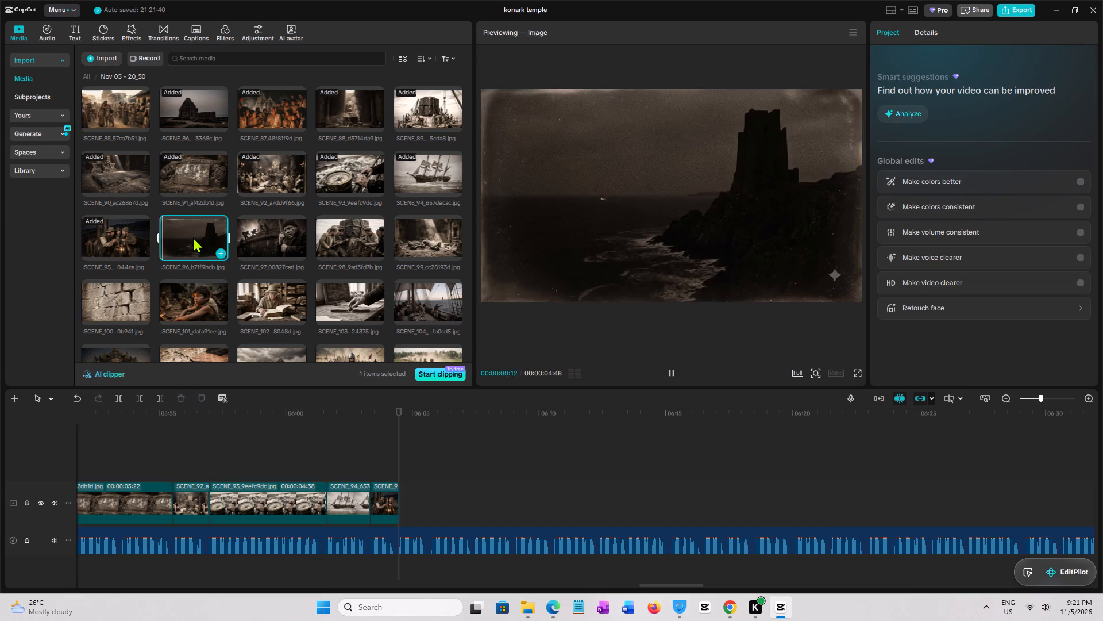
{"action": "left_click_drag", "start_coordinate": [193, 237], "coordinate": [402, 499]}
Play the narration over SCENE_96 to find the phrase break and trim the clip's end to 00:06:05:45.
{"action": "key", "text": "space"}
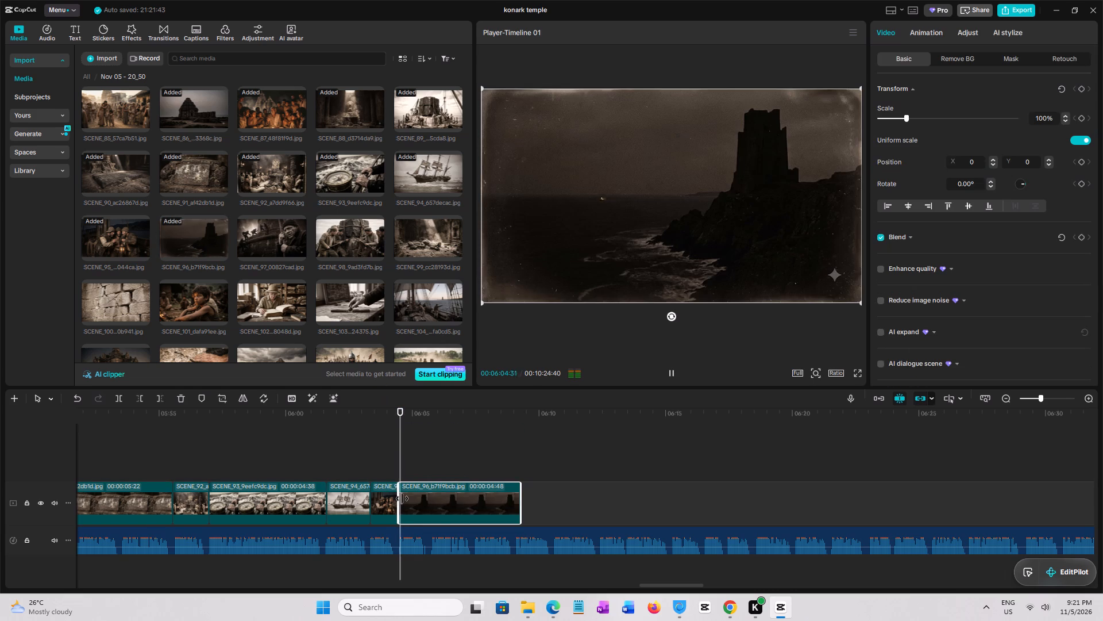
{"action": "left_click", "coordinate": [434, 477]}
{"action": "left_click", "coordinate": [434, 477]}
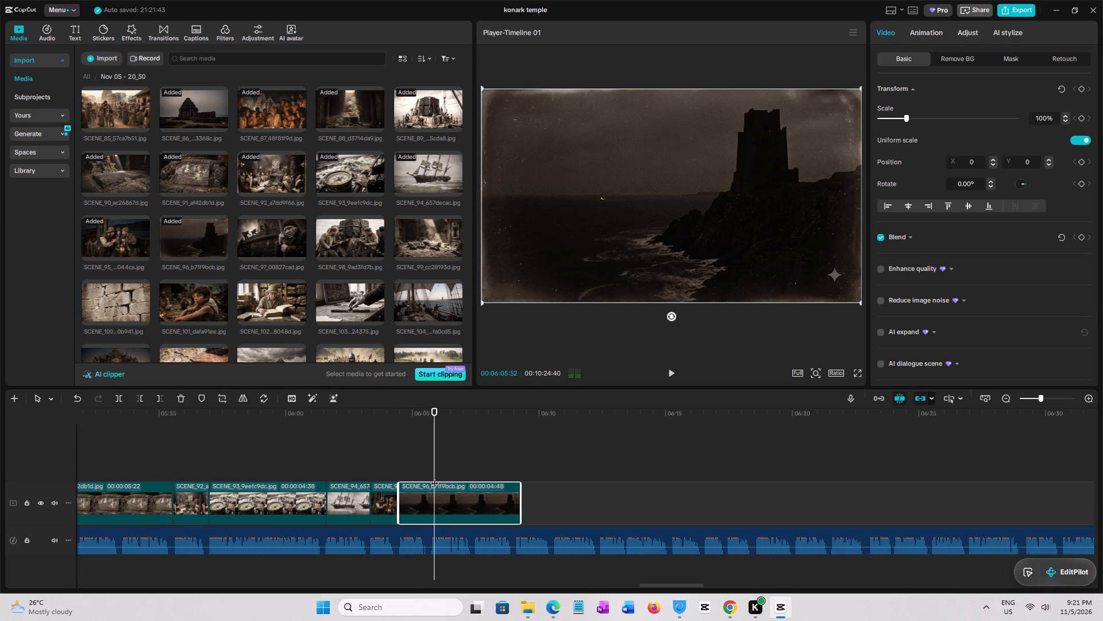
{"action": "left_click", "coordinate": [431, 477]}
{"action": "left_click", "coordinate": [456, 500]}
{"action": "key", "text": "w"}
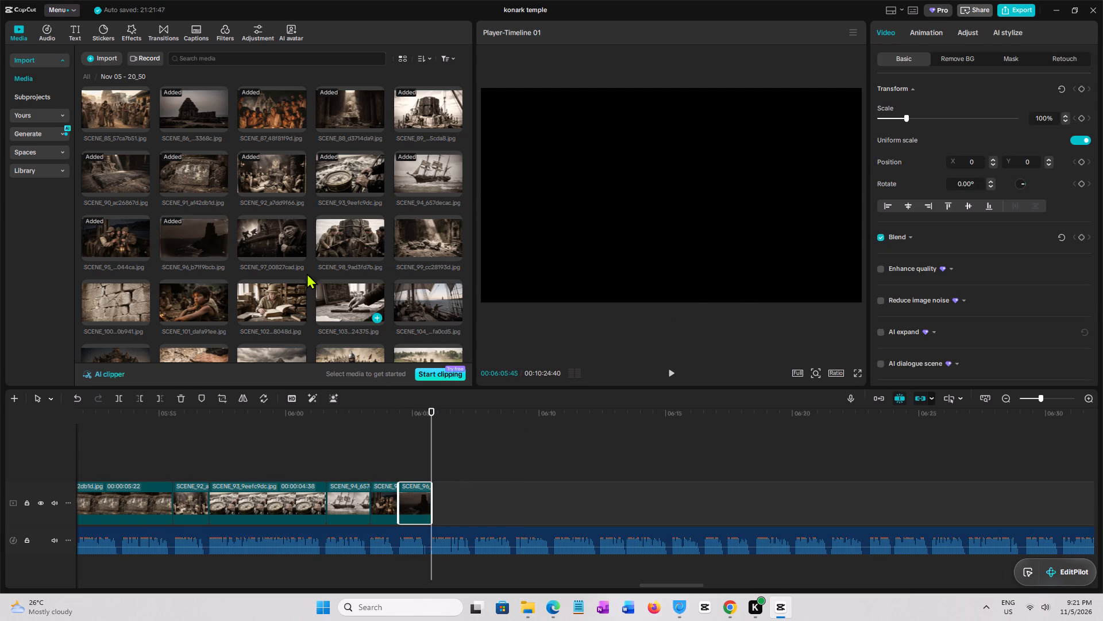
Add the SCENE_97 image to the main track directly after the trimmed SCENE_96 clip.
{"action": "left_click", "coordinate": [263, 237]}
{"action": "left_click_drag", "start_coordinate": [261, 236], "coordinate": [450, 478]}
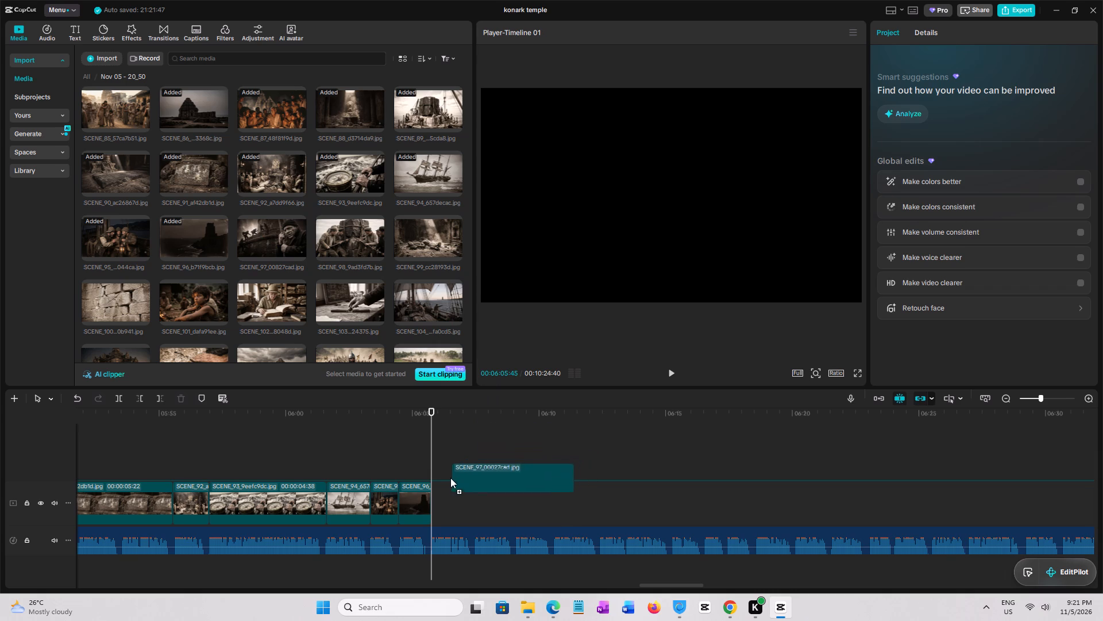
{"action": "left_click_drag", "start_coordinate": [450, 478], "coordinate": [433, 493]}
Replay the narration over SCENE_97 to find the phrase break and trim the clip's end to 00:06:09:08.
{"action": "left_click", "coordinate": [423, 472]}
{"action": "key", "text": "space"}
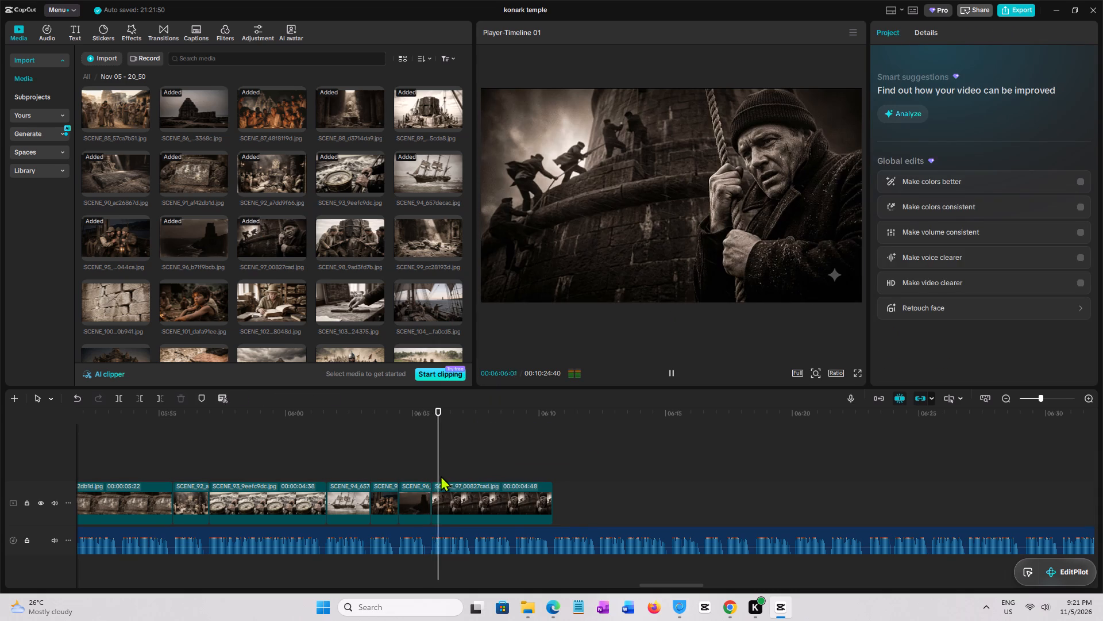
{"action": "left_click", "coordinate": [424, 456]}
{"action": "key", "text": "space"}
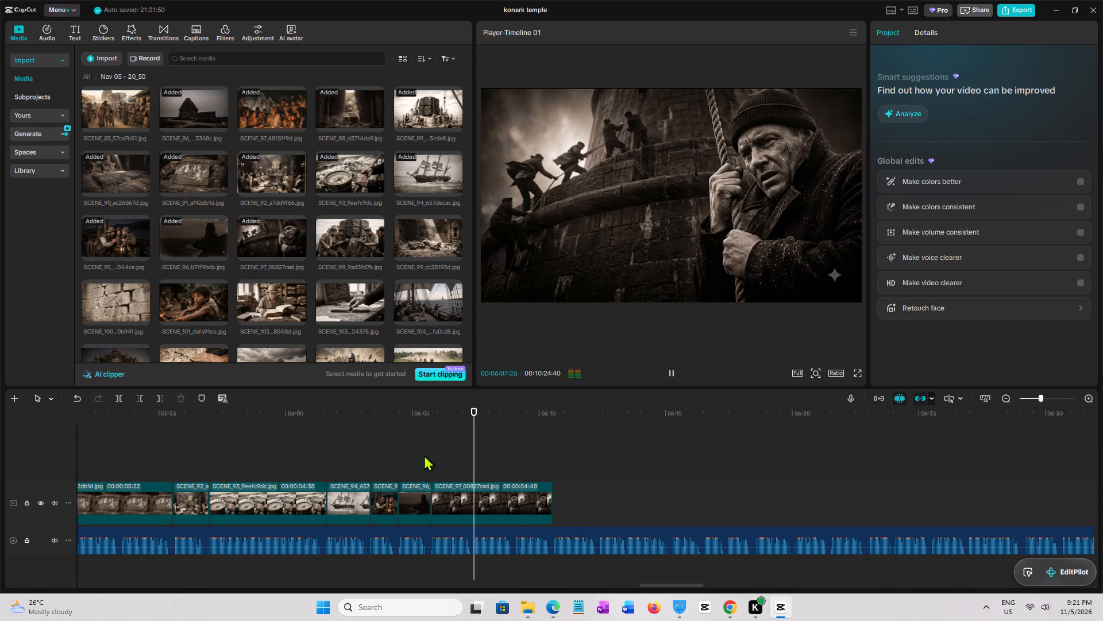
{"action": "left_click", "coordinate": [424, 455]}
{"action": "key", "text": "space"}
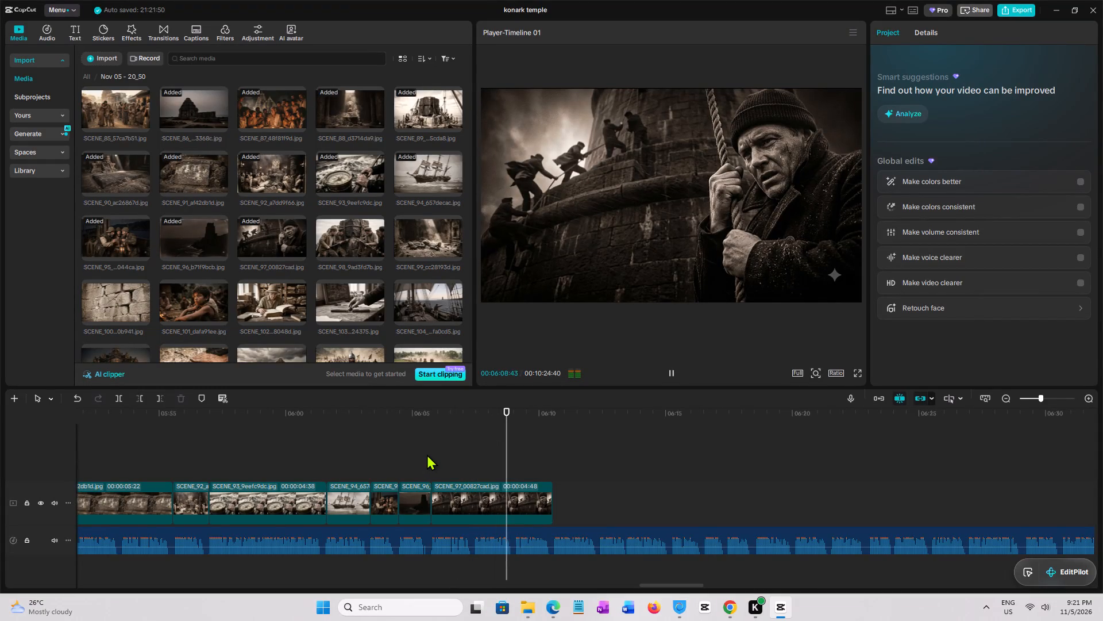
{"action": "key", "text": "space"}
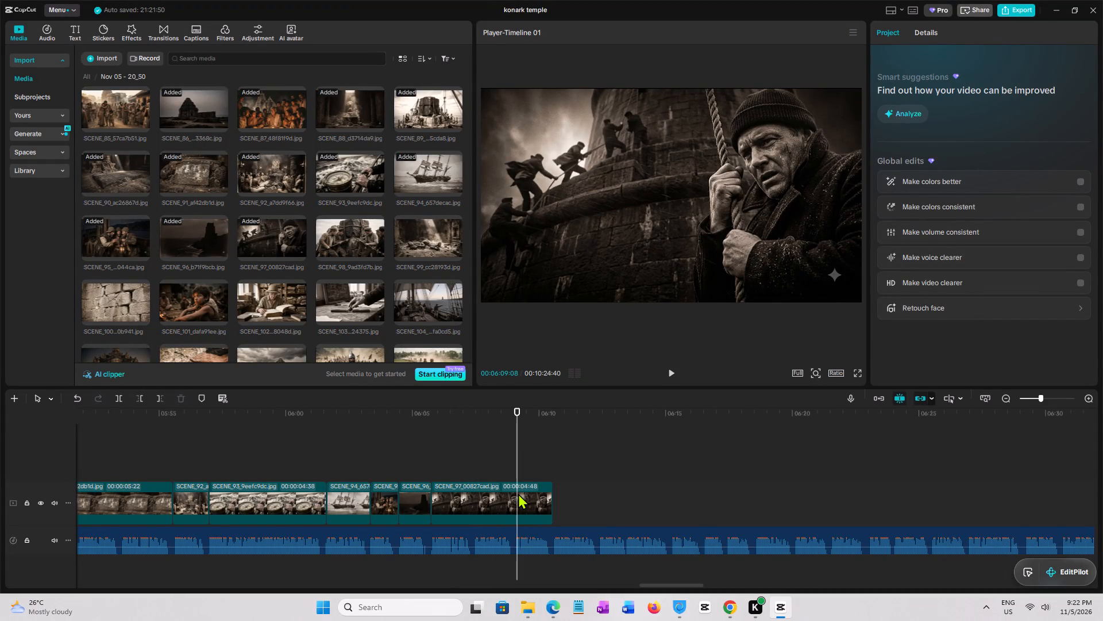
{"action": "left_click", "coordinate": [518, 493]}
{"action": "key", "text": "w"}
Add the SCENE_98 image to the main track directly after the trimmed SCENE_97 clip.
{"action": "left_click", "coordinate": [337, 240]}
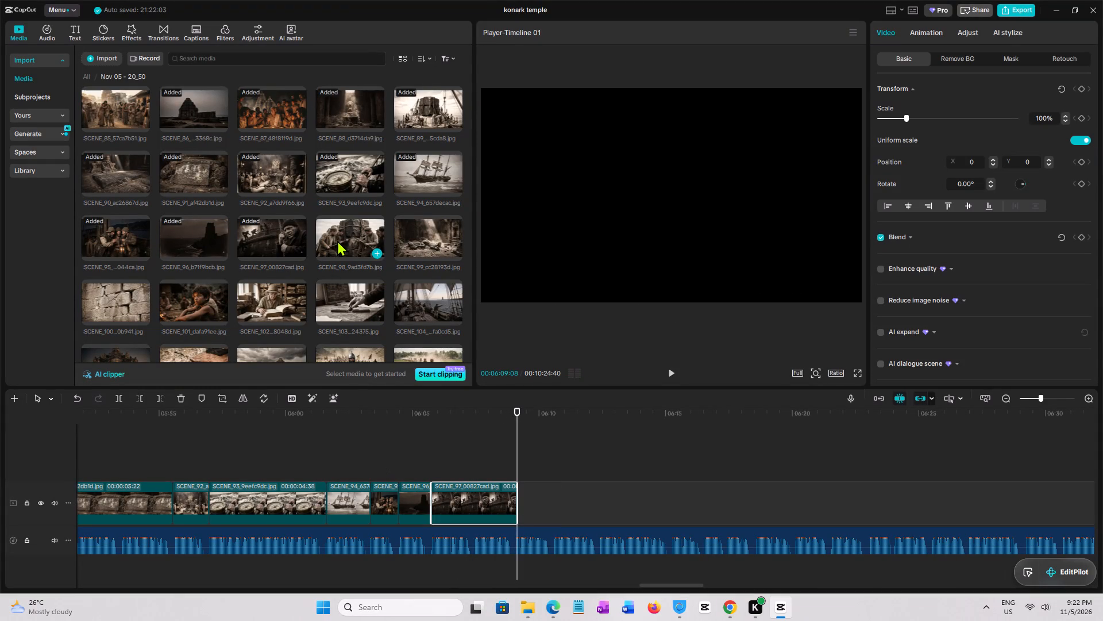
{"action": "left_click_drag", "start_coordinate": [337, 239], "coordinate": [521, 485]}
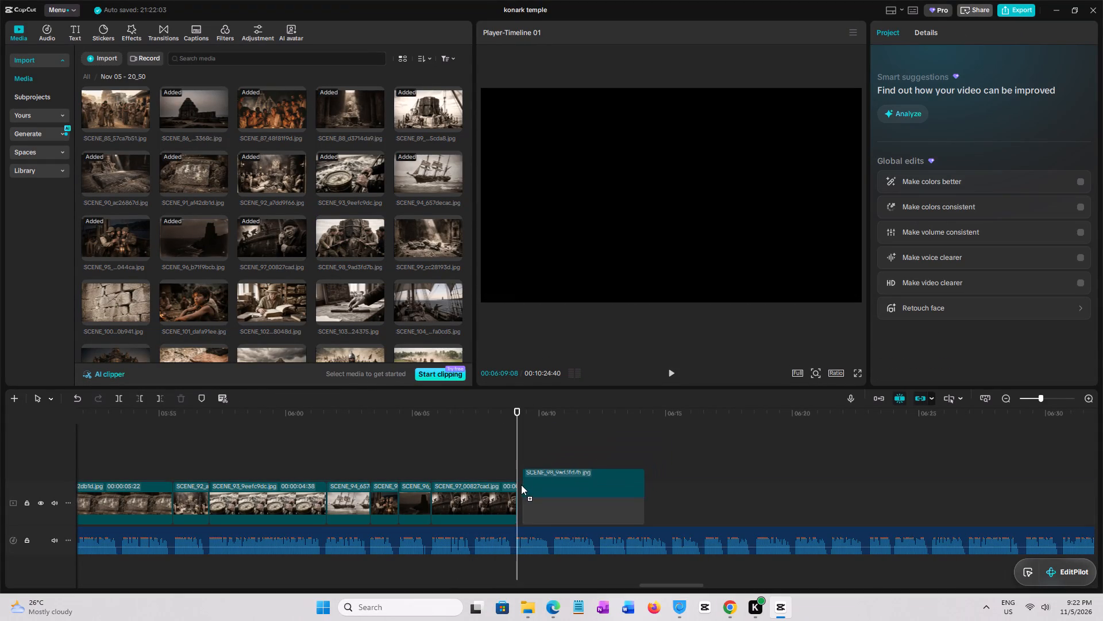
{"action": "left_click_drag", "start_coordinate": [521, 485], "coordinate": [515, 491]}
Play the narration over SCENE_98 to find the phrase break and trim the clip's end to 00:06:10:35.
{"action": "key", "text": "space"}
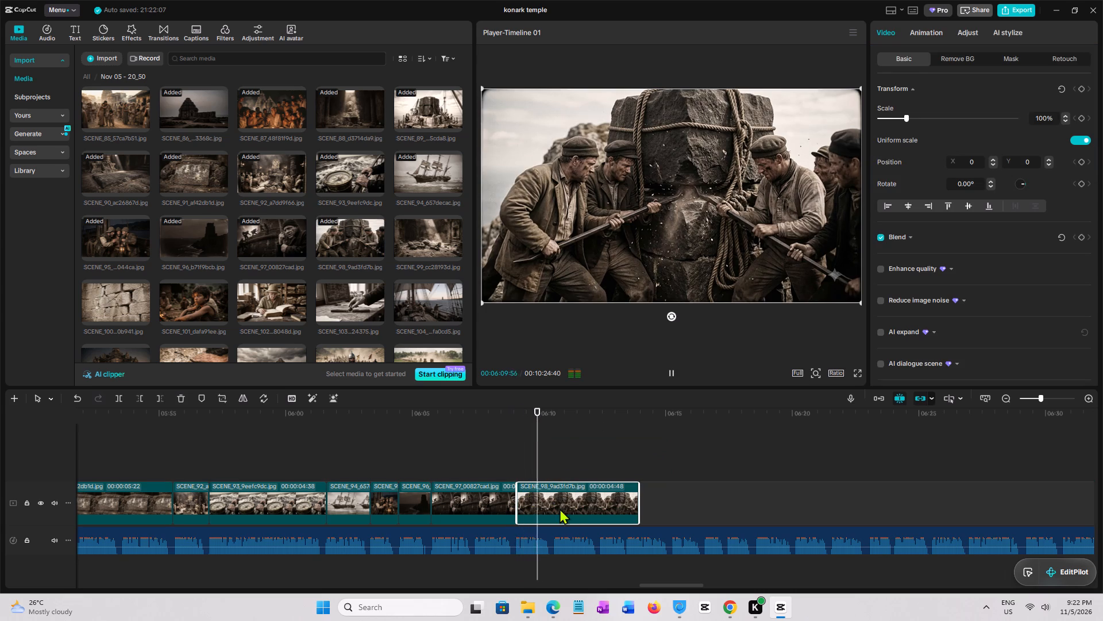
{"action": "key", "text": "space"}
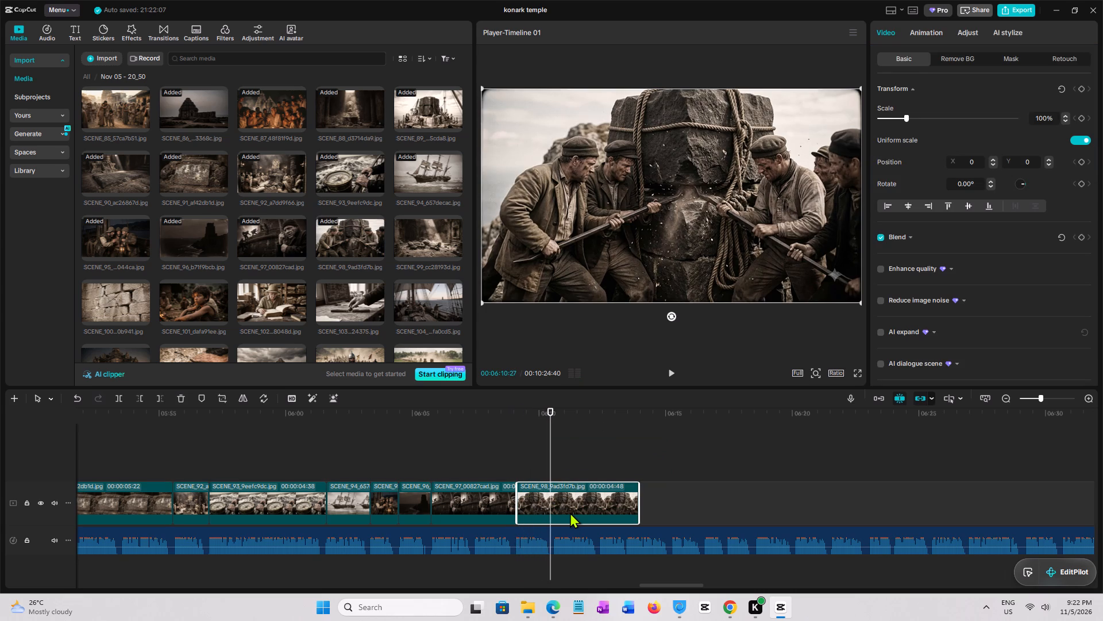
{"action": "key", "text": "space"}
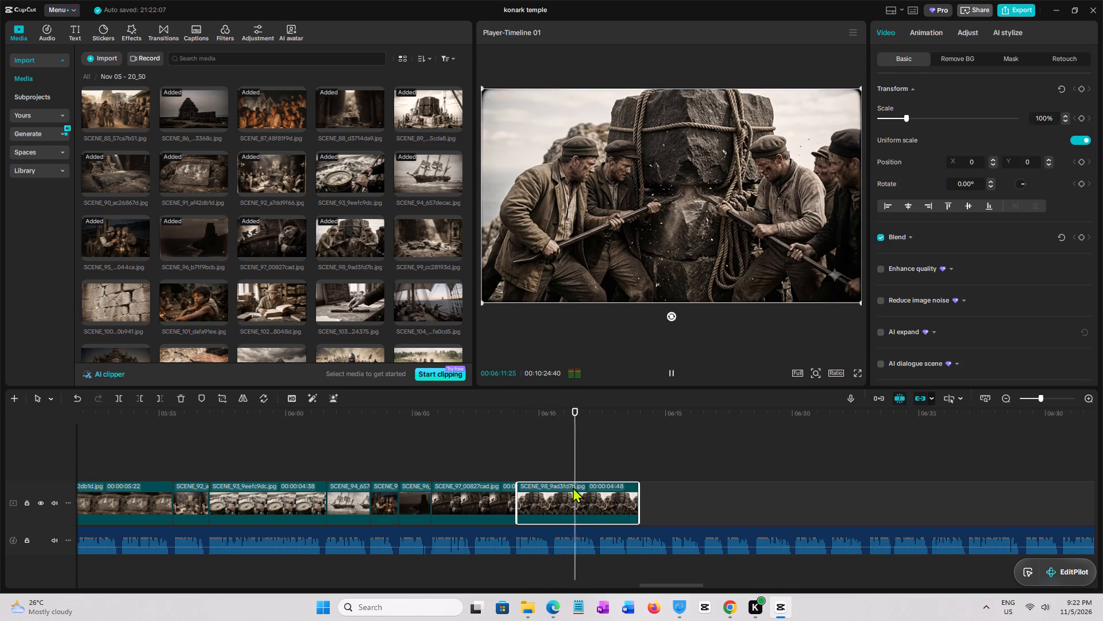
{"action": "left_click", "coordinate": [554, 475]}
{"action": "left_click", "coordinate": [573, 501]}
{"action": "key", "text": "w"}
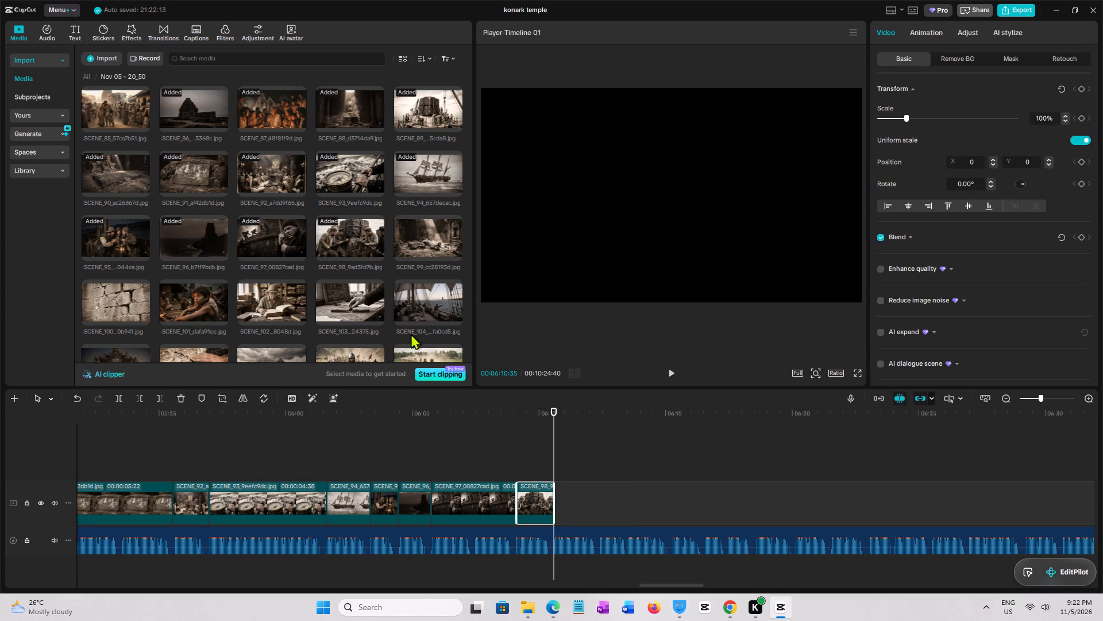
Add the SCENE_99 image to the main track directly after the trimmed SCENE_98 clip.
{"action": "left_click", "coordinate": [408, 239]}
{"action": "left_click_drag", "start_coordinate": [408, 239], "coordinate": [547, 486]}
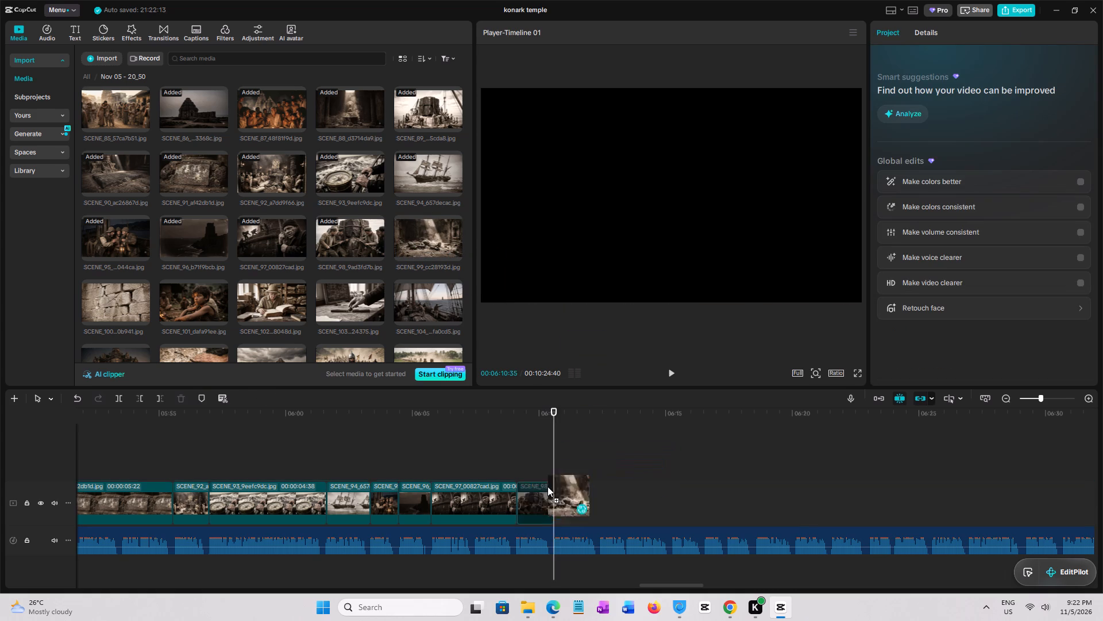
{"action": "left_click_drag", "start_coordinate": [547, 486], "coordinate": [553, 488]}
Play the narration over SCENE_99 to find the phrase break and trim the clip's end to 00:06:12:25.
{"action": "key", "text": "space"}
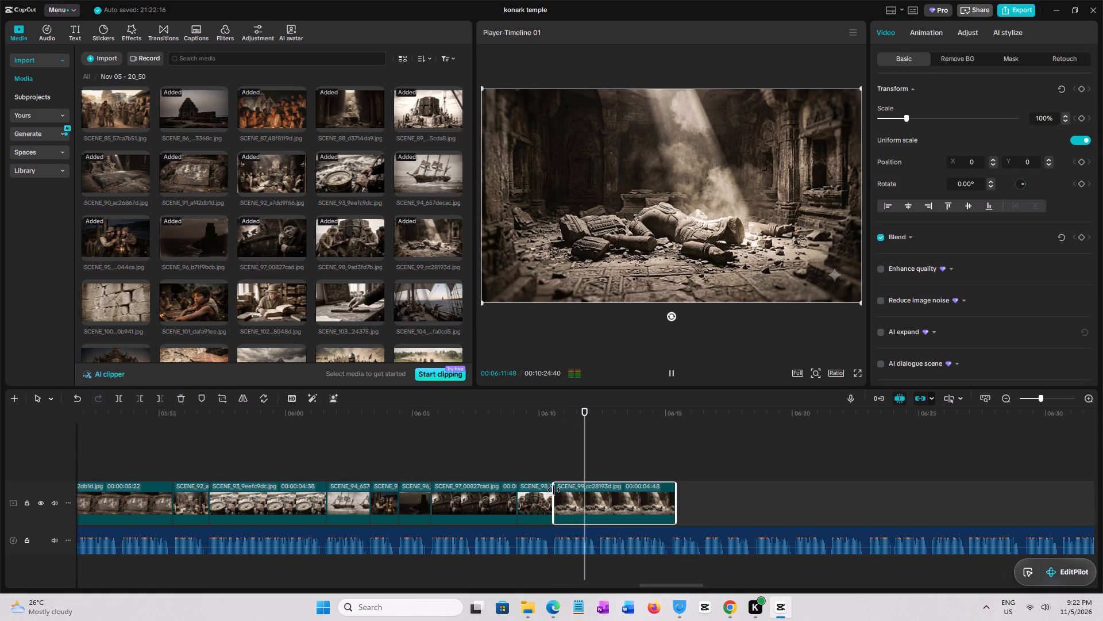
{"action": "key", "text": "space"}
{"action": "key", "text": "space"}
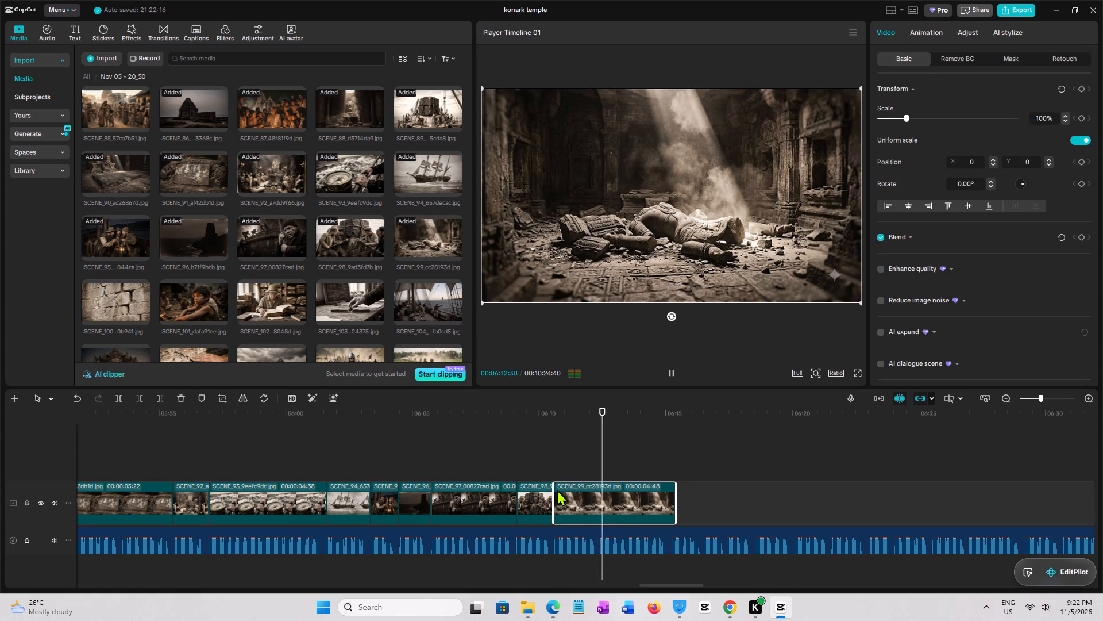
{"action": "left_click", "coordinate": [600, 472]}
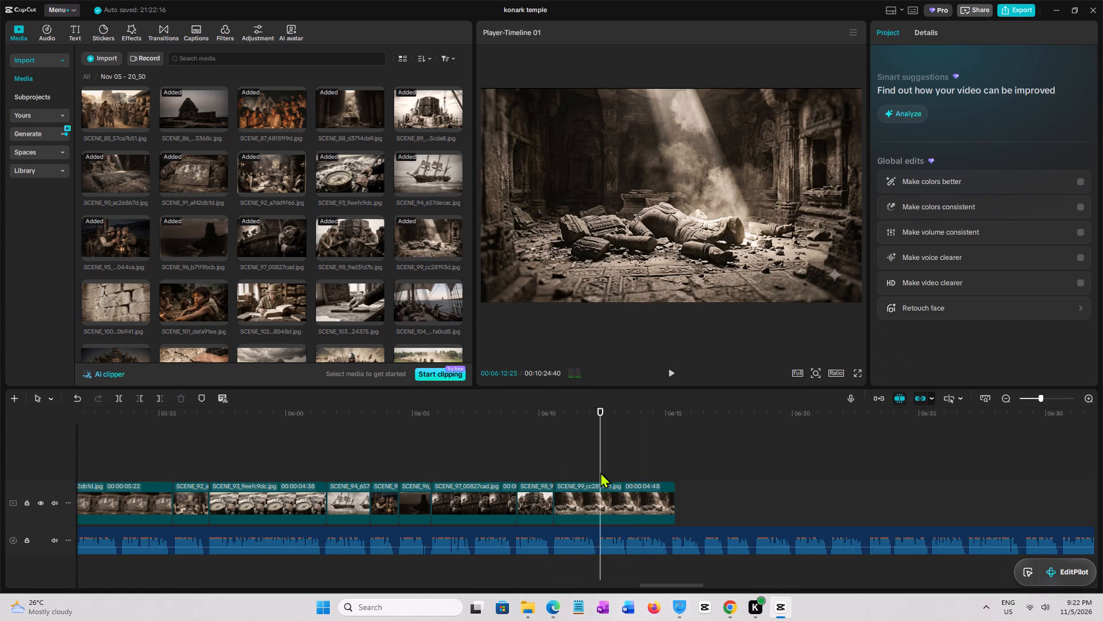
{"action": "left_click", "coordinate": [623, 490]}
{"action": "key", "text": "w"}
Add the SCENE_100 image to the main track directly after the trimmed SCENE_99 clip.
{"action": "scroll", "coordinate": [334, 212], "scroll_direction": "down", "scroll_amount": 1}
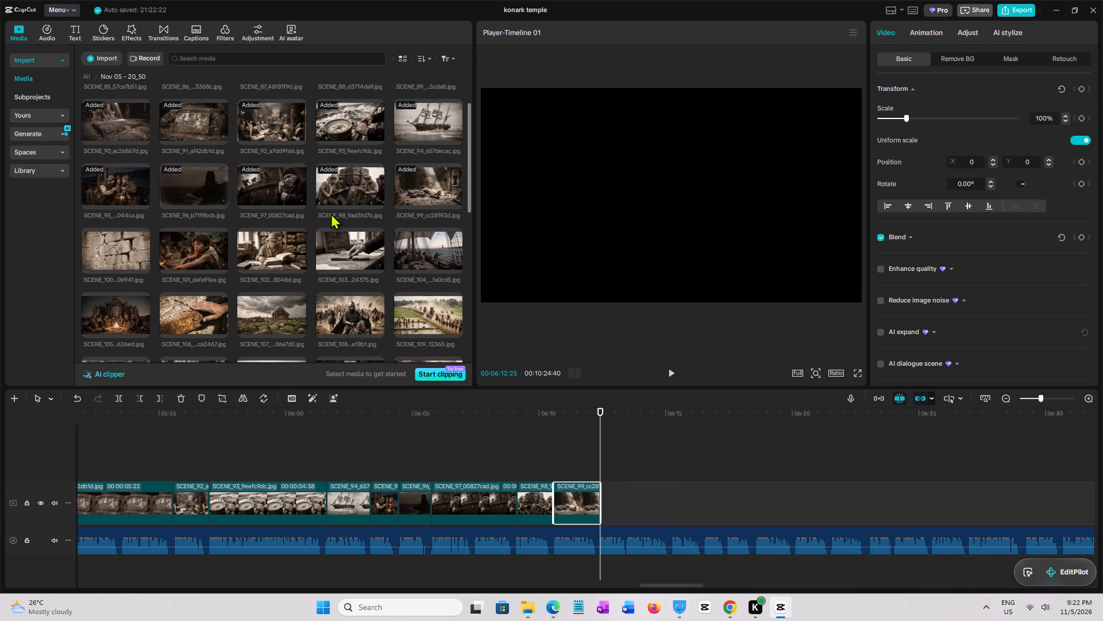
{"action": "left_click", "coordinate": [124, 258]}
{"action": "left_click_drag", "start_coordinate": [121, 252], "coordinate": [595, 493]}
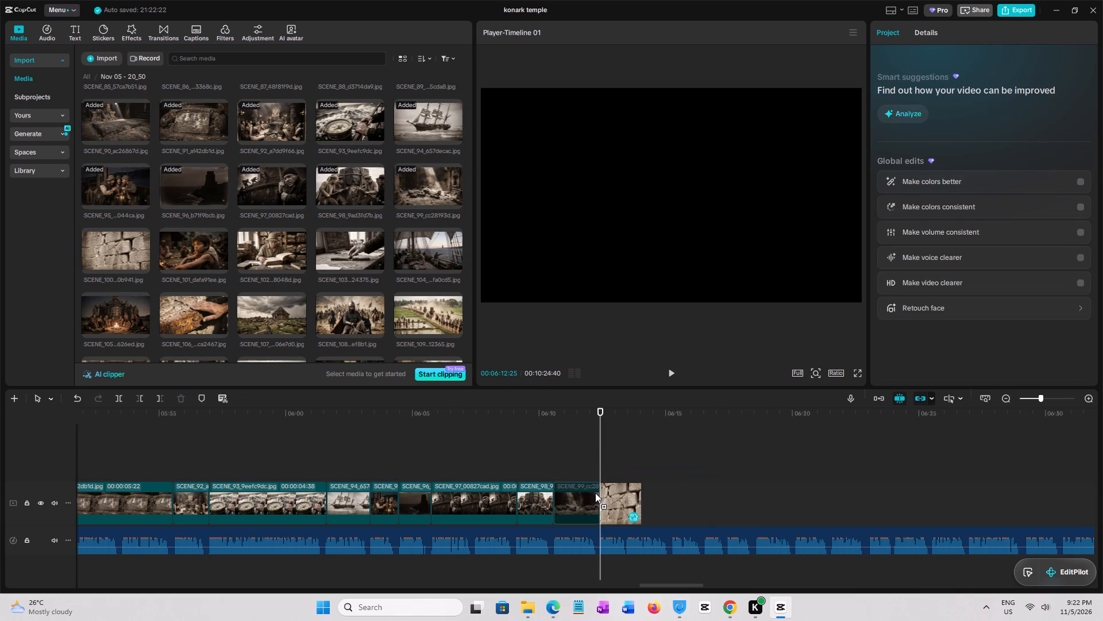
{"action": "left_click_drag", "start_coordinate": [595, 493], "coordinate": [599, 493]}
Play the narration over SCENE_100 to the phrase break and trim the clip's end to 00:06:15:14.
{"action": "key", "text": "space"}
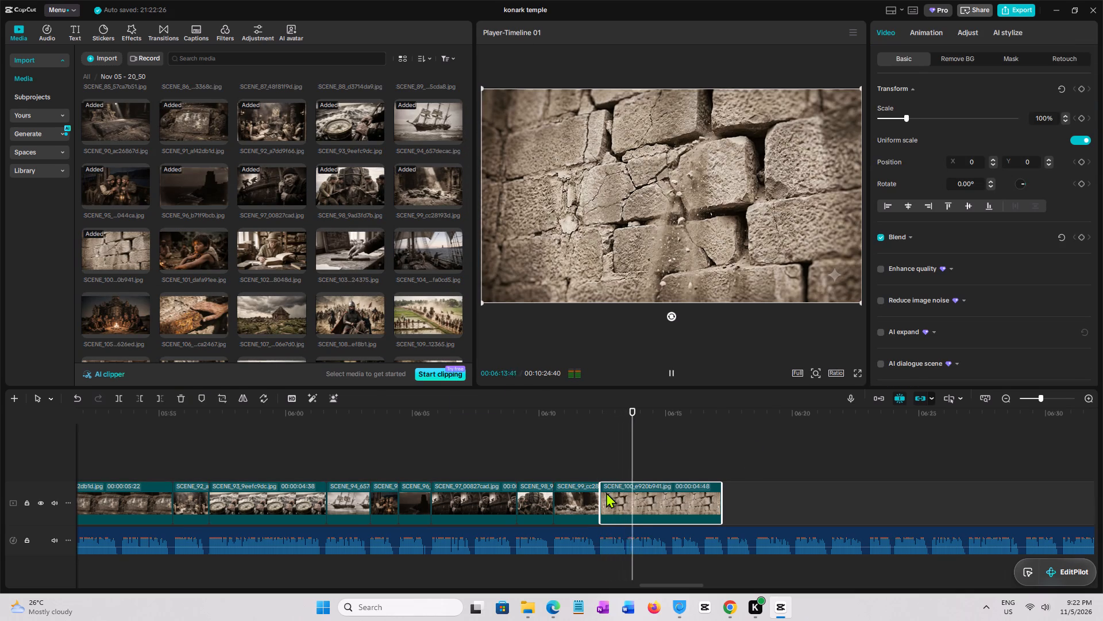
{"action": "key", "text": "space"}
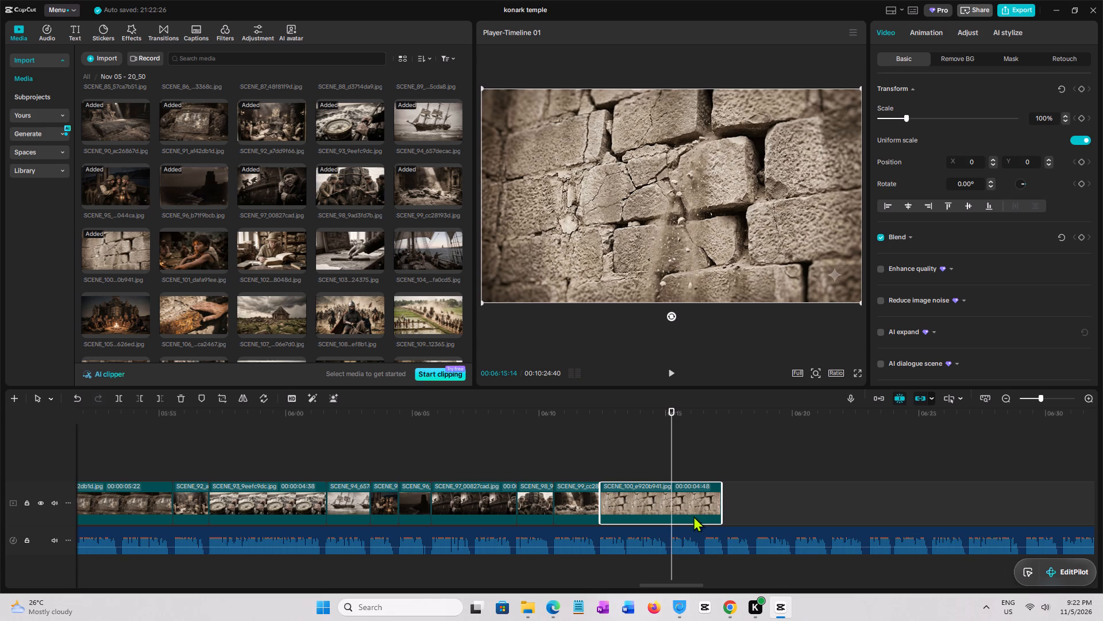
{"action": "left_click", "coordinate": [685, 500]}
{"action": "key", "text": "w"}
Add the SCENE_101 image to the main track directly after the trimmed SCENE_100 clip.
{"action": "left_click", "coordinate": [200, 255]}
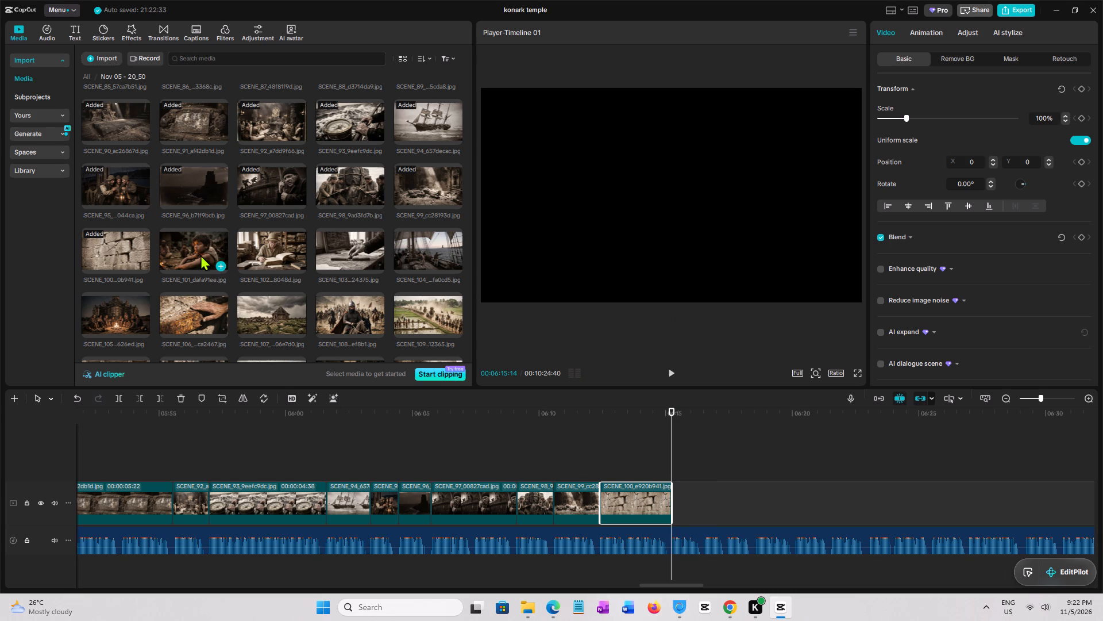
{"action": "left_click_drag", "start_coordinate": [196, 246], "coordinate": [674, 486]}
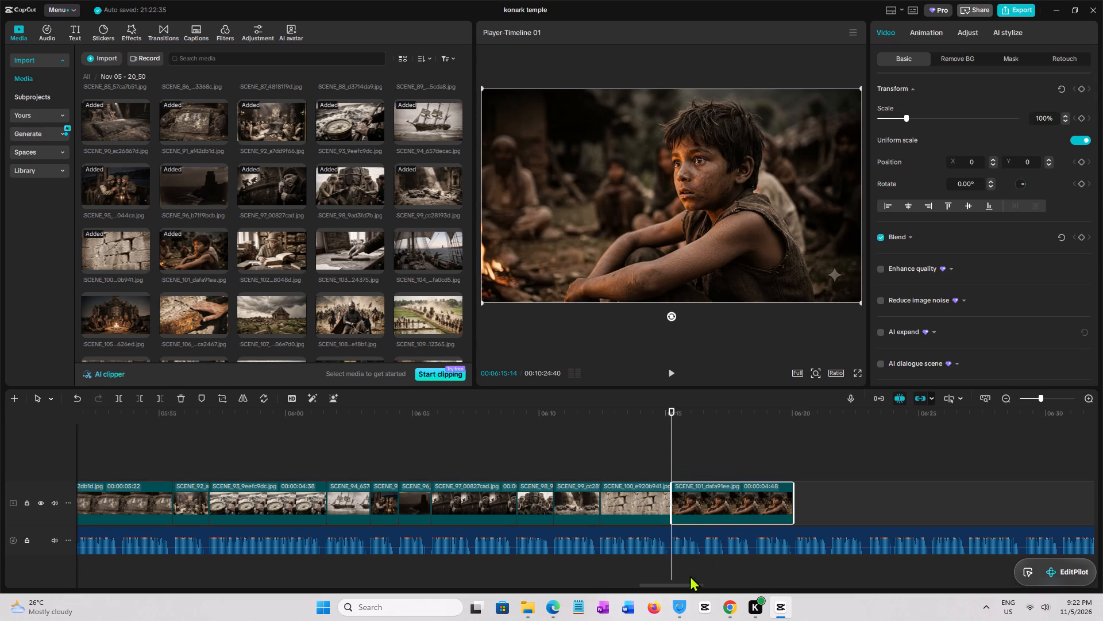
Play the narration over SCENE_101 to the phrase break and extend the clip's end to 00:06:20:07.
{"action": "left_click_drag", "start_coordinate": [674, 585], "coordinate": [699, 585]}
{"action": "key", "text": "space"}
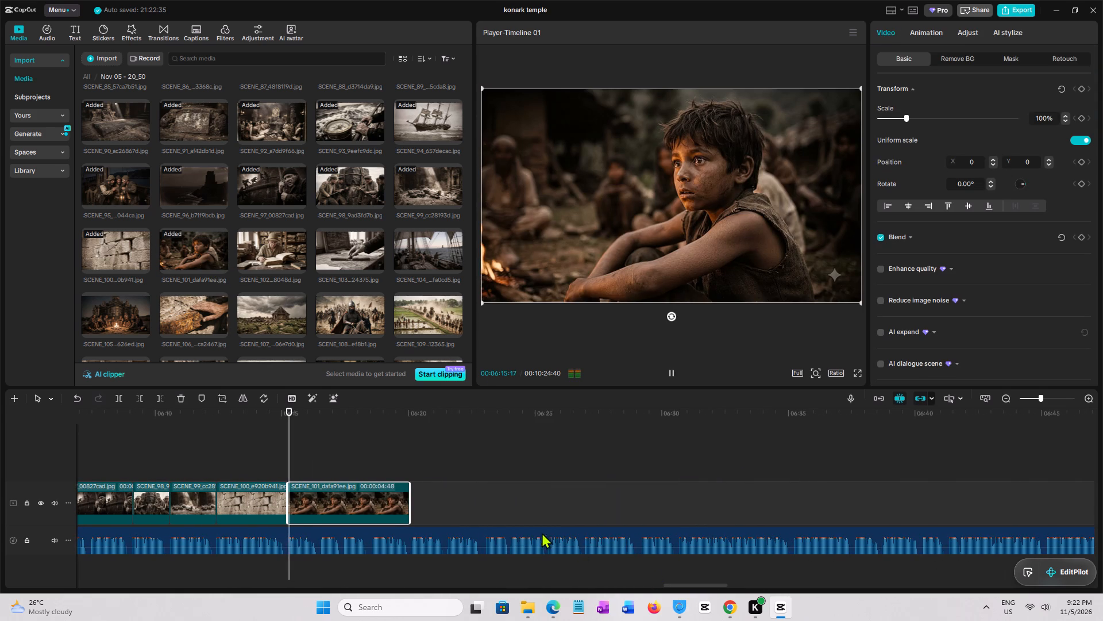
{"action": "left_click", "coordinate": [288, 459]}
{"action": "key", "text": "space"}
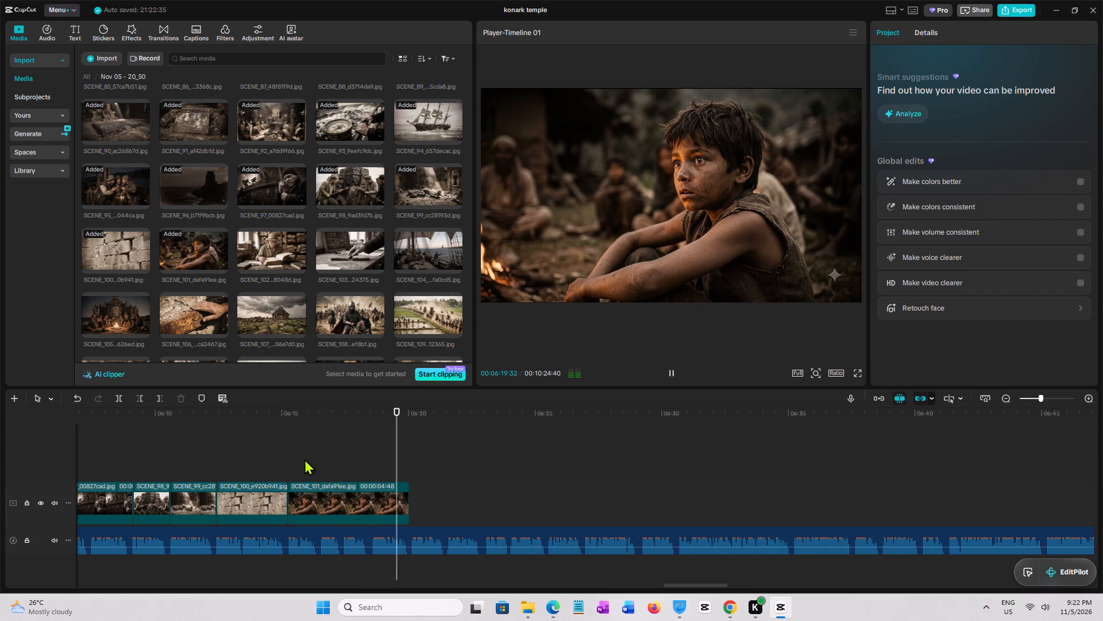
{"action": "key", "text": "space"}
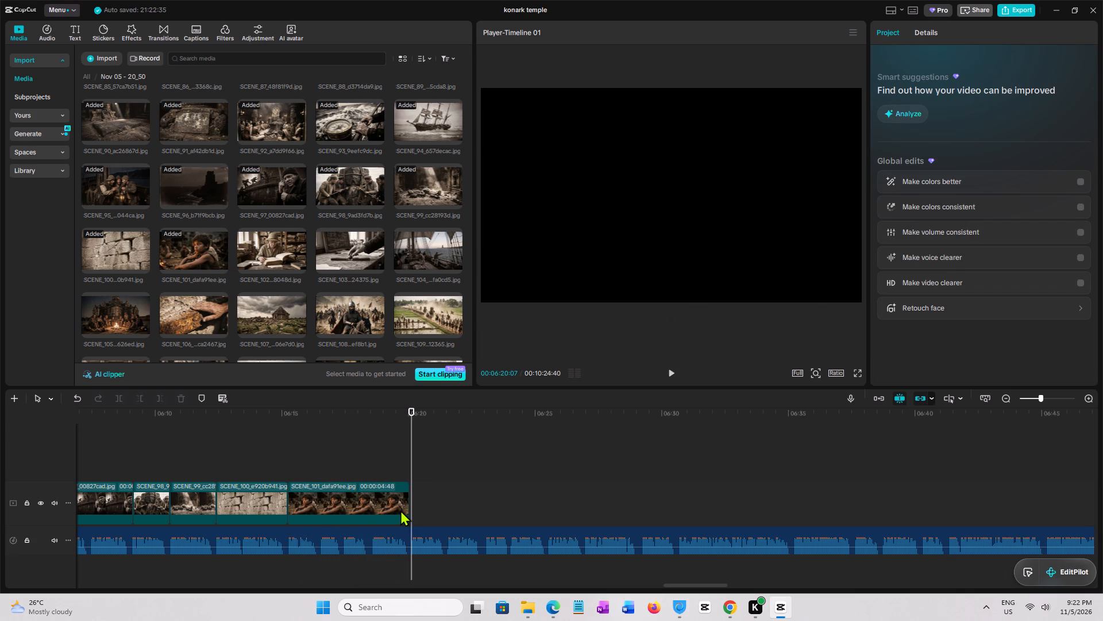
{"action": "left_click", "coordinate": [400, 510]}
{"action": "left_click", "coordinate": [408, 508]}
{"action": "key", "text": "space"}
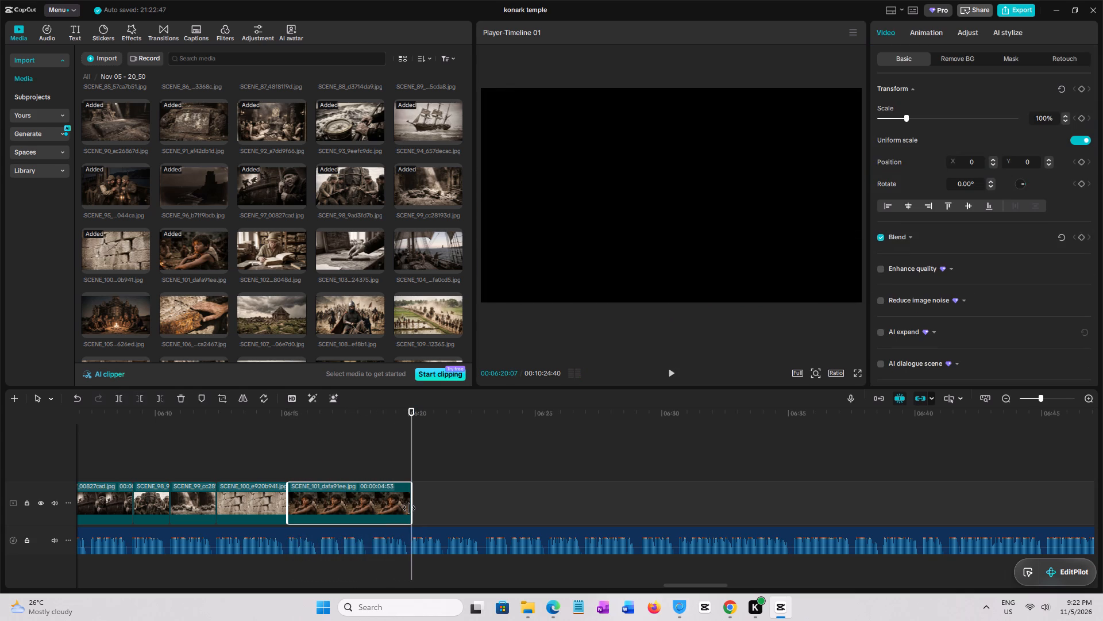
Add the SCENE_102 image to the main track directly after the extended SCENE_101 clip.
{"action": "left_click", "coordinate": [267, 256]}
{"action": "left_click_drag", "start_coordinate": [262, 251], "coordinate": [414, 500]}
Replay the narration over and past SCENE_102 to find the phrase break and extend the clip's end to 00:06:26:58.
{"action": "left_click", "coordinate": [410, 473]}
{"action": "left_click", "coordinate": [375, 465]}
{"action": "key", "text": "space"}
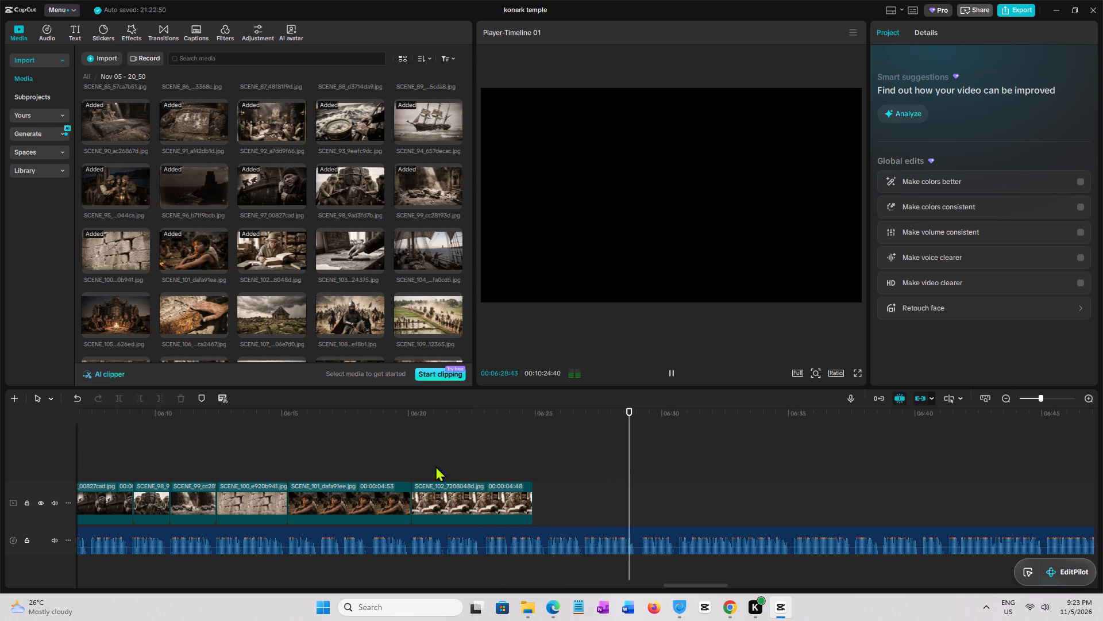
{"action": "left_click", "coordinate": [464, 468]}
{"action": "key", "text": "space"}
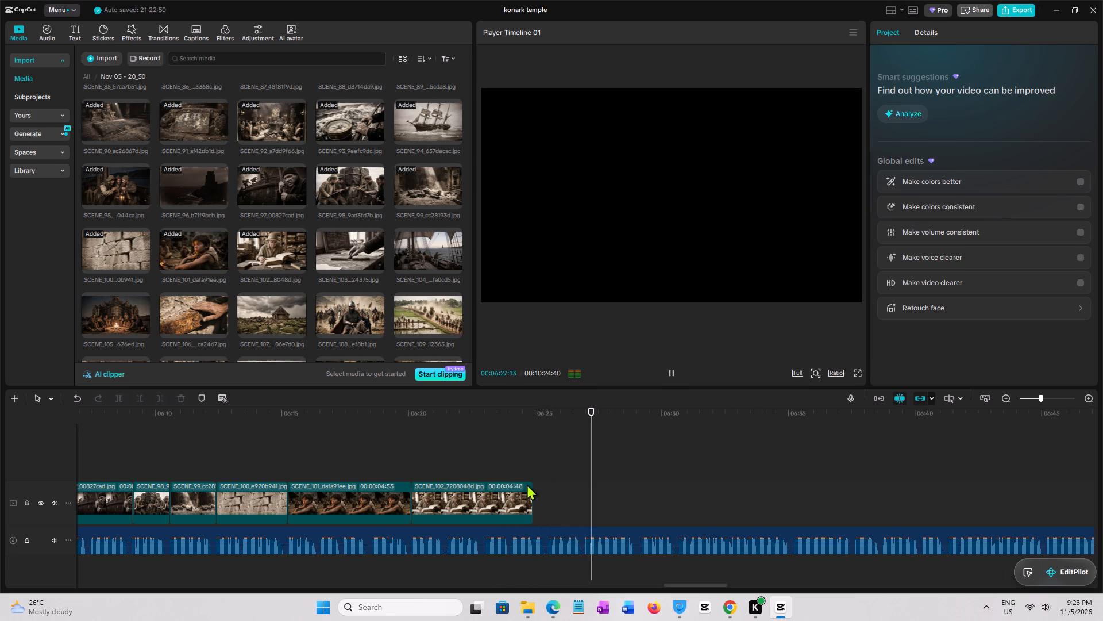
{"action": "left_click", "coordinate": [585, 496]}
{"action": "left_click", "coordinate": [517, 504]}
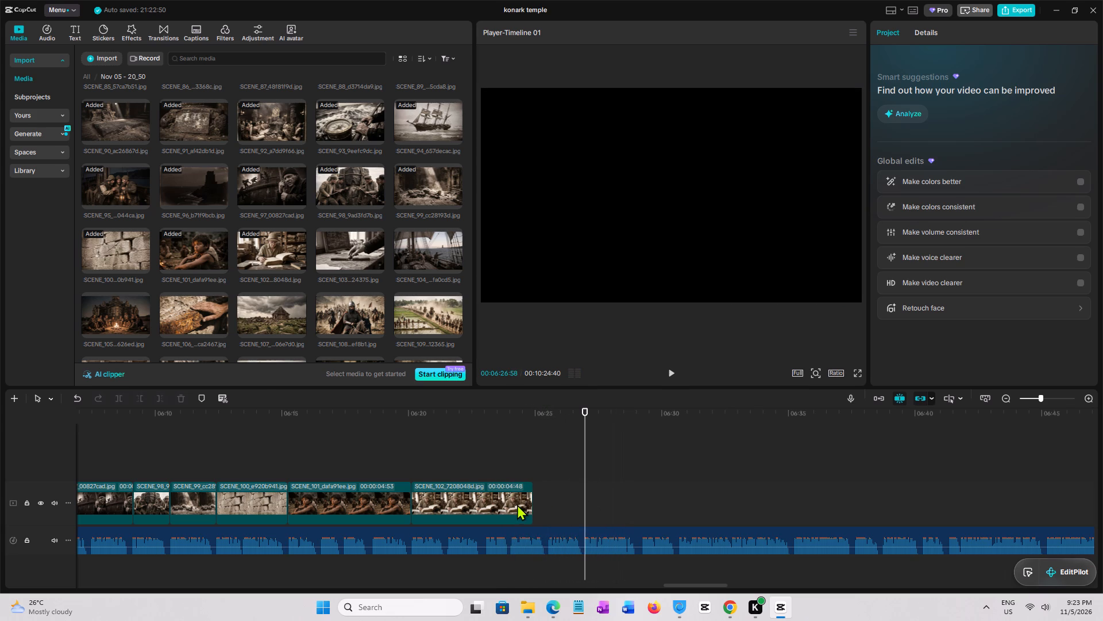
{"action": "left_click_drag", "start_coordinate": [535, 503], "coordinate": [581, 503]}
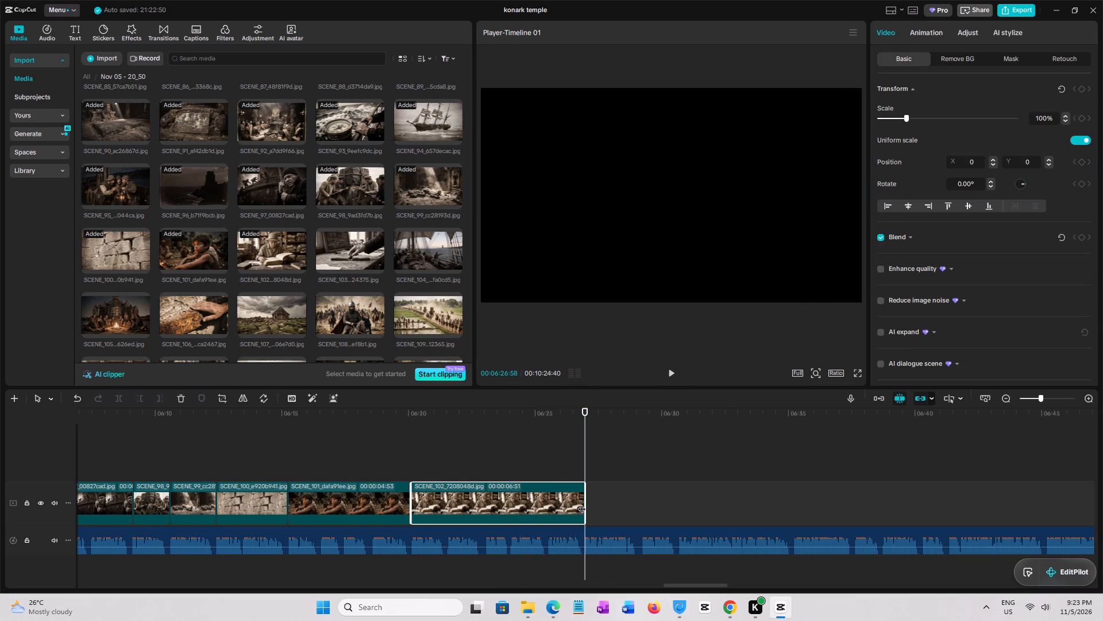
Add the SCENE_103 image to the main track directly after the extended SCENE_102 clip.
{"action": "left_click", "coordinate": [344, 266]}
{"action": "left_click_drag", "start_coordinate": [344, 251], "coordinate": [602, 491]}
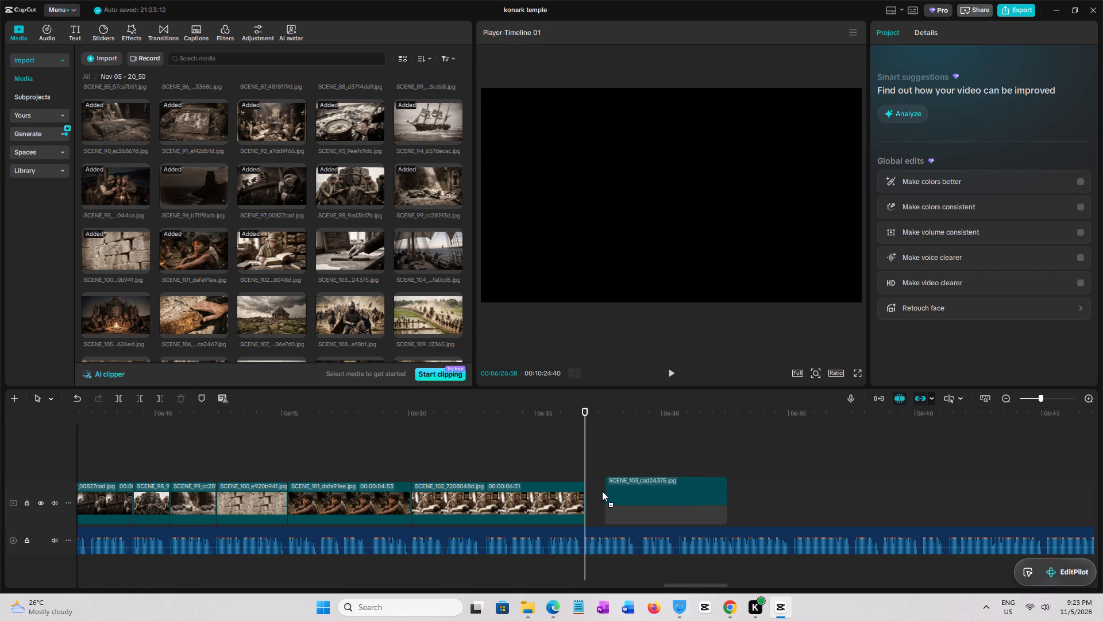
{"action": "left_click_drag", "start_coordinate": [602, 491], "coordinate": [586, 493]}
Replay the narration from the start of SCENE_103 to find the phrase break and extend the clip's end to 00:06:38:44.
{"action": "key", "text": "space"}
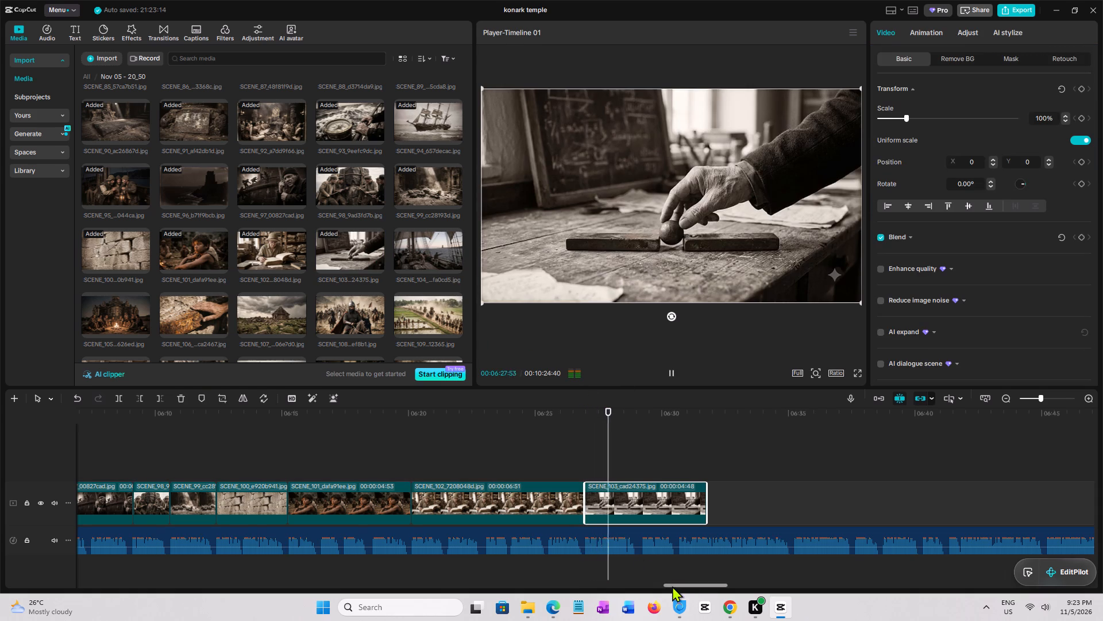
{"action": "left_click_drag", "start_coordinate": [672, 586], "coordinate": [696, 586]}
{"action": "left_click", "coordinate": [218, 465]}
{"action": "left_click", "coordinate": [214, 465]}
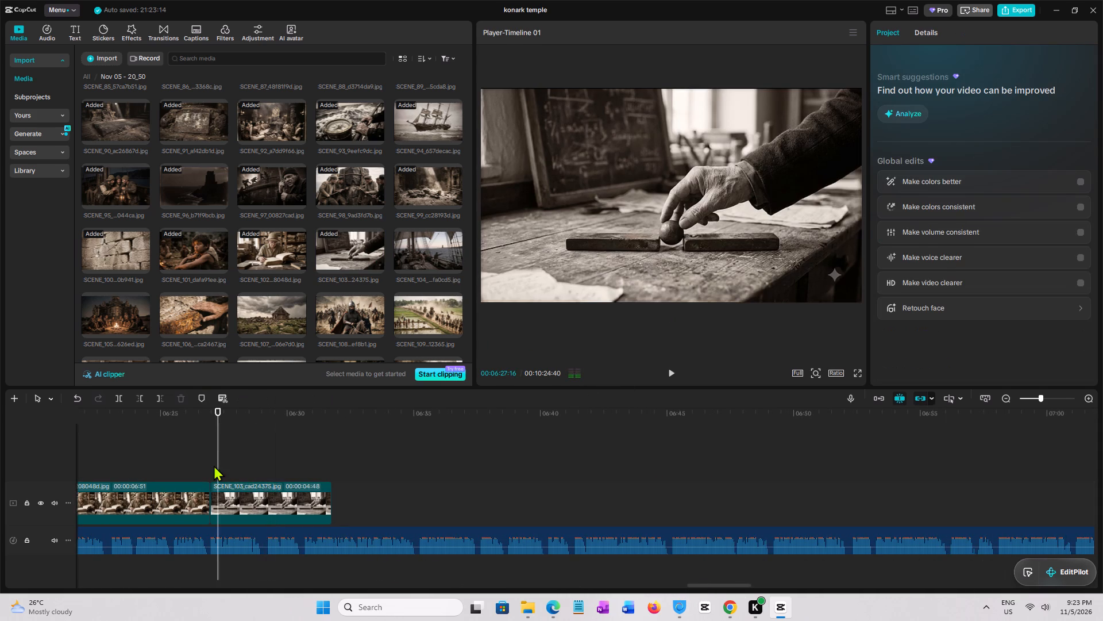
{"action": "left_click", "coordinate": [209, 463]}
{"action": "key", "text": "space"}
{"action": "left_click", "coordinate": [211, 462]}
{"action": "key", "text": "space"}
{"action": "left_click", "coordinate": [211, 462]}
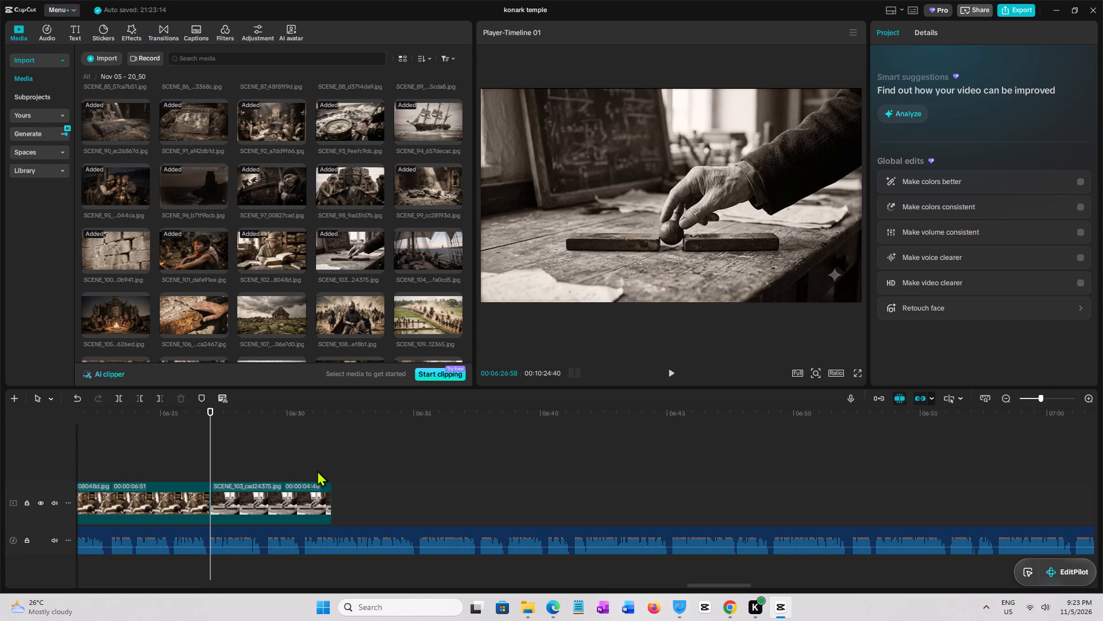
{"action": "key", "text": "space"}
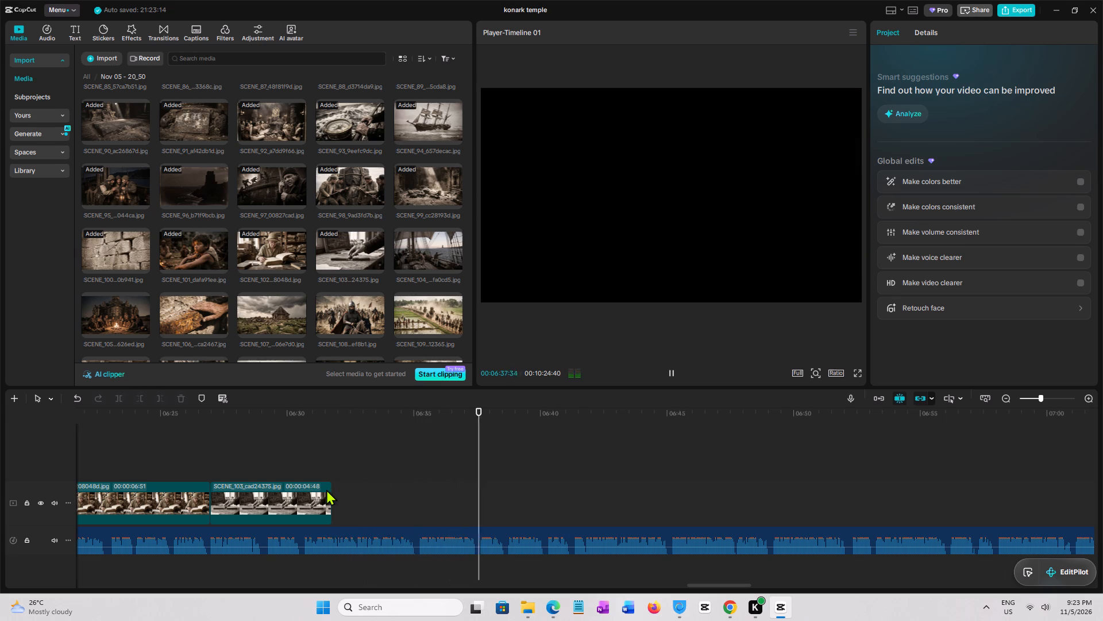
{"action": "left_click", "coordinate": [508, 515]}
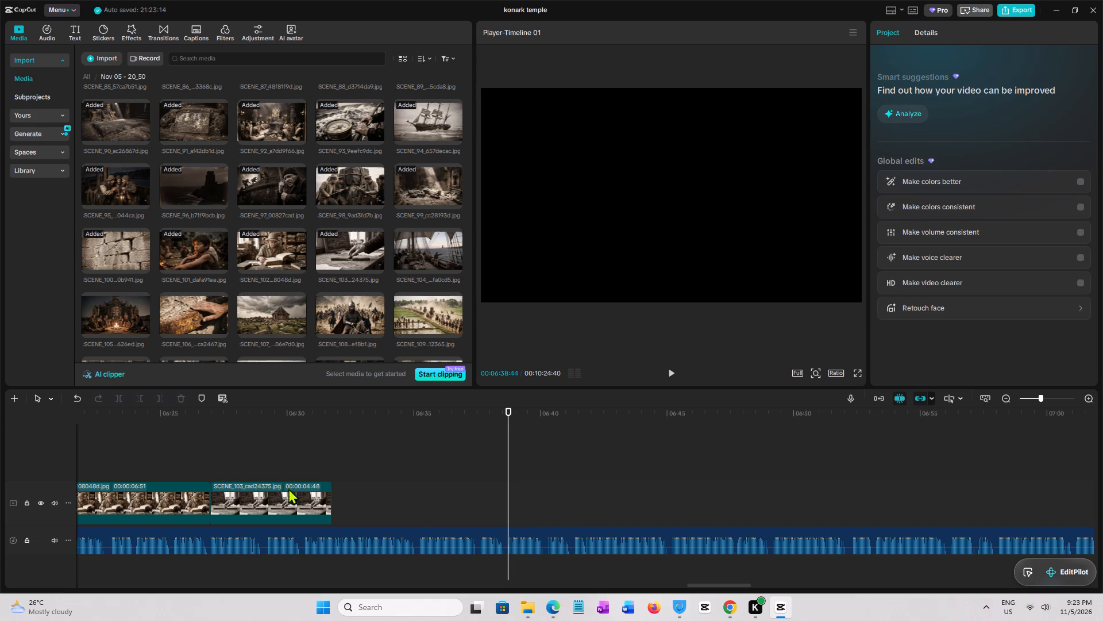
{"action": "left_click", "coordinate": [301, 493]}
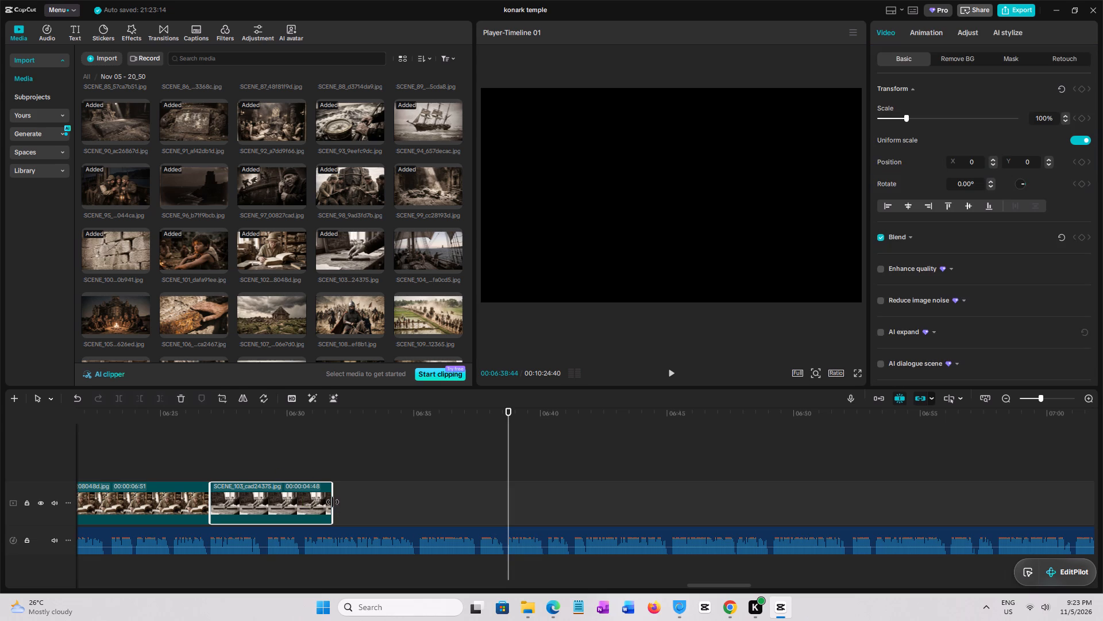
{"action": "left_click_drag", "start_coordinate": [333, 502], "coordinate": [503, 508]}
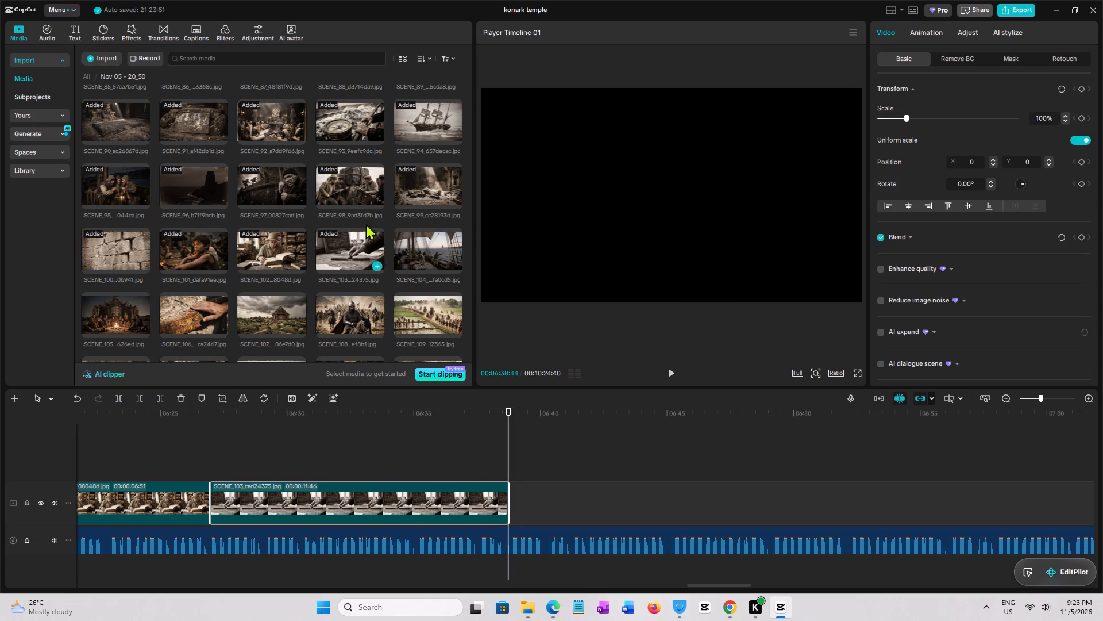
Add the SCENE_104 image to the main track directly after the extended SCENE_103 clip.
{"action": "scroll", "coordinate": [334, 168], "scroll_direction": "down", "scroll_amount": 2}
{"action": "left_click", "coordinate": [416, 158]}
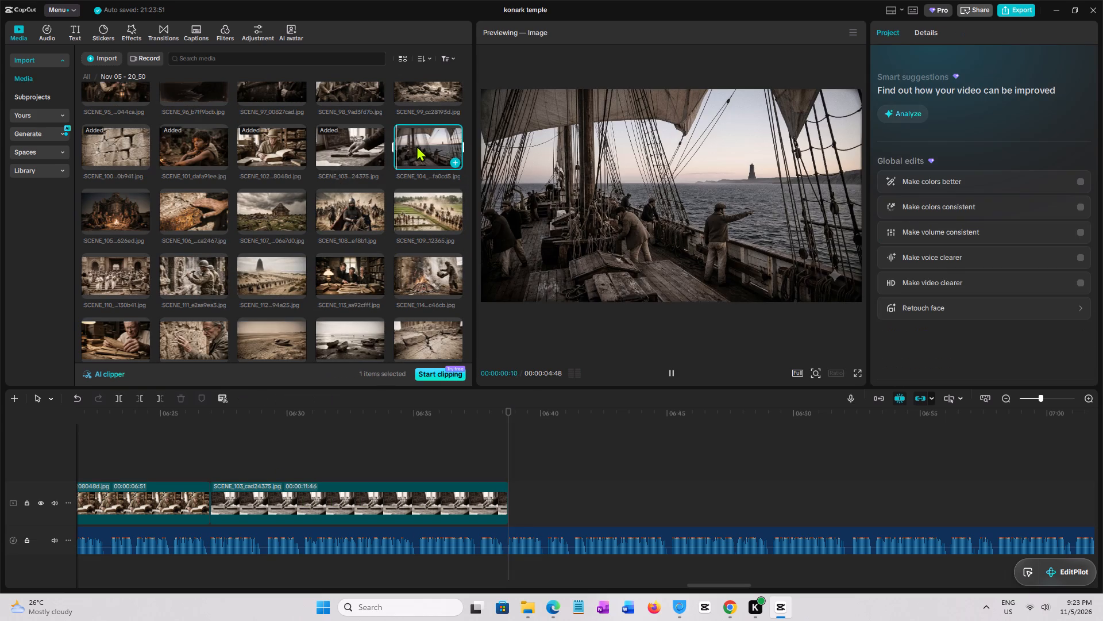
{"action": "left_click_drag", "start_coordinate": [404, 147], "coordinate": [507, 493]}
Replay the narration over and past SCENE_104 to find the phrase break and extend the clip's end to 00:06:52:17.
{"action": "key", "text": "space"}
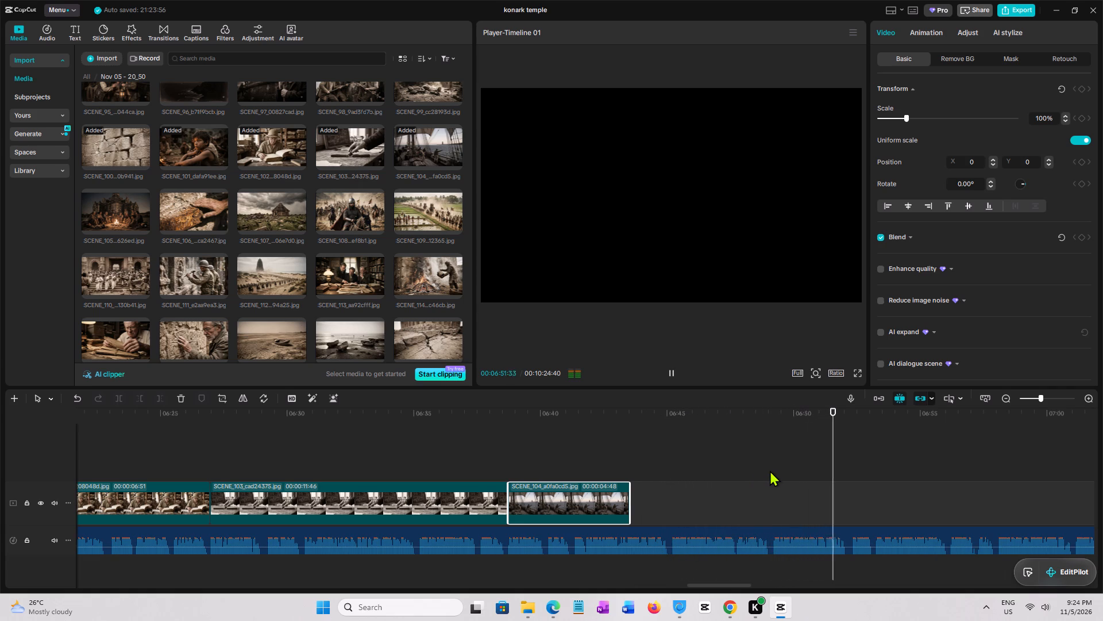
{"action": "left_click", "coordinate": [857, 483]}
{"action": "key", "text": "space"}
{"action": "left_click", "coordinate": [851, 483]}
{"action": "key", "text": "space"}
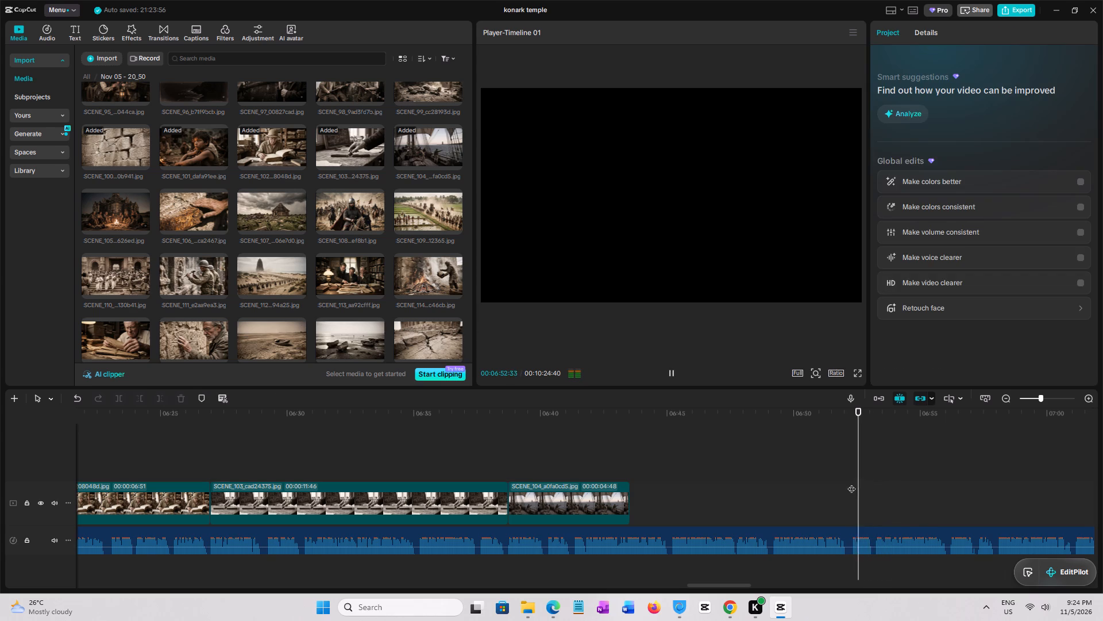
{"action": "left_click", "coordinate": [851, 483]}
{"action": "left_click", "coordinate": [596, 507]}
{"action": "left_click_drag", "start_coordinate": [630, 499], "coordinate": [790, 513]}
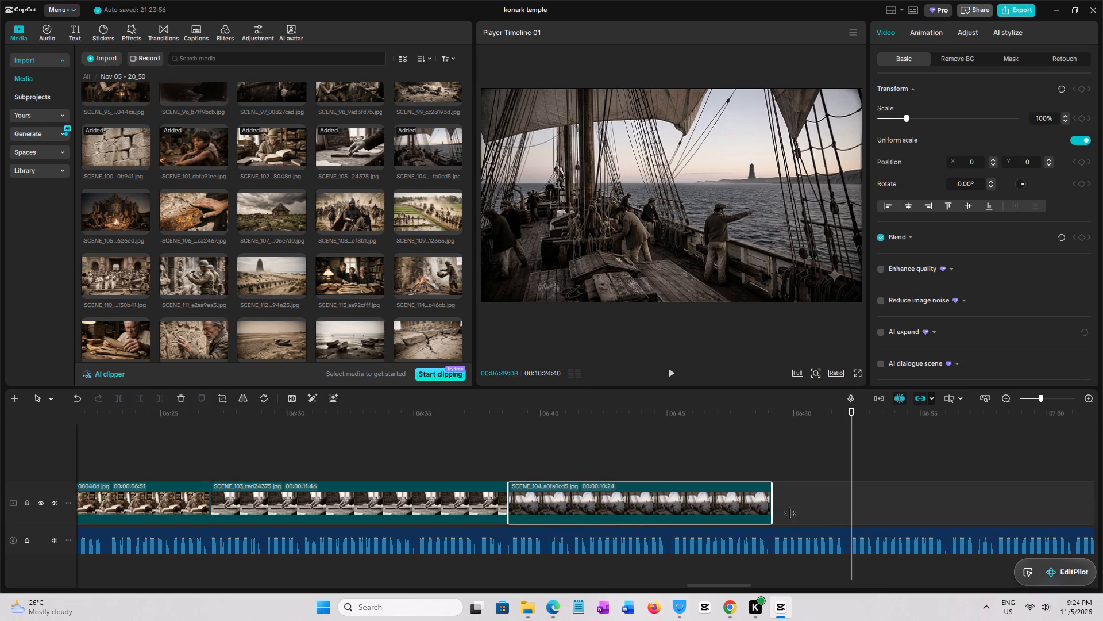
{"action": "left_click_drag", "start_coordinate": [790, 513], "coordinate": [846, 514]}
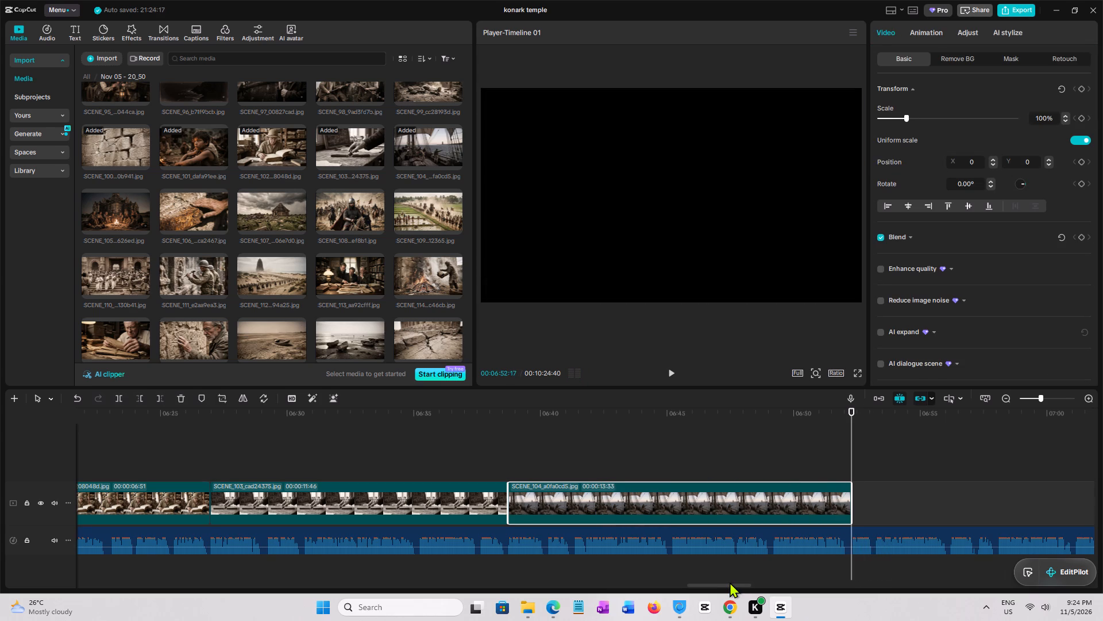
Add the SCENE_105 image to the main track directly after the extended SCENE_104 clip.
{"action": "left_click_drag", "start_coordinate": [719, 584], "coordinate": [759, 586]}
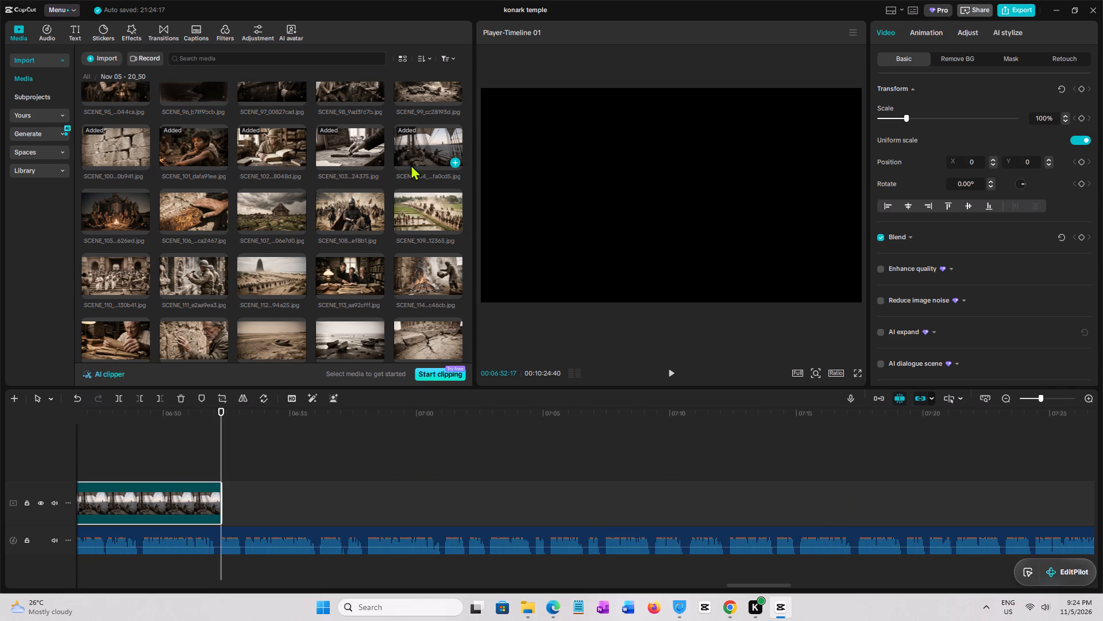
{"action": "left_click", "coordinate": [116, 213]}
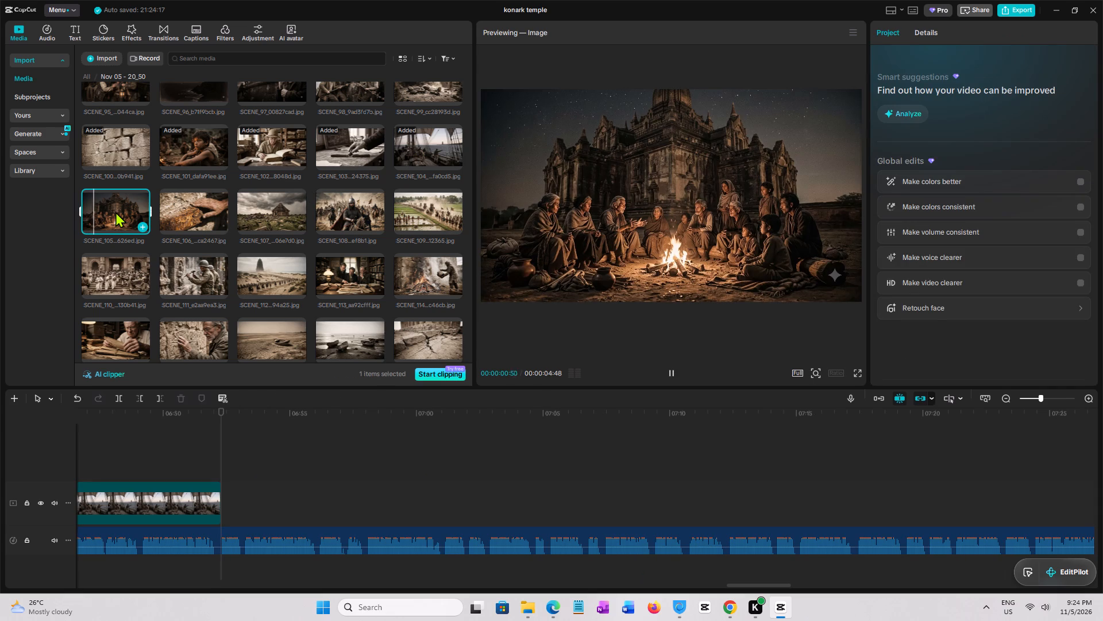
{"action": "left_click_drag", "start_coordinate": [113, 212], "coordinate": [221, 486]}
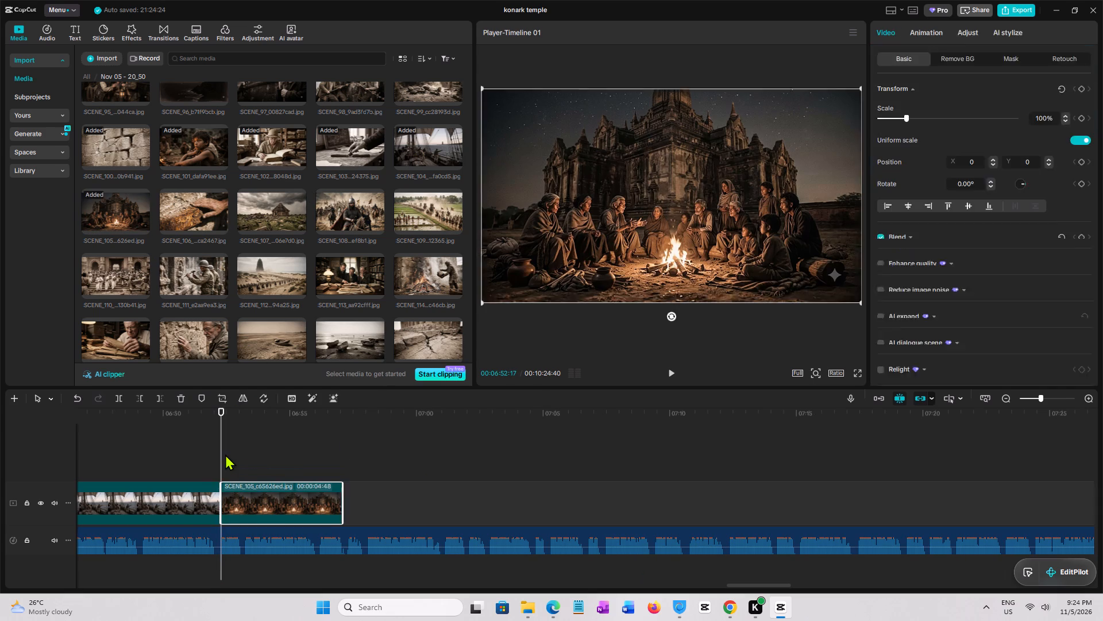
Play the narration from the start of SCENE_105 to find the phrase break and trim the clip's end to 00:06:56:10.
{"action": "left_click", "coordinate": [225, 451]}
{"action": "left_click", "coordinate": [219, 451]}
{"action": "key", "text": "space"}
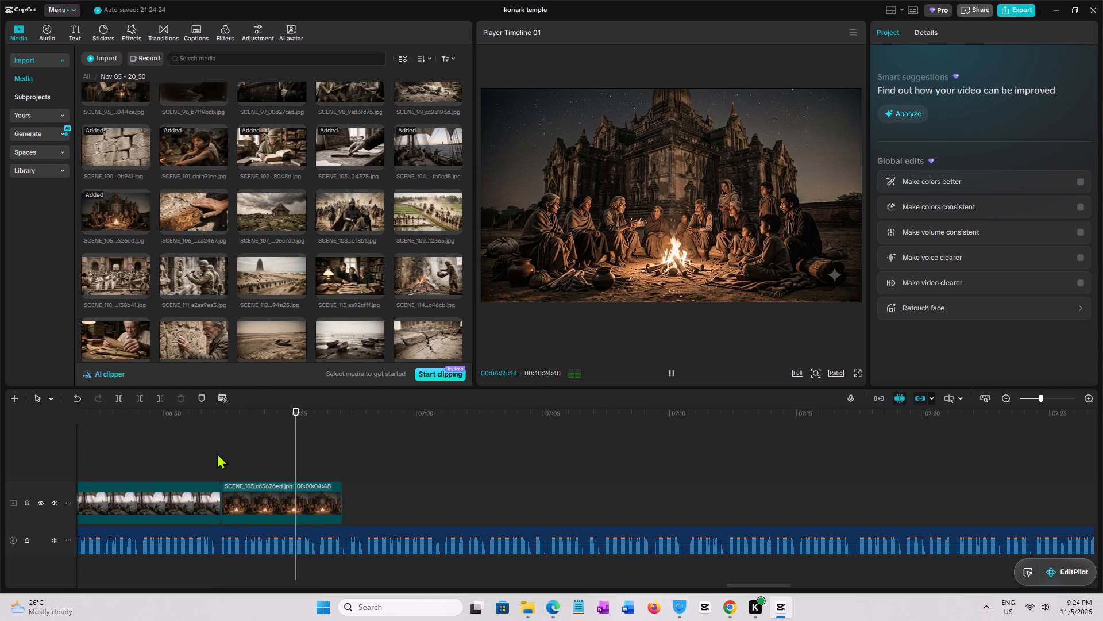
{"action": "key", "text": "space"}
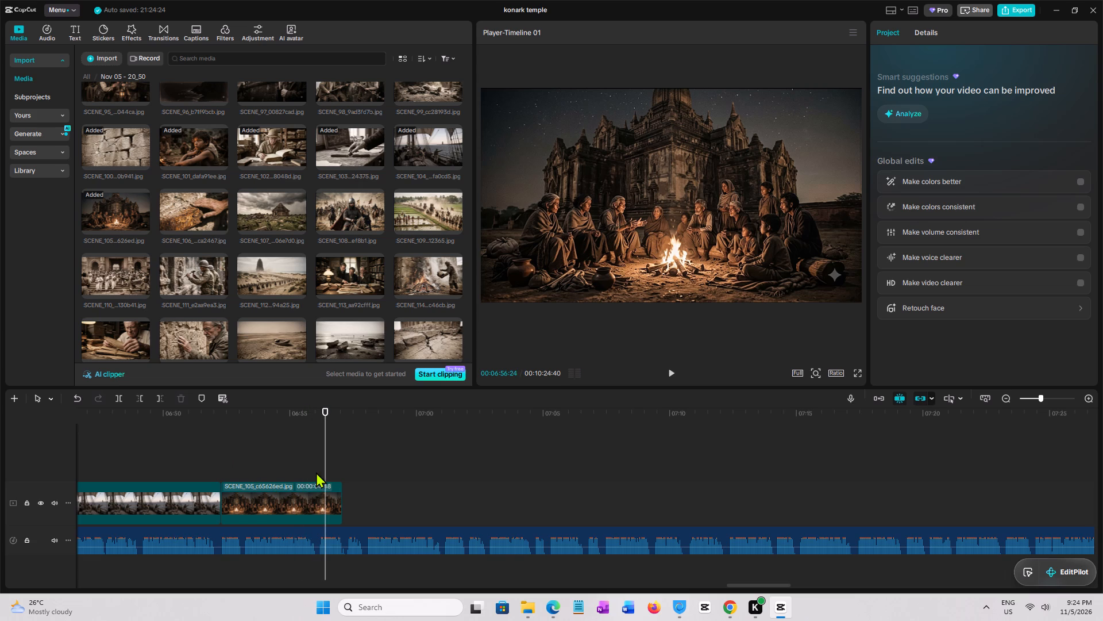
{"action": "left_click", "coordinate": [316, 472]}
{"action": "left_click", "coordinate": [322, 471]}
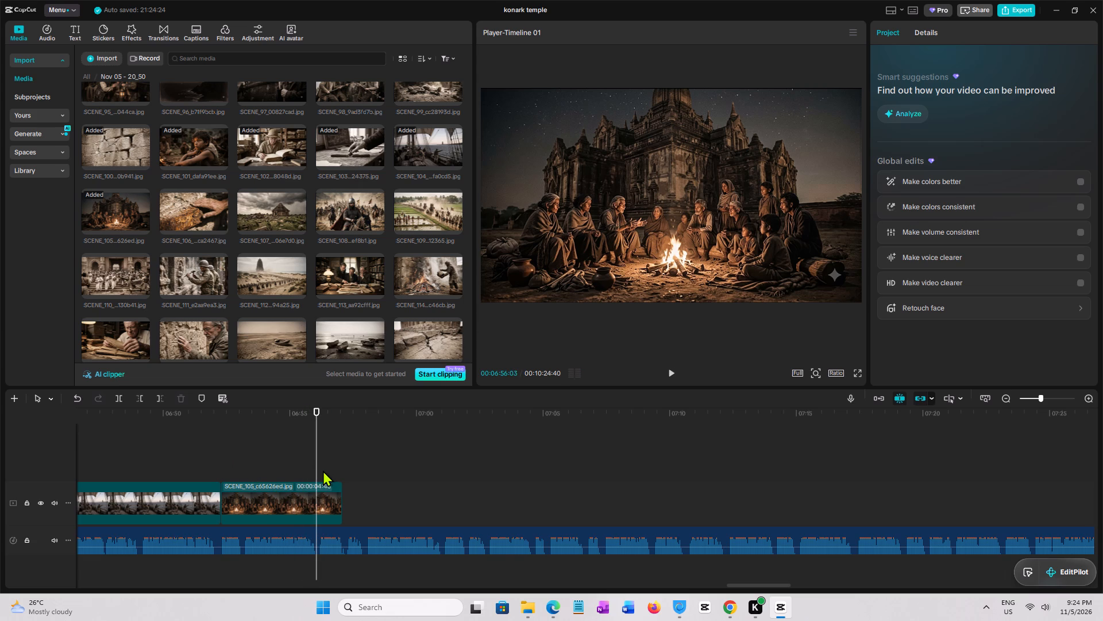
{"action": "left_click", "coordinate": [323, 470]}
{"action": "left_click", "coordinate": [319, 472]}
{"action": "left_click", "coordinate": [328, 493]}
{"action": "key", "text": "w"}
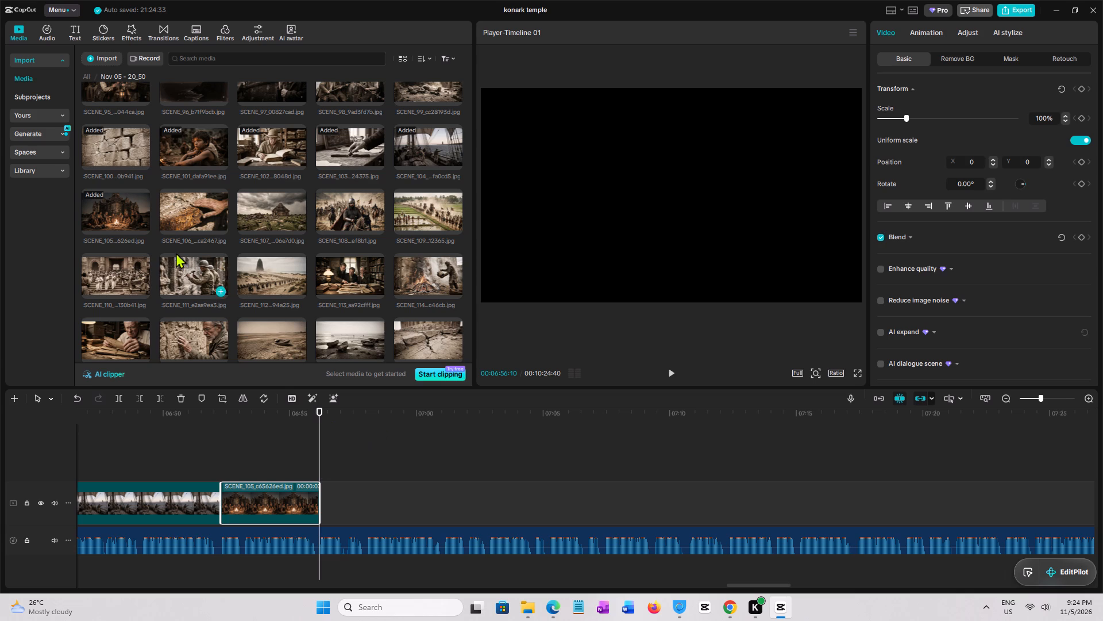
Add the SCENE_106 image to the main track directly after the trimmed SCENE_105 clip.
{"action": "left_click", "coordinate": [184, 211]}
{"action": "left_click_drag", "start_coordinate": [184, 211], "coordinate": [319, 505]}
Play the narration over and past SCENE_106 to find the phrase break and extend the clip's end to 00:07:06:47.
{"action": "key", "text": "space"}
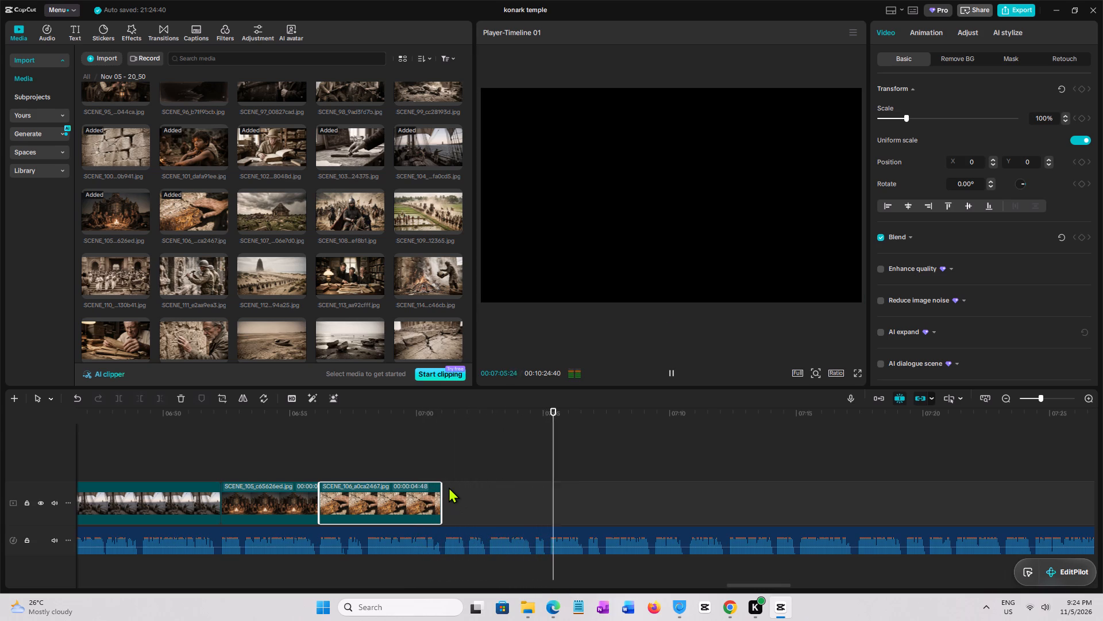
{"action": "key", "text": "space"}
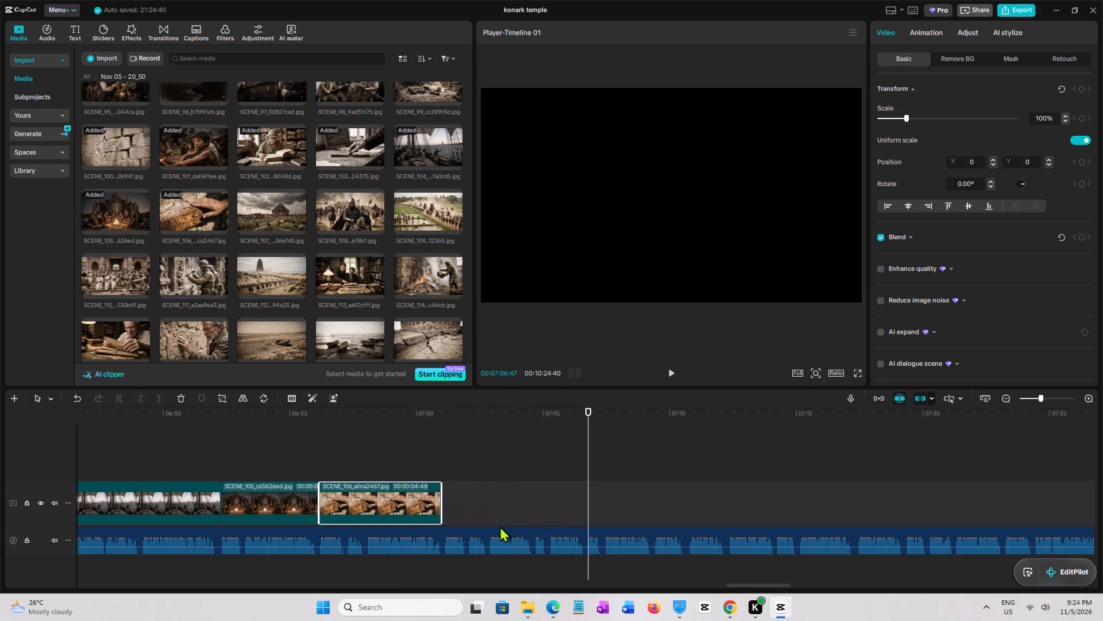
{"action": "left_click", "coordinate": [429, 505]}
{"action": "left_click_drag", "start_coordinate": [439, 503], "coordinate": [575, 517]}
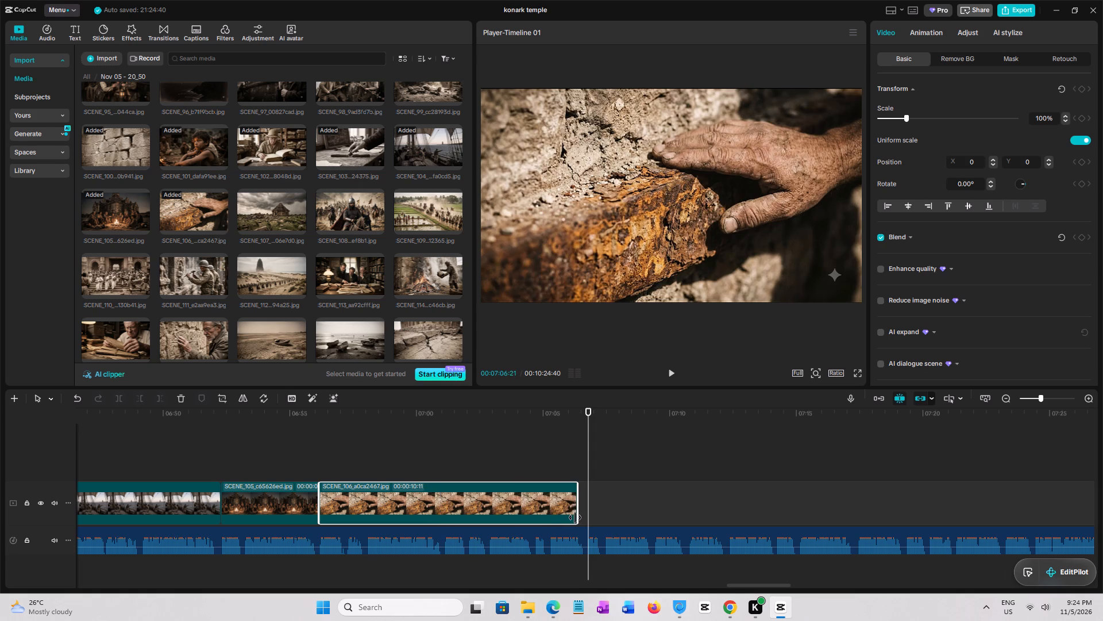
{"action": "left_click_drag", "start_coordinate": [575, 517], "coordinate": [583, 517]}
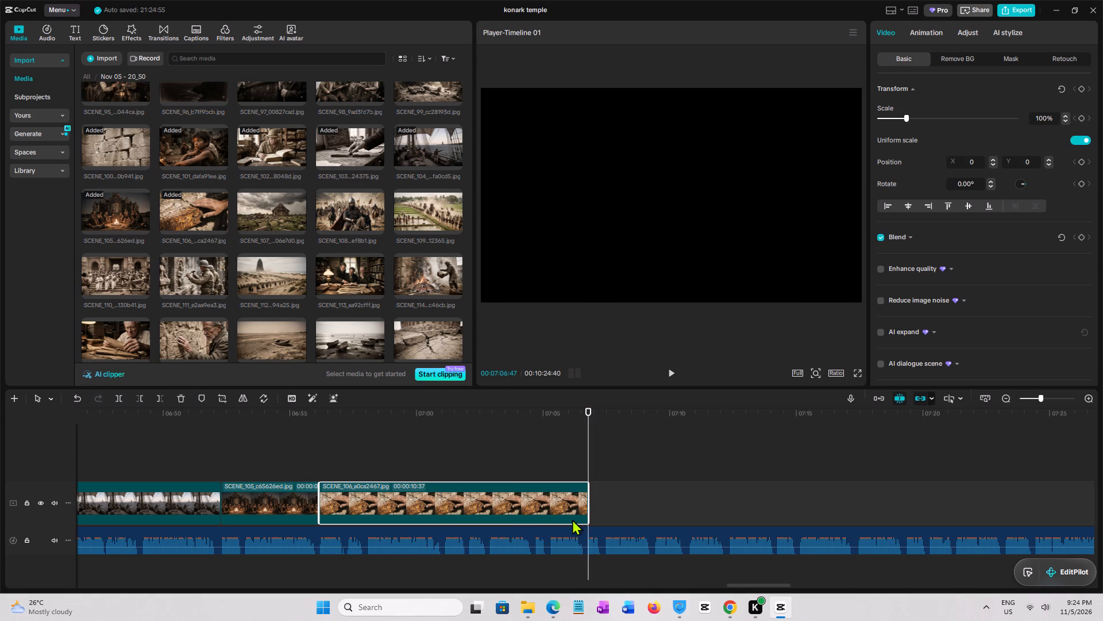
Add the SCENE_107 image to the main track directly after the extended SCENE_106 clip.
{"action": "left_click", "coordinate": [267, 209]}
{"action": "left_click_drag", "start_coordinate": [261, 206], "coordinate": [294, 217]}
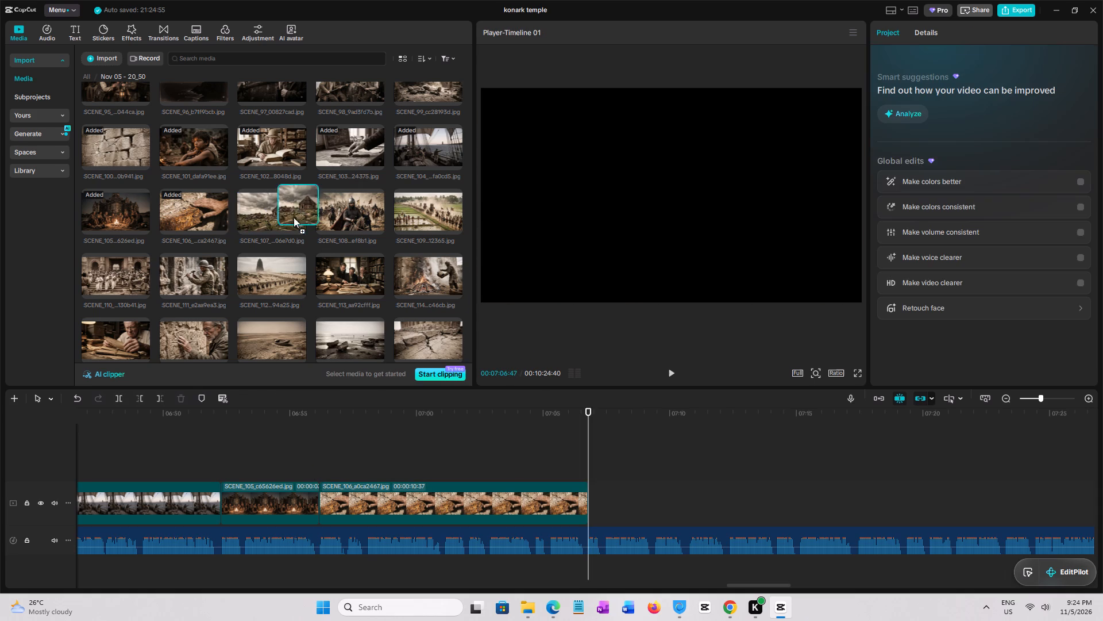
{"action": "left_click_drag", "start_coordinate": [294, 217], "coordinate": [587, 488]}
Play the narration from just before SCENE_107 to find the phrase break and trim the clip's end to 00:07:10:49.
{"action": "left_click", "coordinate": [573, 455]}
{"action": "key", "text": "space"}
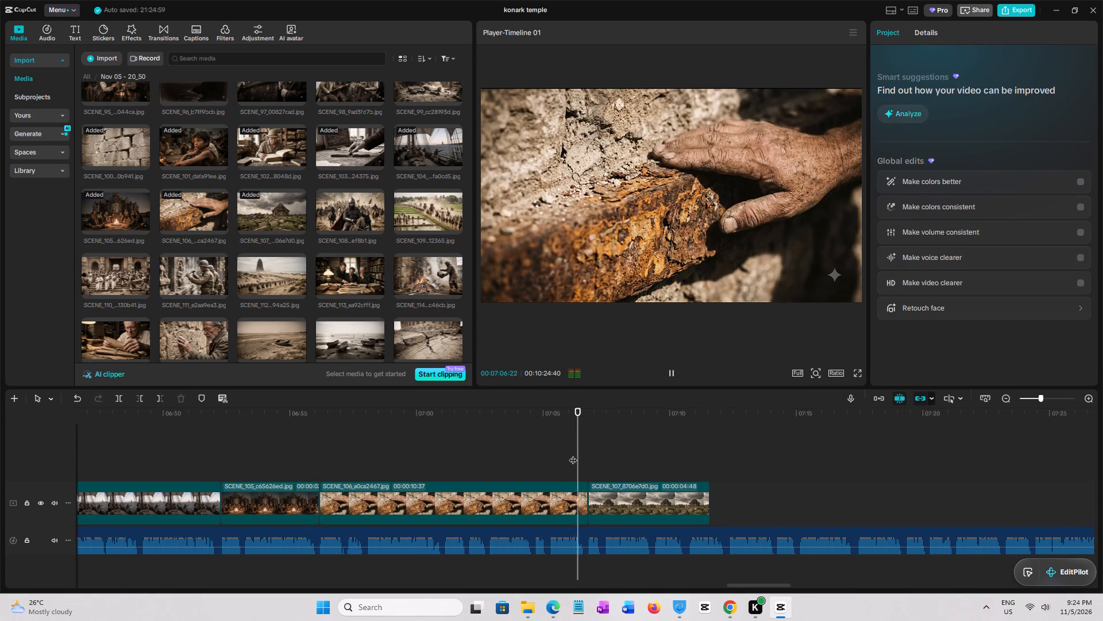
{"action": "left_click_drag", "start_coordinate": [743, 585], "coordinate": [755, 584]}
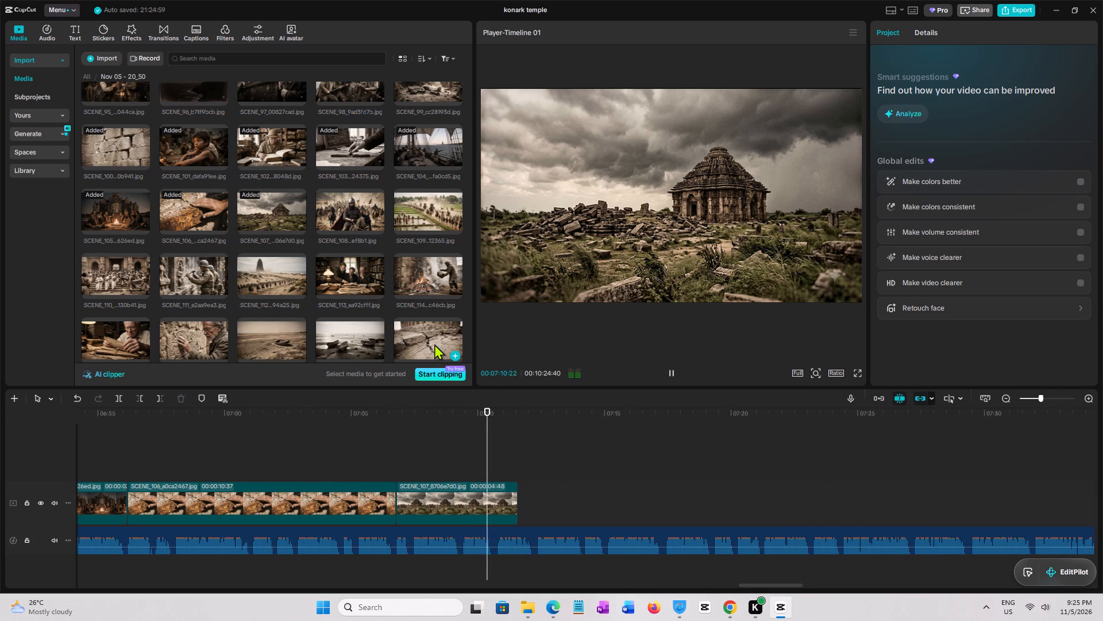
{"action": "key", "text": "space"}
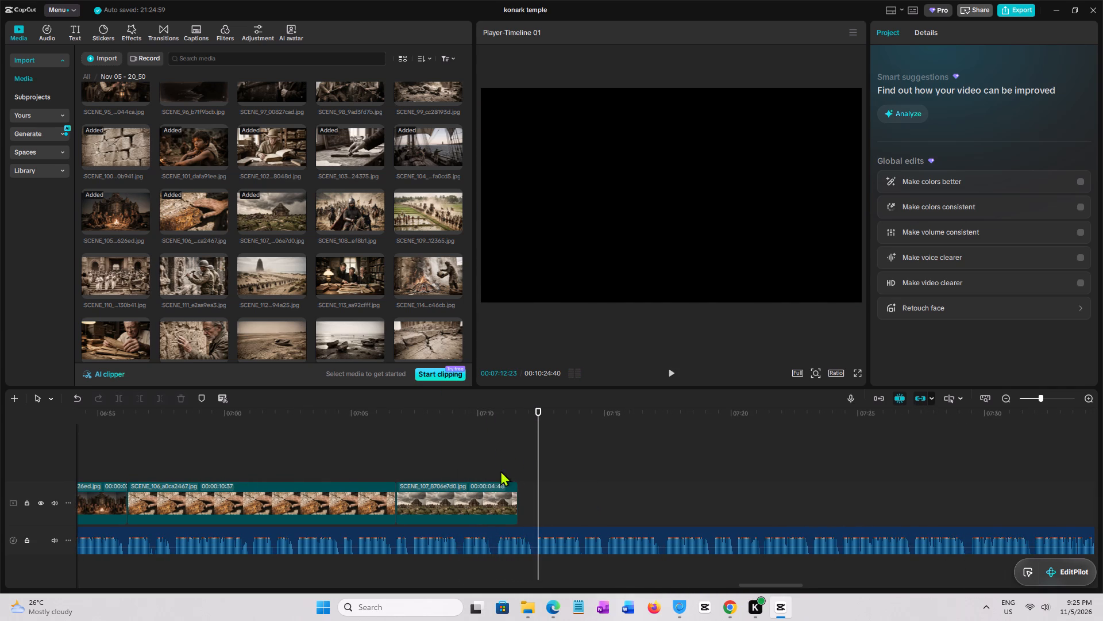
{"action": "left_click", "coordinate": [500, 470]}
{"action": "left_click", "coordinate": [499, 470]}
{"action": "left_click", "coordinate": [511, 492]}
{"action": "key", "text": "w"}
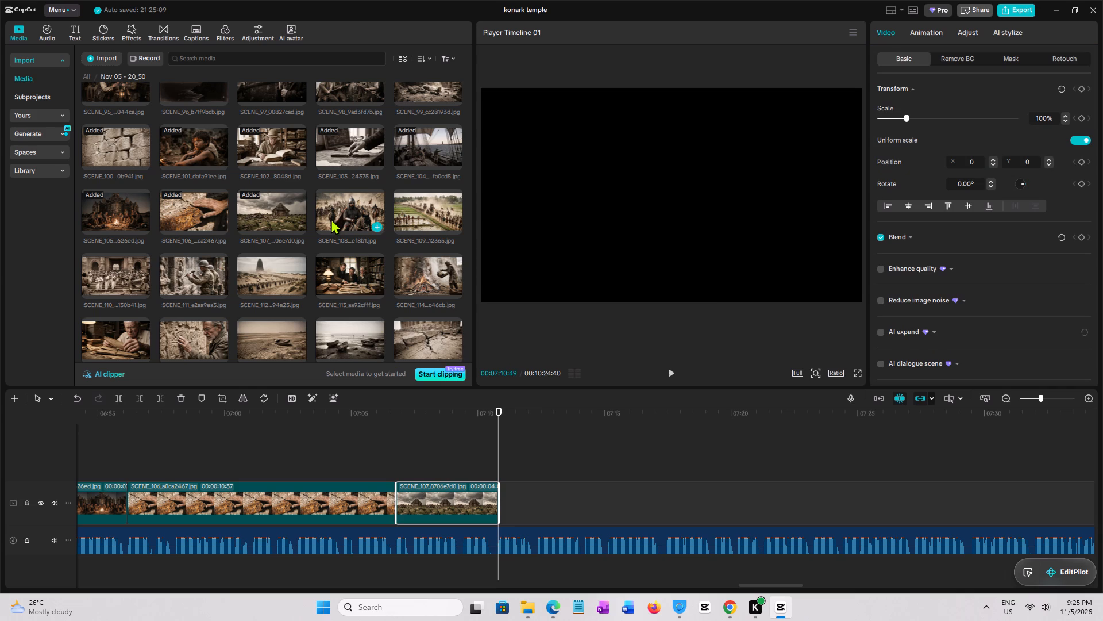
Add the SCENE_108 image to the main track directly after the trimmed SCENE_107 clip.
{"action": "left_click", "coordinate": [331, 217]}
{"action": "left_click_drag", "start_coordinate": [333, 216], "coordinate": [497, 493]}
Replay the narration from the start of SCENE_108 to find the phrase break and trim the clip's end to 00:07:15:02.
{"action": "key", "text": "space"}
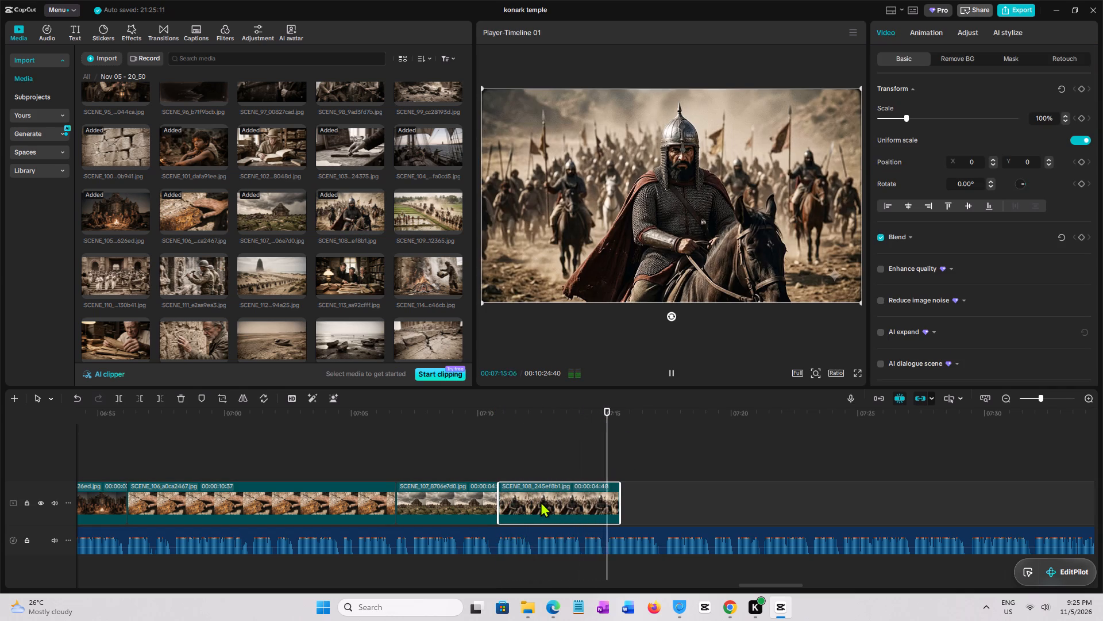
{"action": "left_click", "coordinate": [497, 460]}
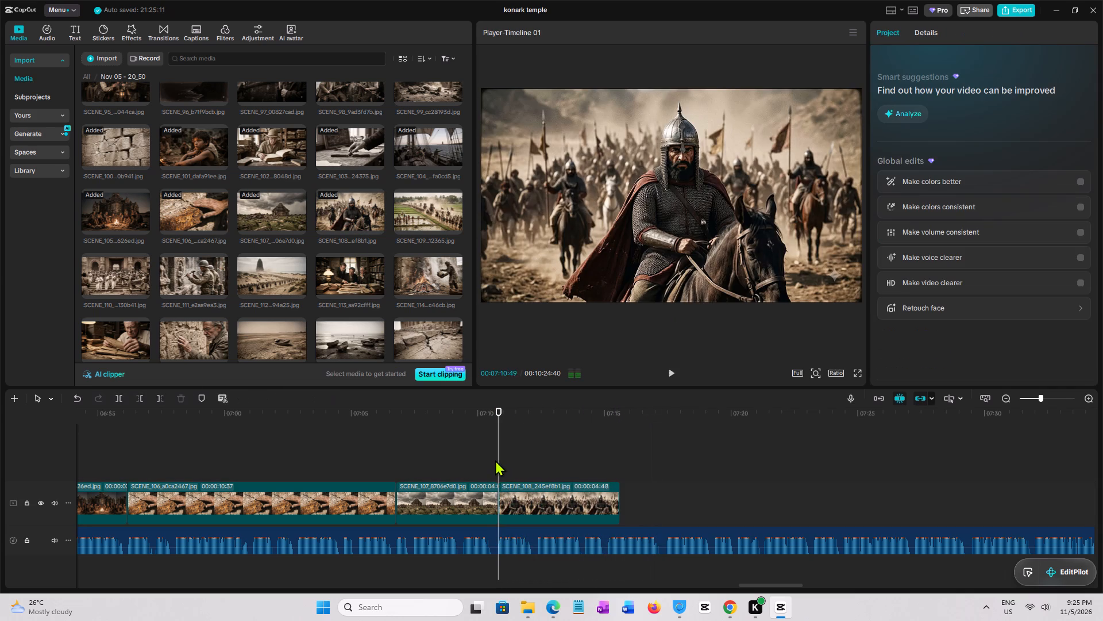
{"action": "key", "text": "space"}
{"action": "left_click", "coordinate": [496, 459]}
{"action": "key", "text": "space"}
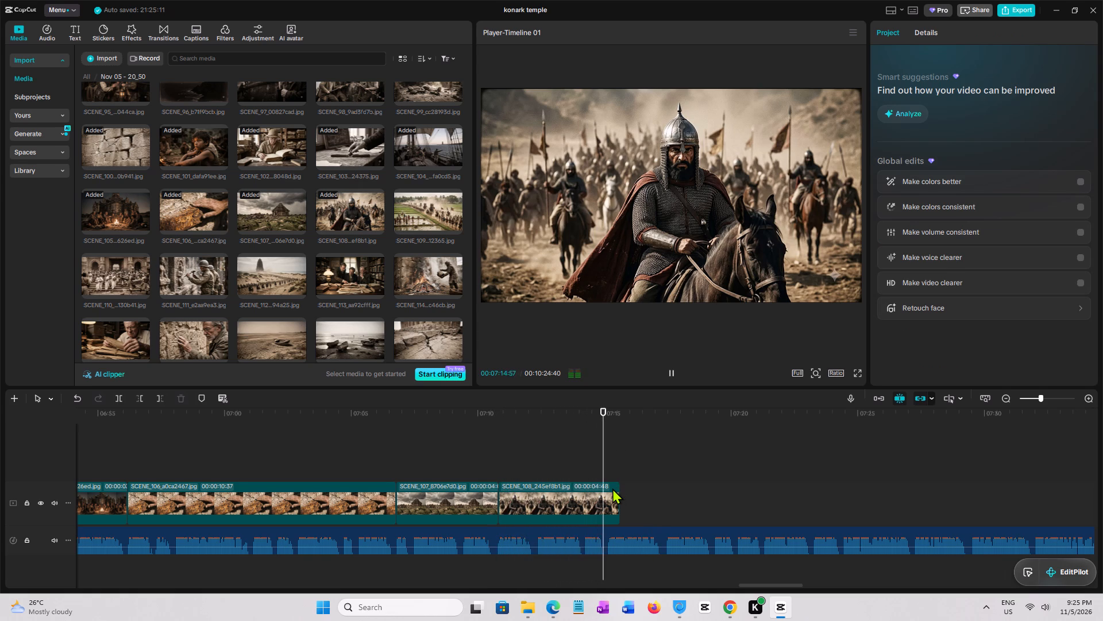
{"action": "key", "text": "space"}
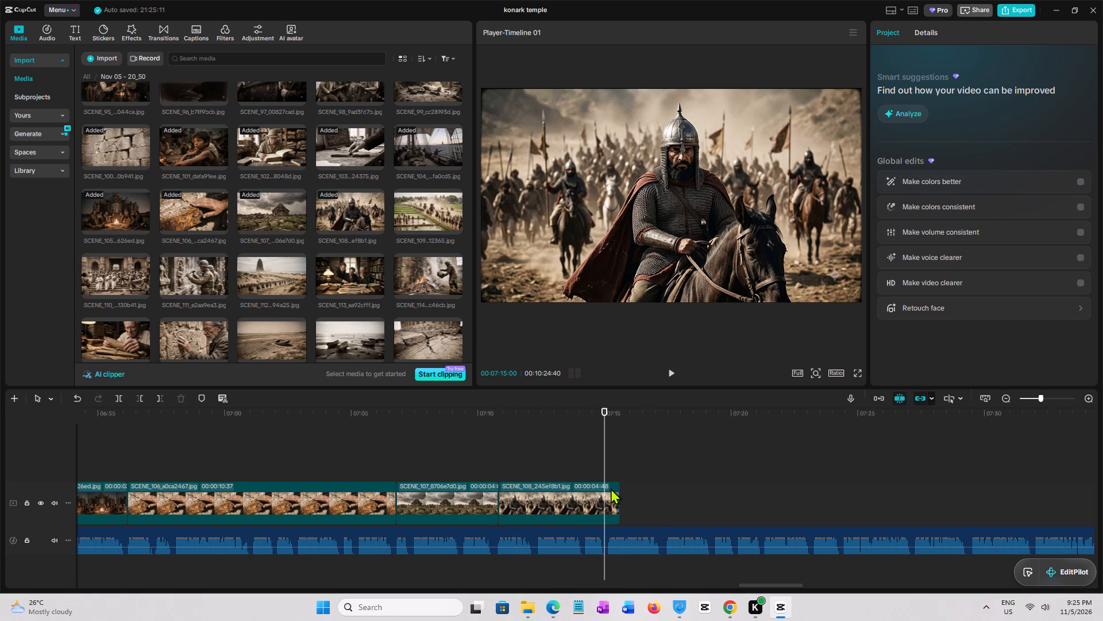
{"action": "key", "text": "space"}
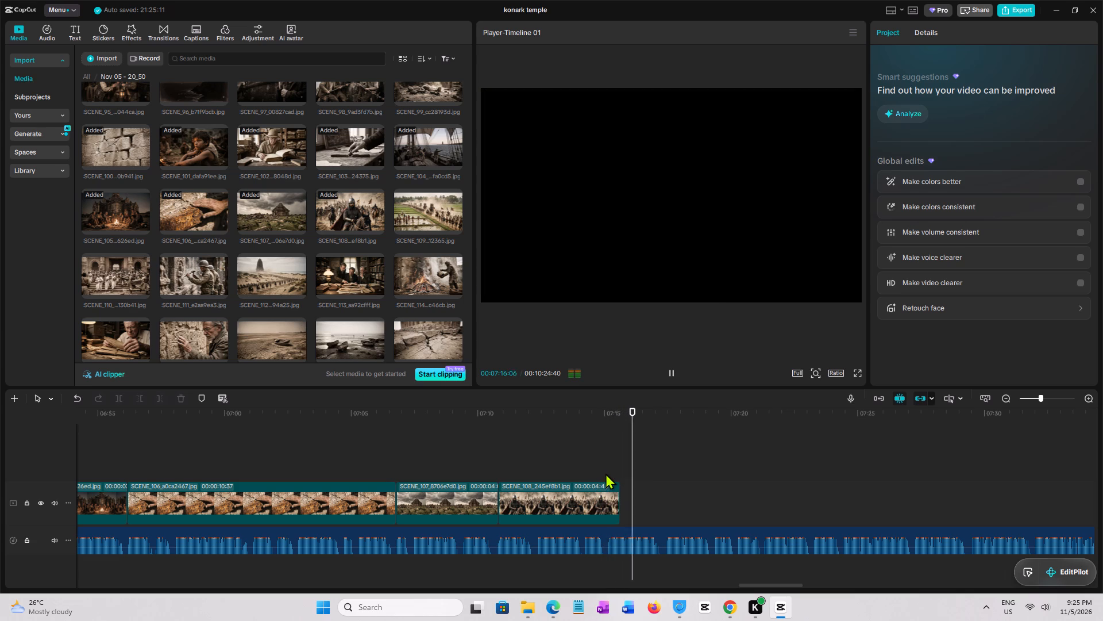
{"action": "left_click", "coordinate": [606, 473]}
{"action": "left_click", "coordinate": [615, 511]}
{"action": "key", "text": "w"}
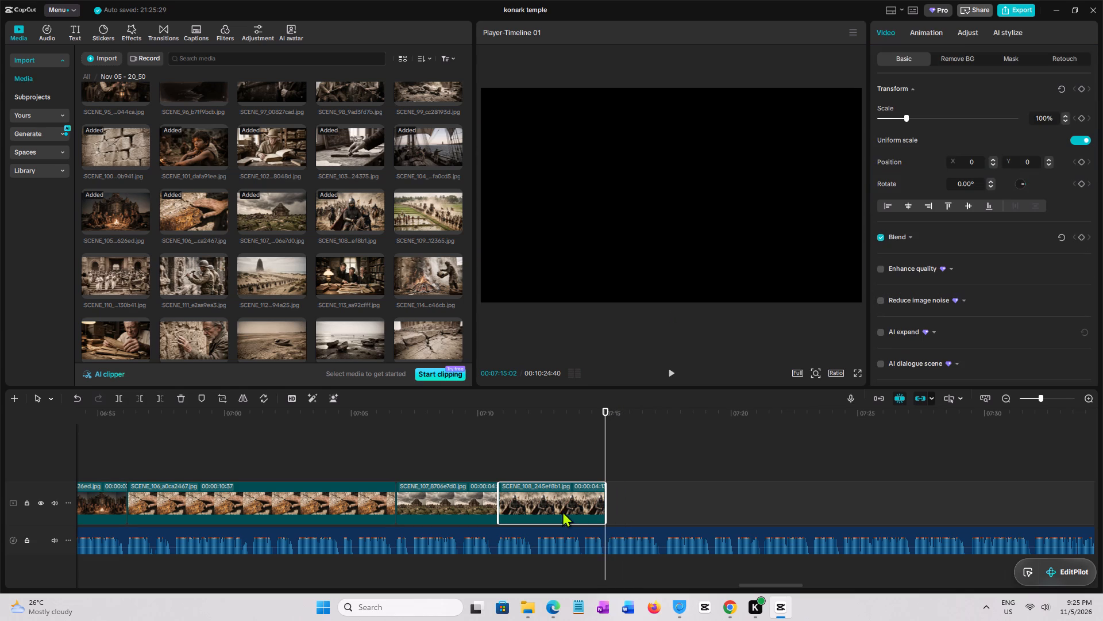
Add the SCENE_109 image to the main track directly after the trimmed SCENE_108 clip.
{"action": "left_click", "coordinate": [406, 216]}
{"action": "left_click_drag", "start_coordinate": [406, 216], "coordinate": [599, 494]}
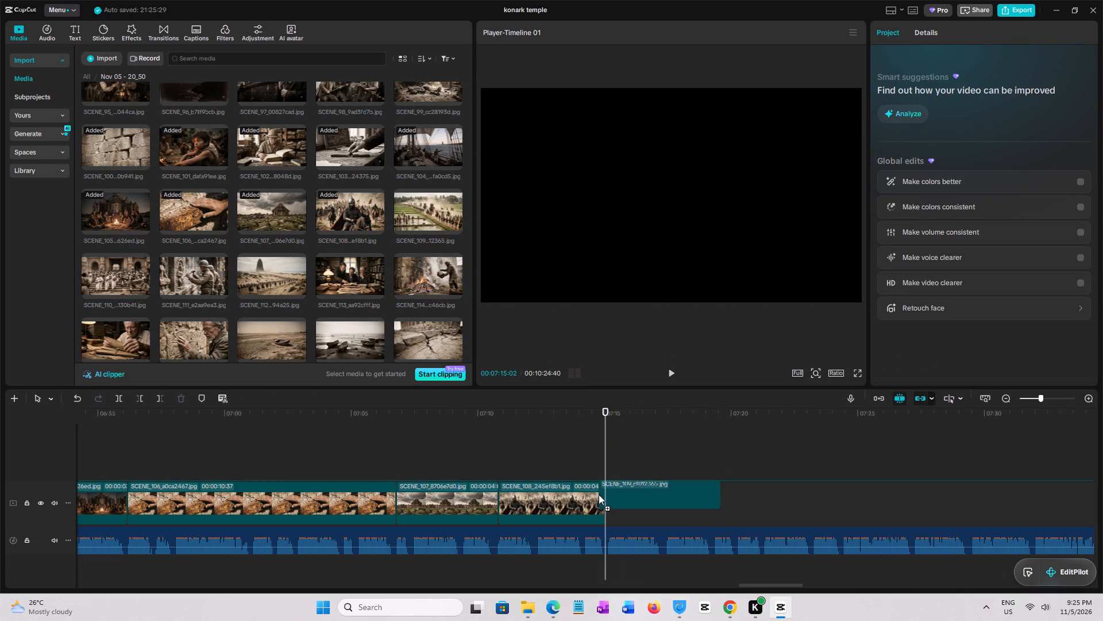
{"action": "left_click_drag", "start_coordinate": [599, 494], "coordinate": [606, 496]}
Replay the narration from the start of SCENE_109 to find the phrase break and extend the clip to a duration of 00:00:06:12.
{"action": "key", "text": "space"}
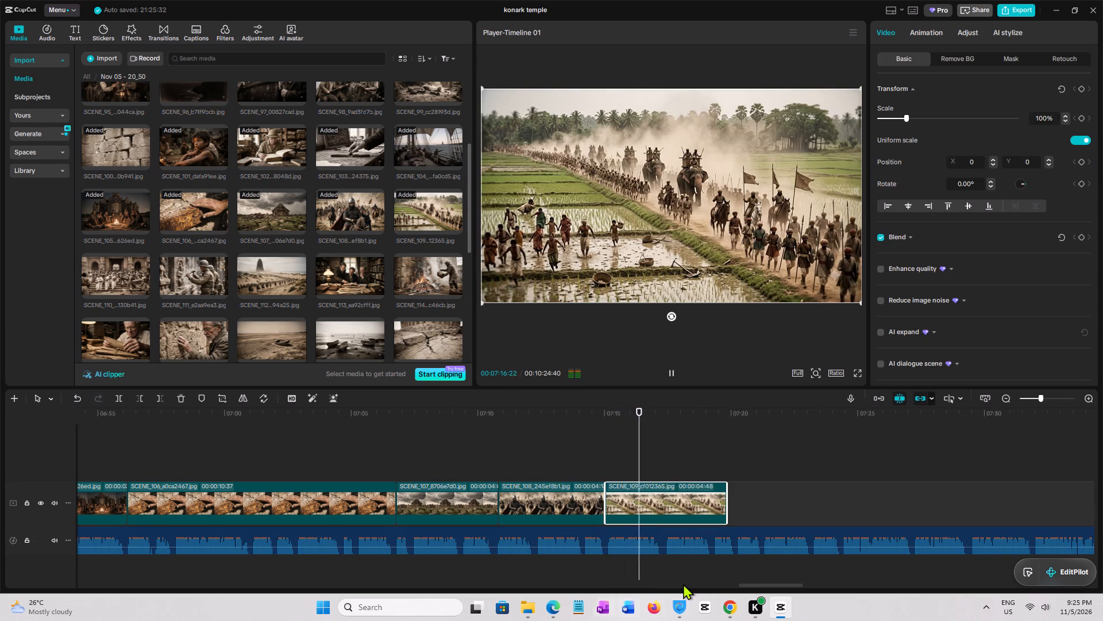
{"action": "key", "text": "space"}
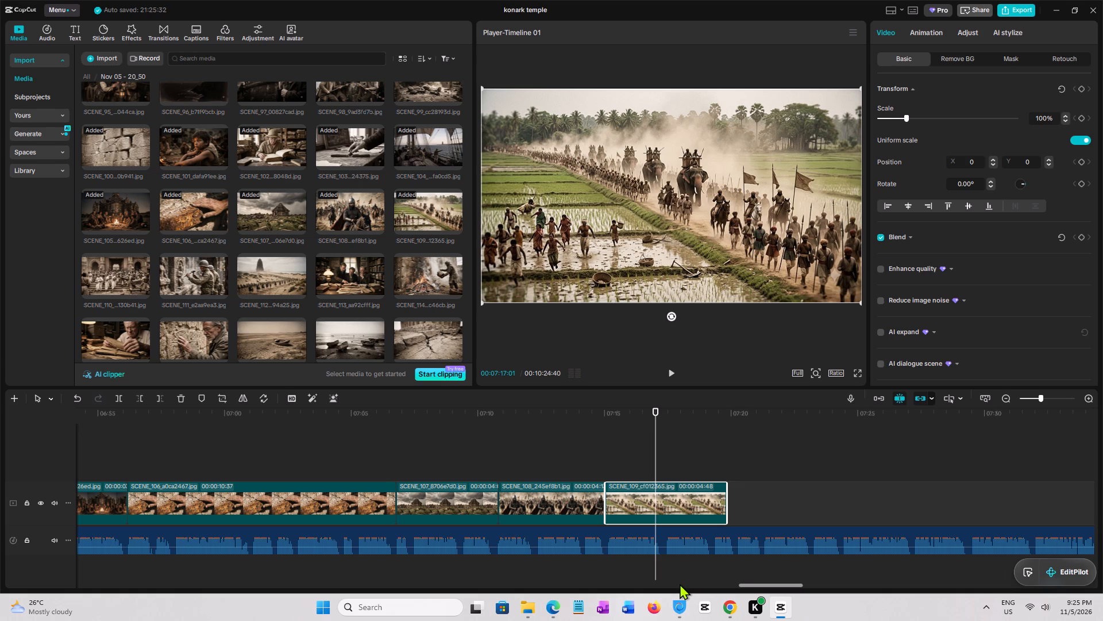
{"action": "left_click", "coordinate": [602, 454]}
{"action": "key", "text": "space"}
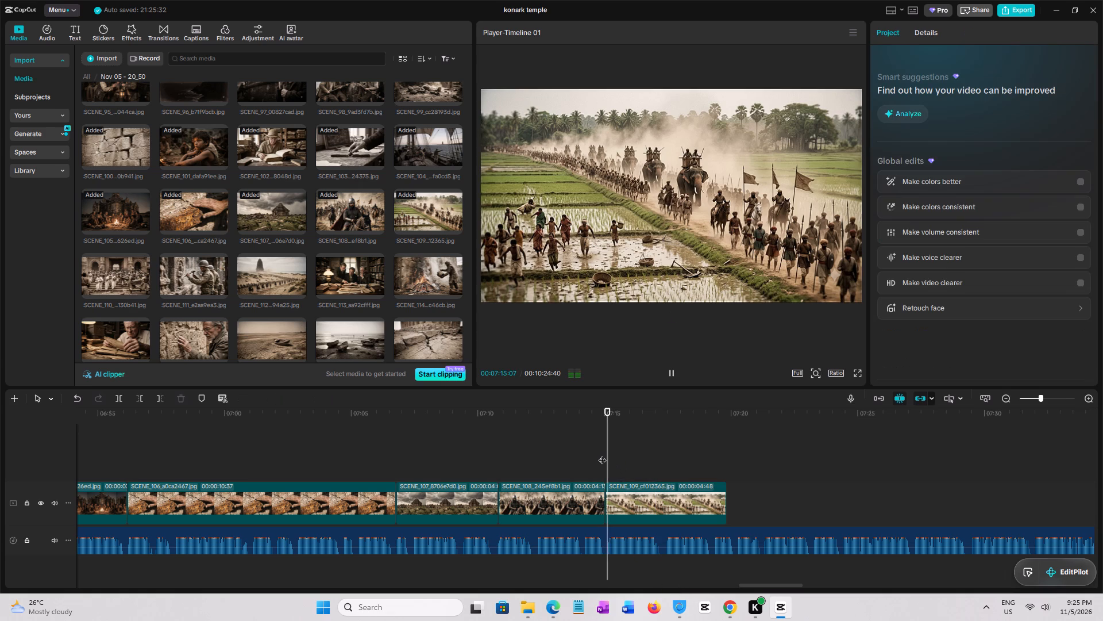
{"action": "left_click", "coordinate": [602, 454]}
{"action": "key", "text": "space"}
{"action": "left_click", "coordinate": [602, 454]}
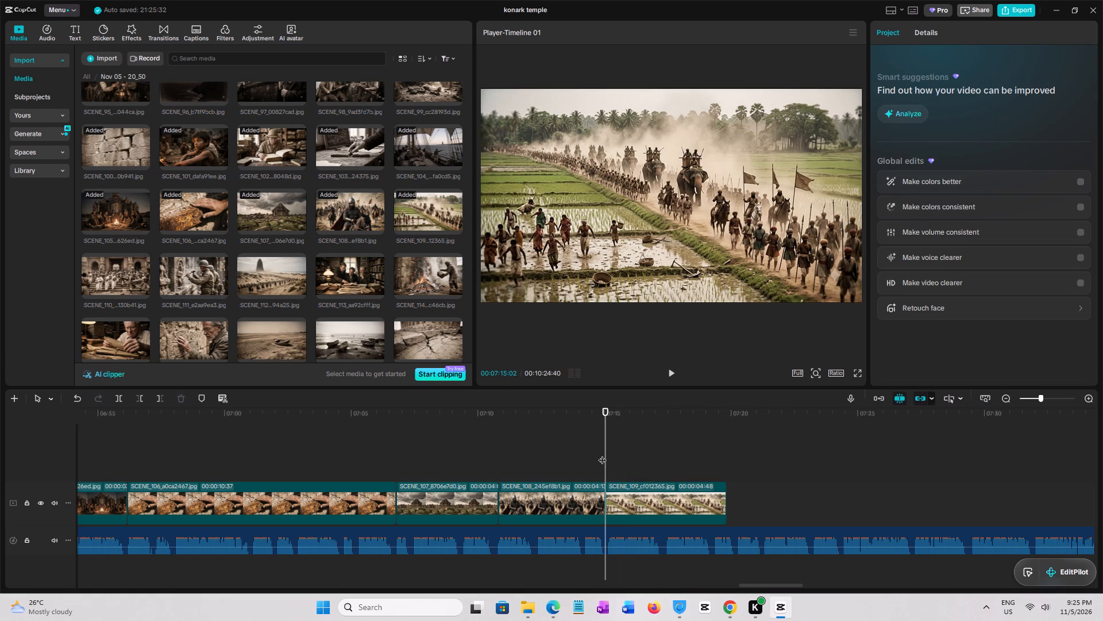
{"action": "key", "text": "space"}
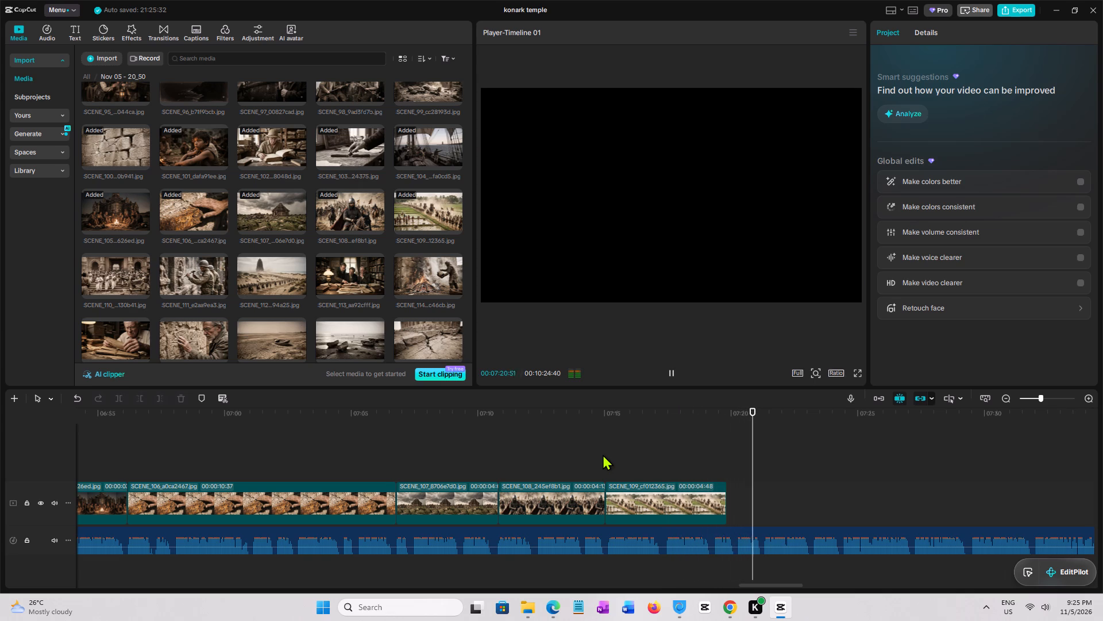
{"action": "key", "text": "space"}
{"action": "left_click", "coordinate": [687, 500]}
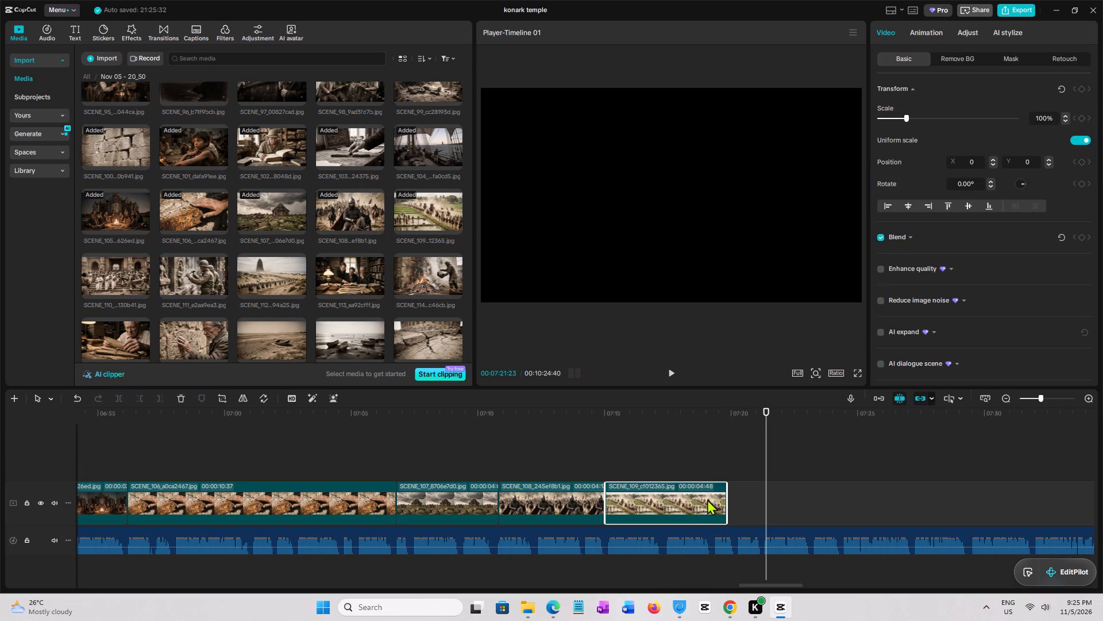
{"action": "left_click_drag", "start_coordinate": [728, 496], "coordinate": [761, 496]}
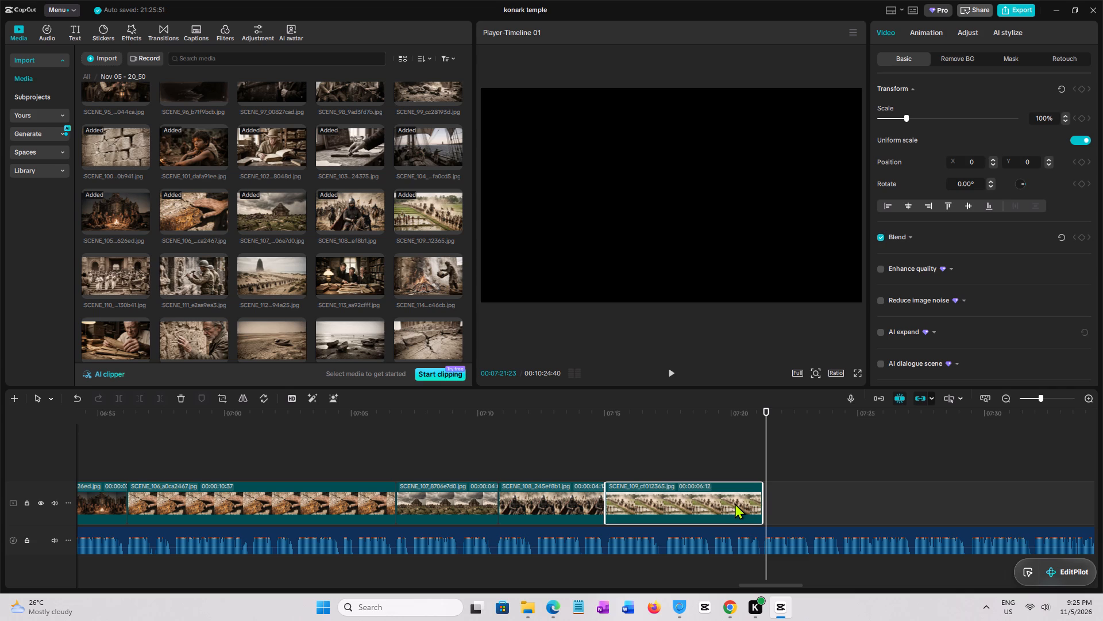
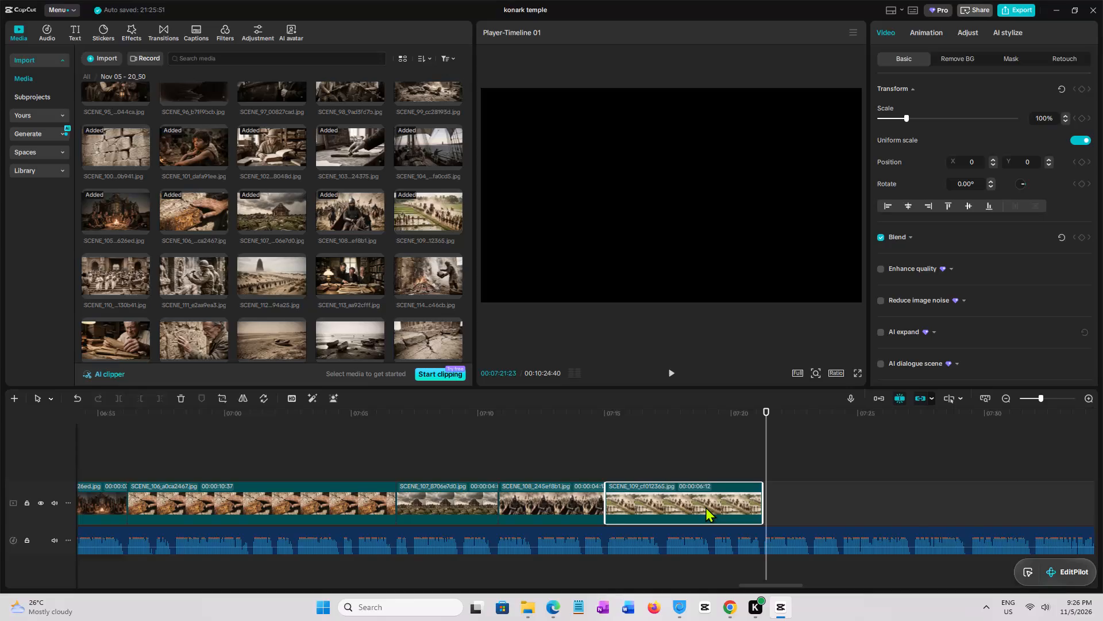
Recheck the narration across SCENE_109 and add the SCENE_110 image to the main track directly after it.
{"action": "left_click", "coordinate": [595, 463]}
{"action": "key", "text": "space"}
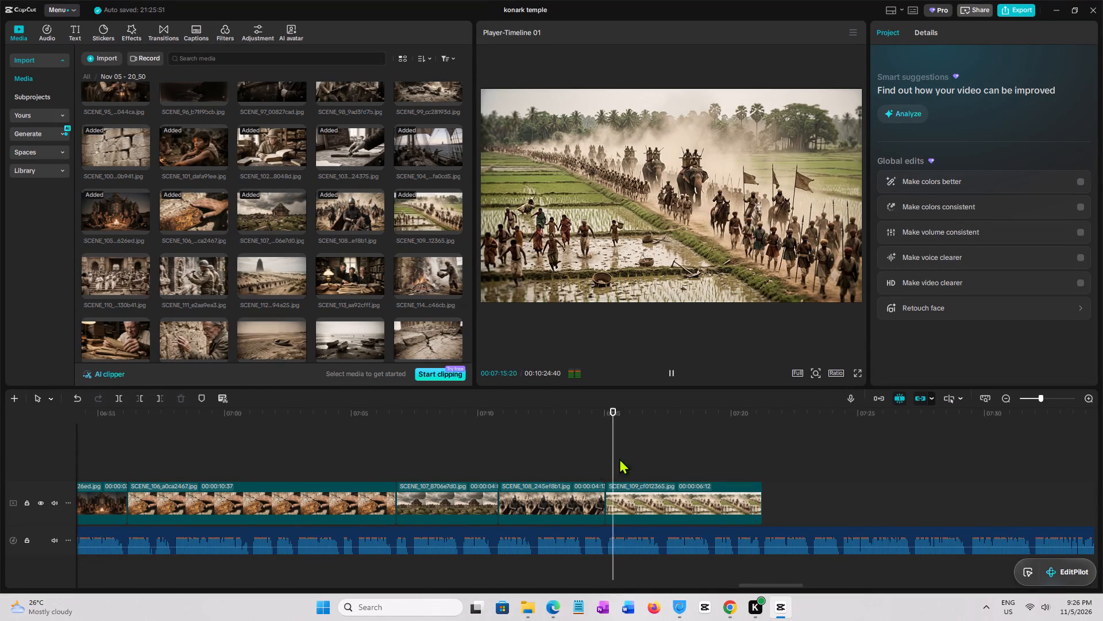
{"action": "left_click", "coordinate": [736, 468]}
{"action": "key", "text": "space"}
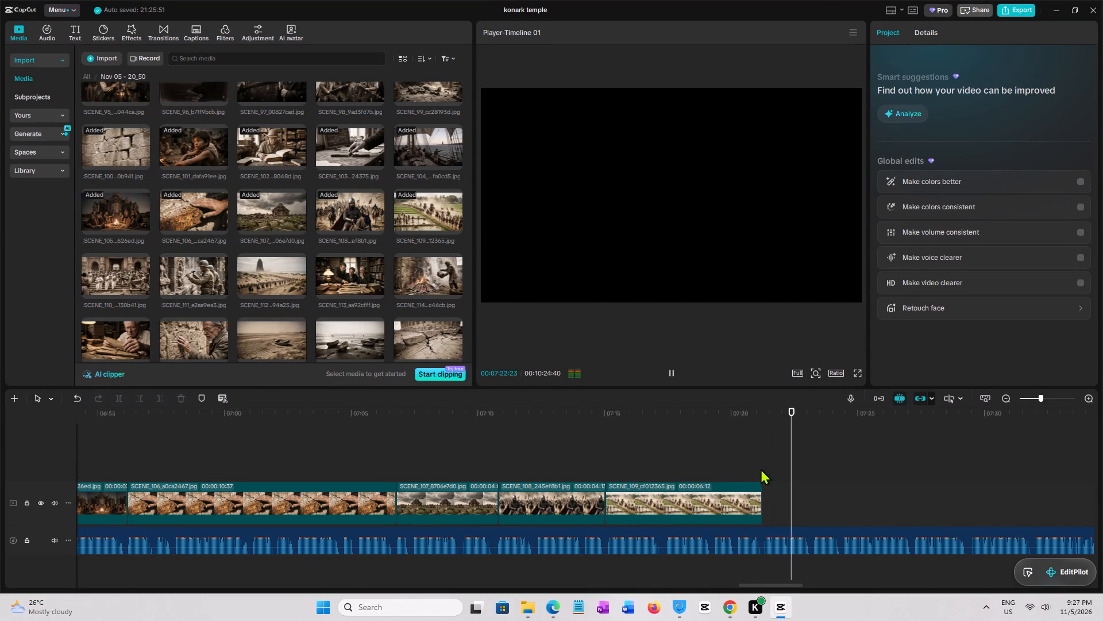
{"action": "left_click", "coordinate": [761, 468]}
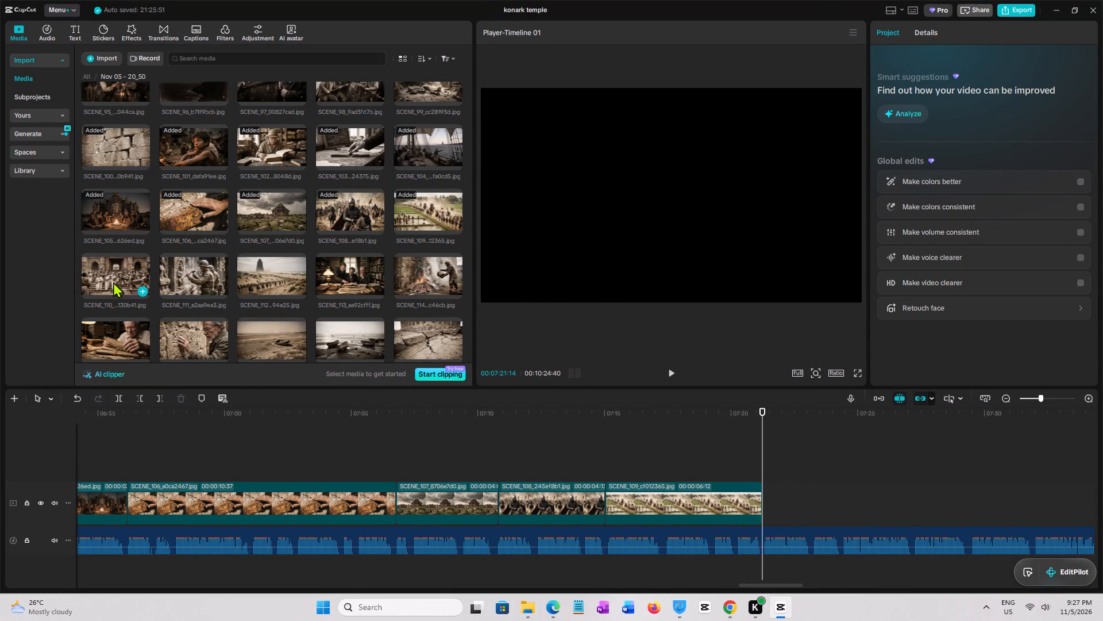
{"action": "left_click", "coordinate": [113, 280]}
{"action": "left_click_drag", "start_coordinate": [112, 279], "coordinate": [700, 430]}
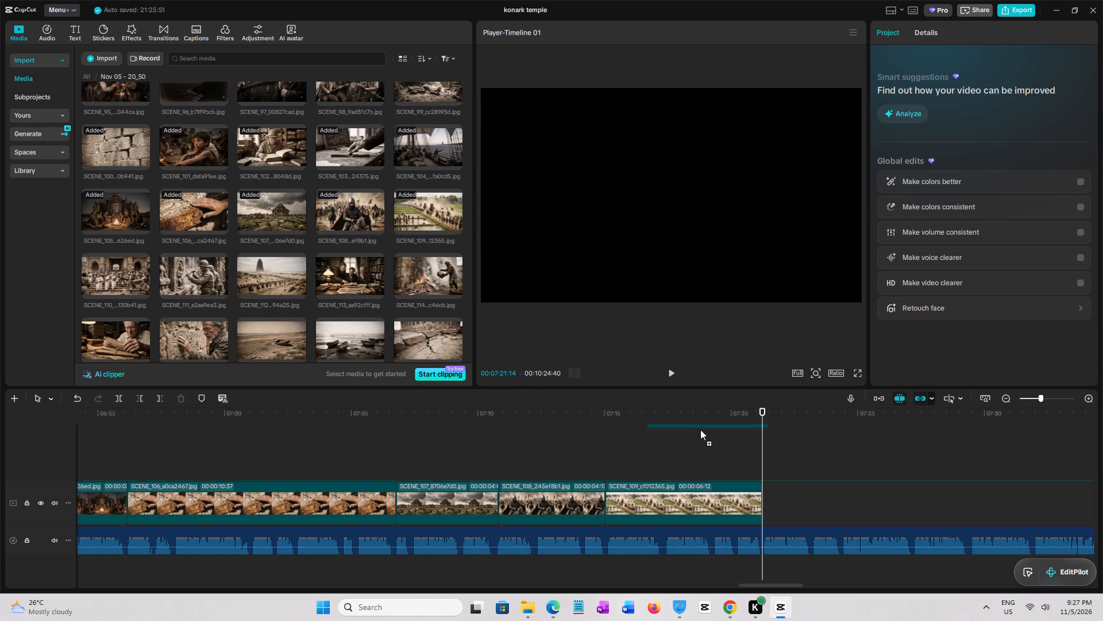
{"action": "left_click_drag", "start_coordinate": [700, 430], "coordinate": [762, 496]}
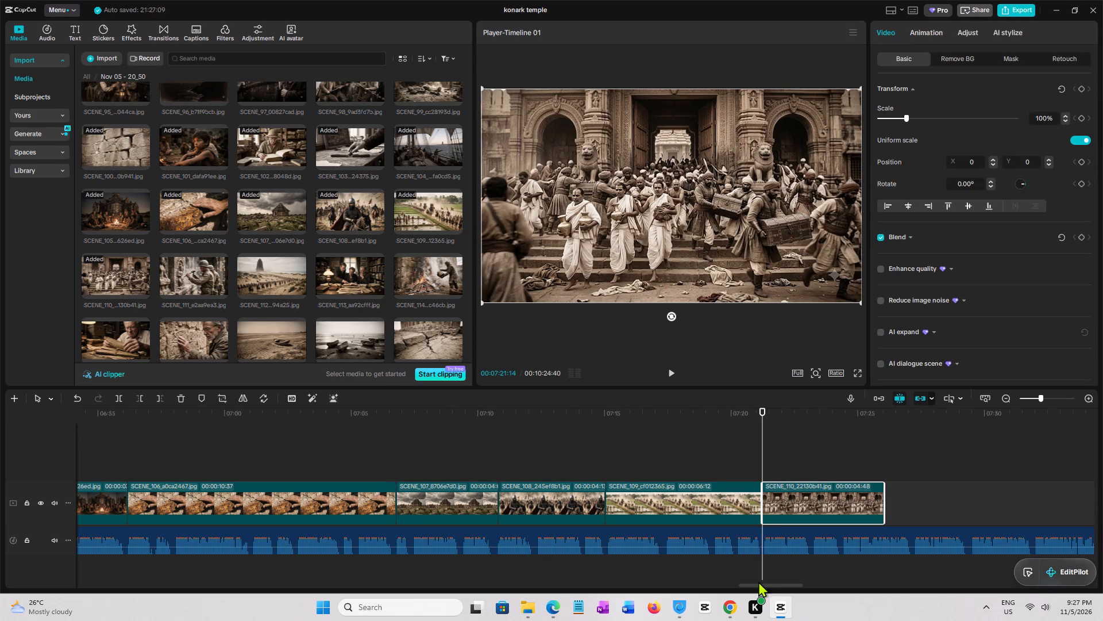
Replay the narration around the start of SCENE_110 to find the phrase break and trim the clip's end to 00:07:23:14.
{"action": "left_click_drag", "start_coordinate": [752, 584], "coordinate": [782, 582]}
{"action": "key", "text": "space"}
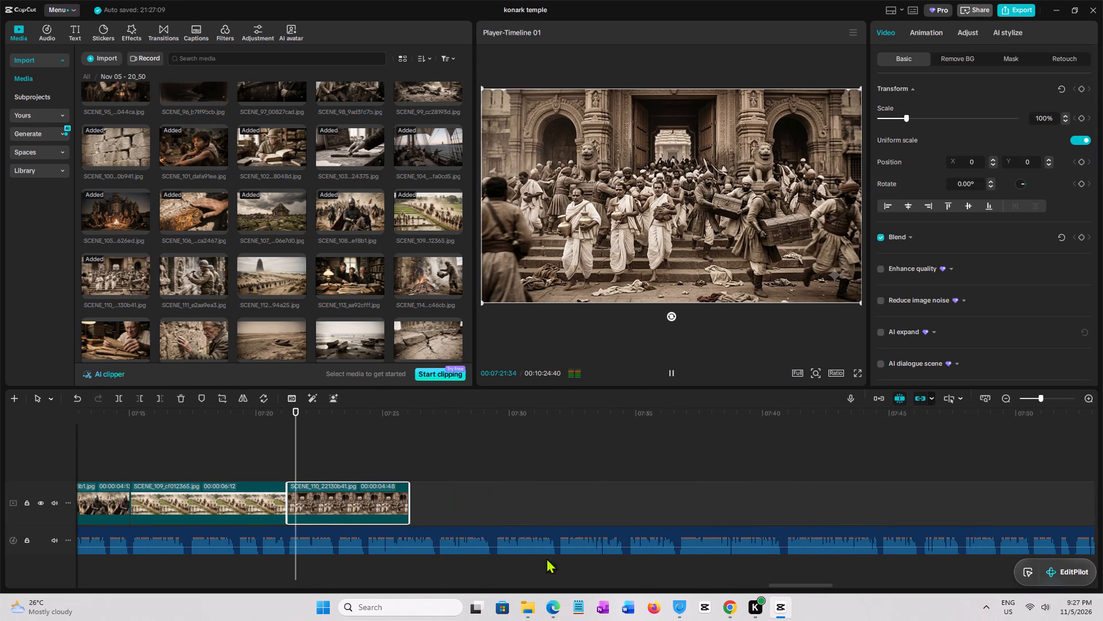
{"action": "key", "text": "space"}
{"action": "left_click", "coordinate": [281, 462]}
{"action": "key", "text": "space"}
{"action": "left_click", "coordinate": [281, 462]}
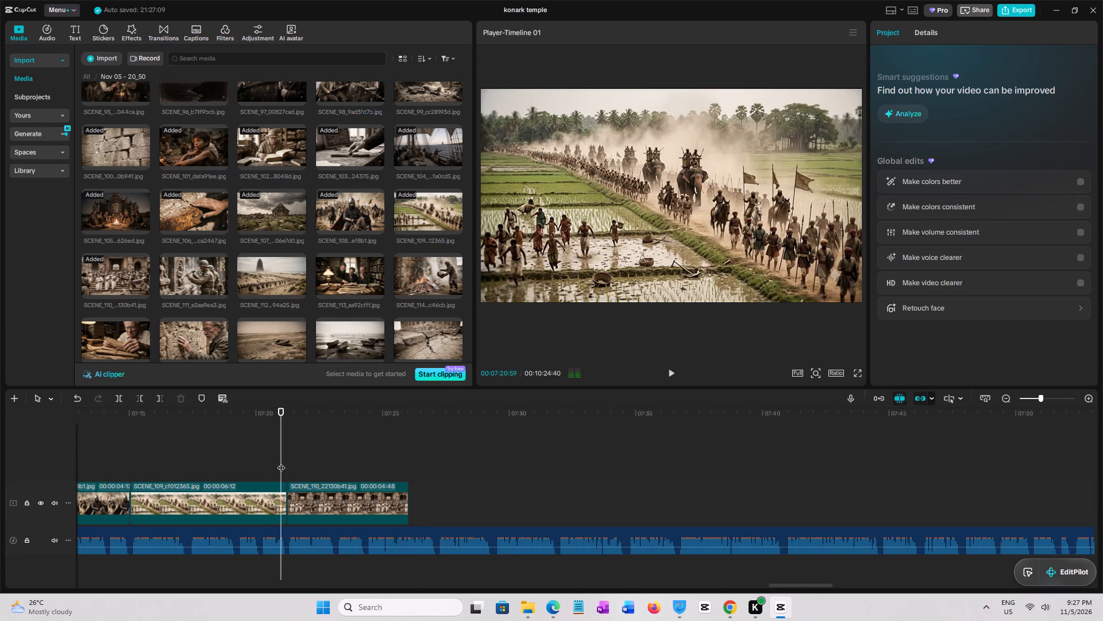
{"action": "key", "text": "space"}
{"action": "left_click", "coordinate": [281, 462]}
{"action": "key", "text": "space"}
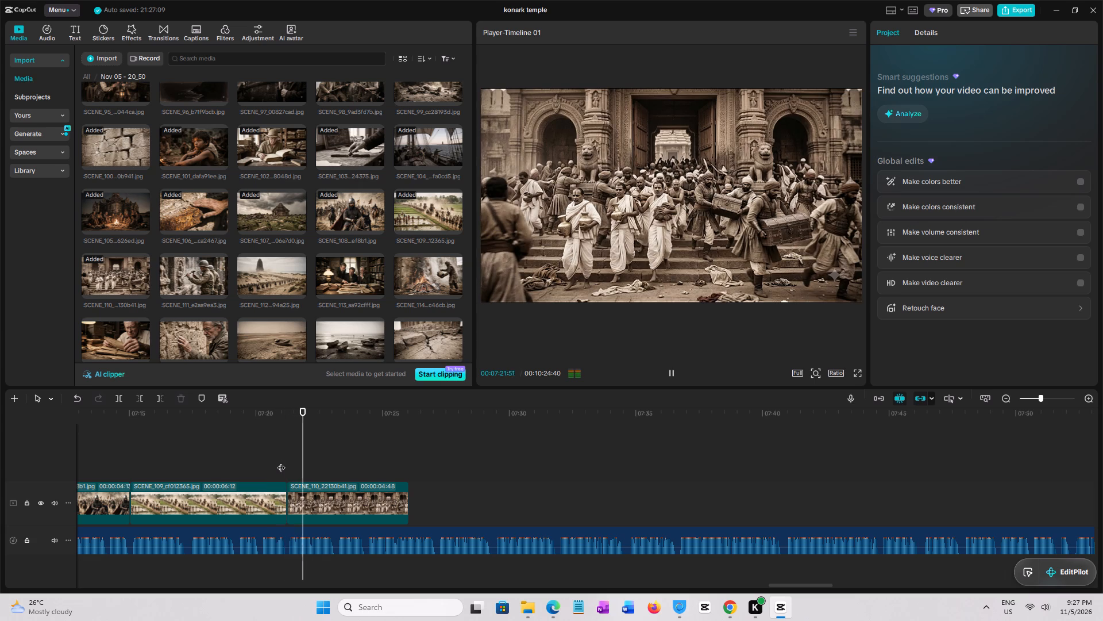
{"action": "left_click", "coordinate": [281, 462]}
{"action": "key", "text": "space"}
{"action": "left_click", "coordinate": [281, 462]}
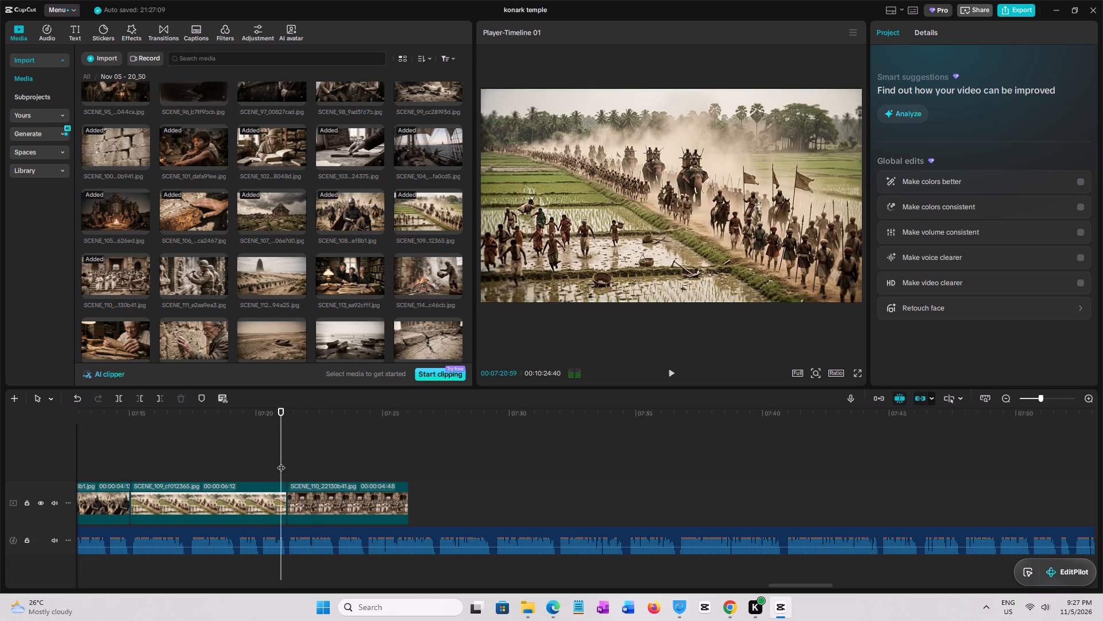
{"action": "key", "text": "space"}
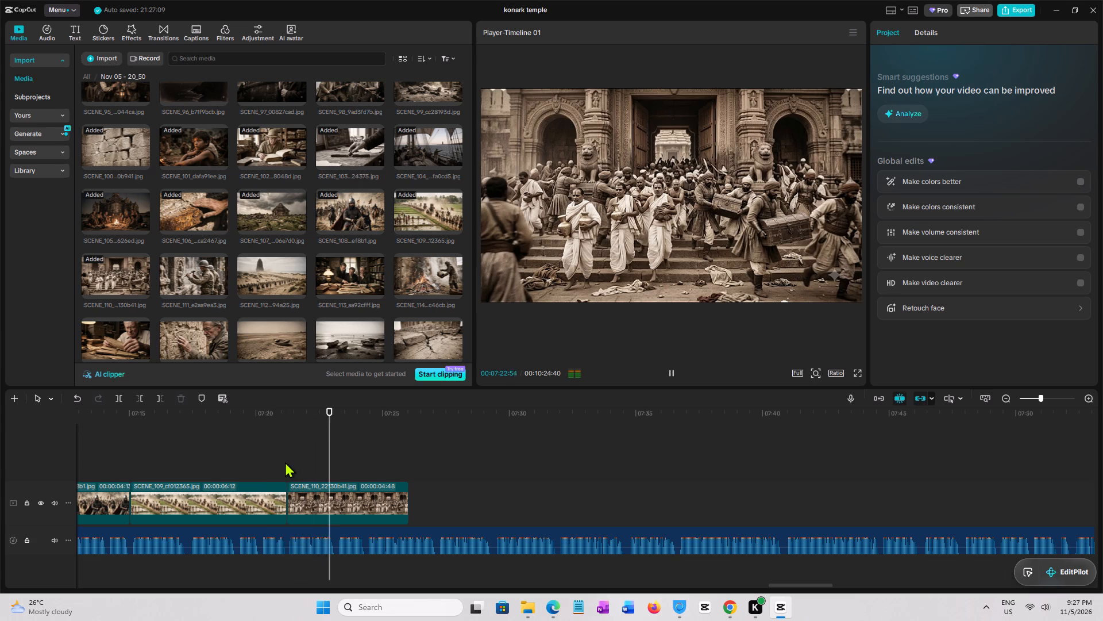
{"action": "left_click", "coordinate": [285, 462]}
{"action": "key", "text": "space"}
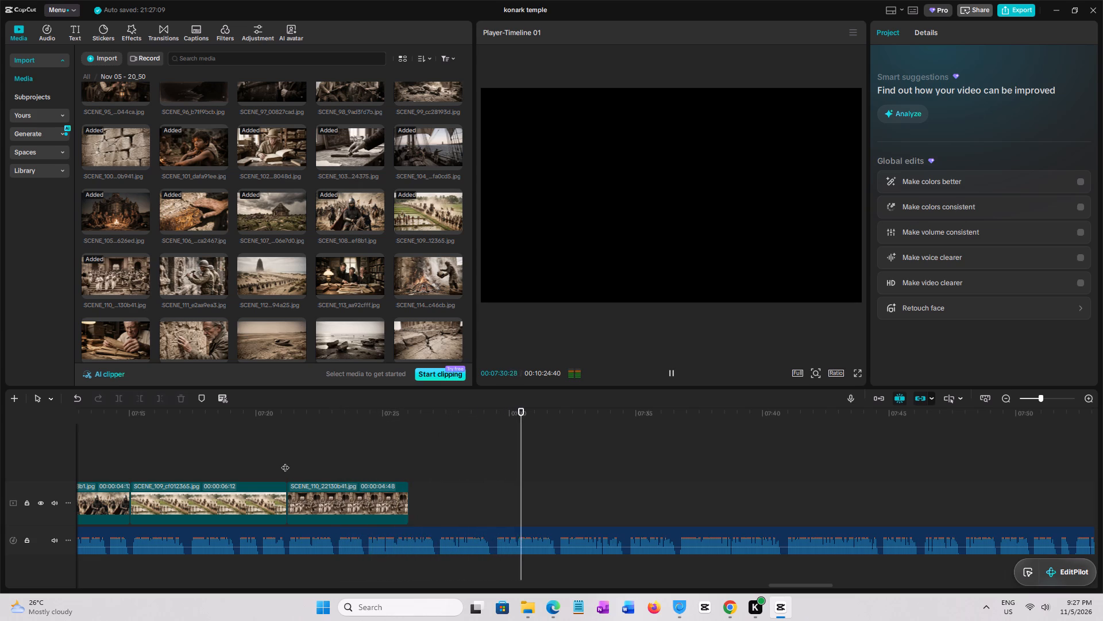
{"action": "left_click", "coordinate": [275, 467]}
{"action": "key", "text": "space"}
{"action": "left_click", "coordinate": [274, 467]}
{"action": "key", "text": "space"}
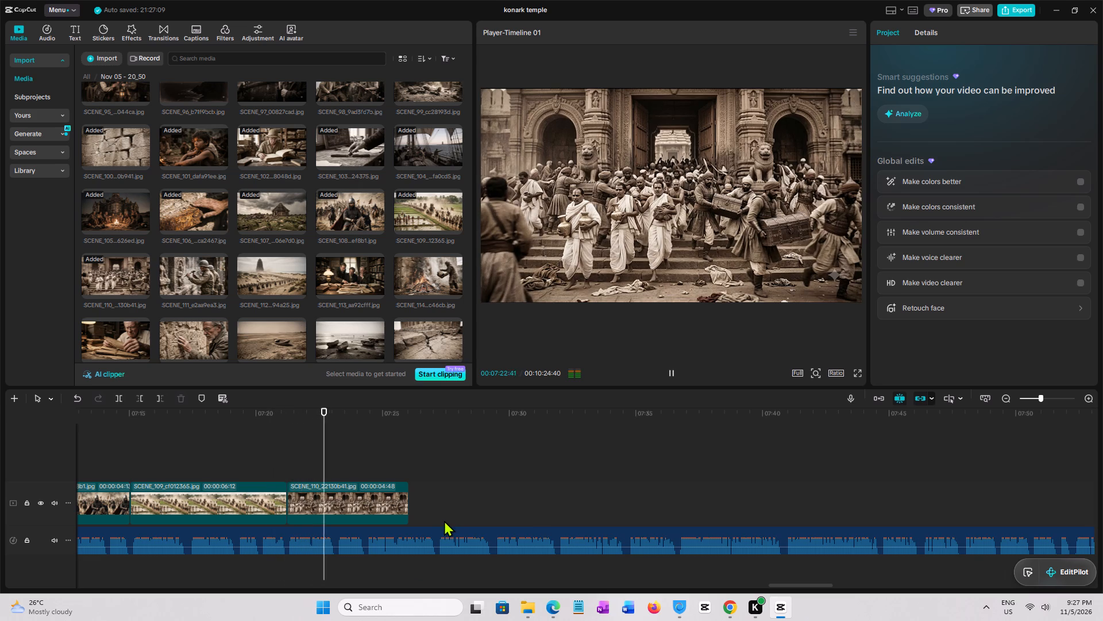
{"action": "left_click", "coordinate": [338, 477]}
{"action": "left_click", "coordinate": [361, 497]}
{"action": "key", "text": "w"}
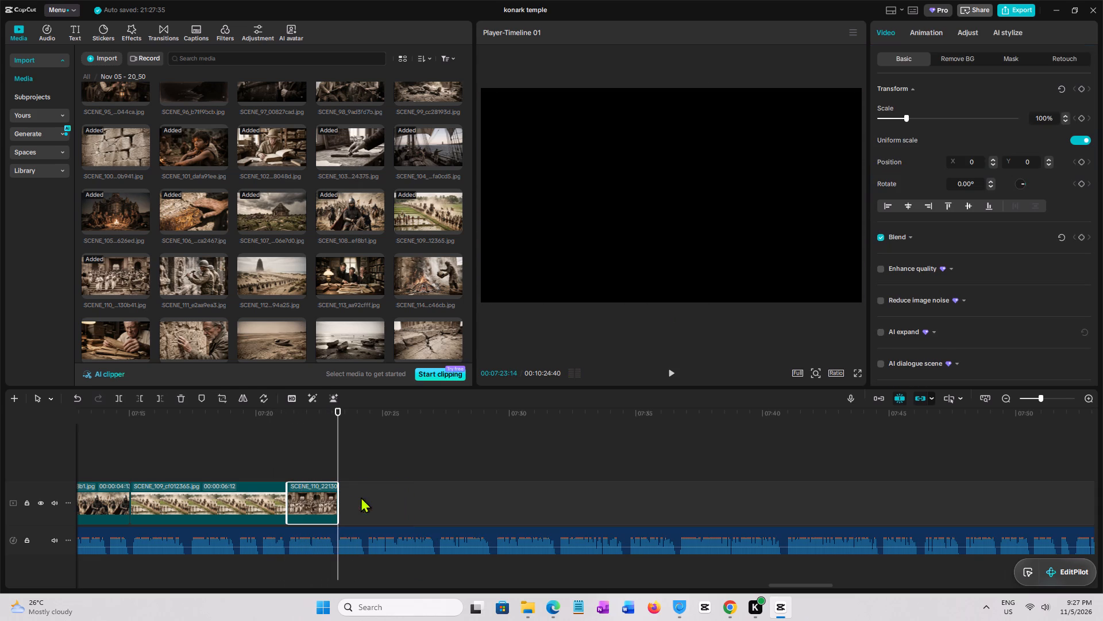
Add the SCENE_111 image to the main track directly after the trimmed SCENE_110 clip.
{"action": "left_click", "coordinate": [190, 273]}
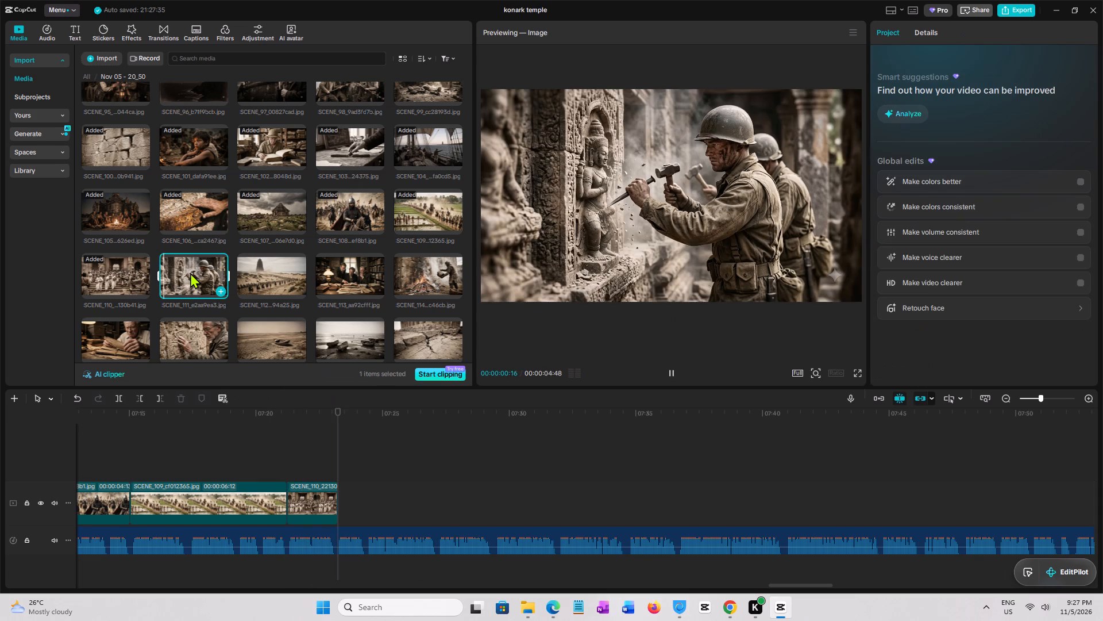
{"action": "left_click_drag", "start_coordinate": [183, 273], "coordinate": [336, 505]}
Play the narration from the start of SCENE_111 to find the phrase break and trim the clip's end to 00:07:24:25.
{"action": "key", "text": "space"}
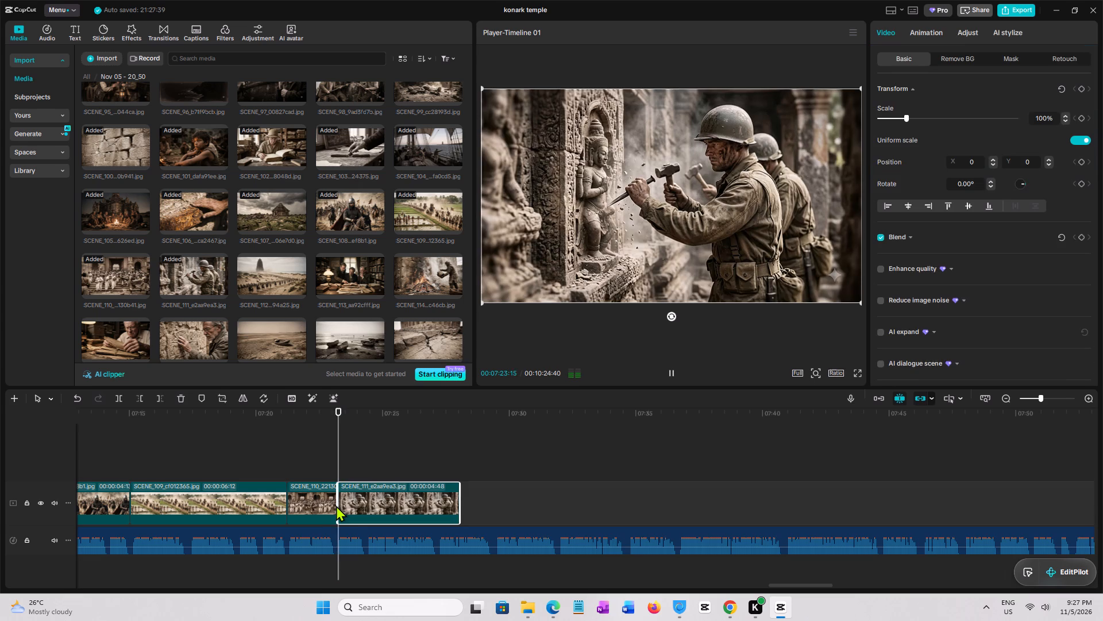
{"action": "left_click", "coordinate": [365, 467]}
{"action": "left_click", "coordinate": [368, 467]}
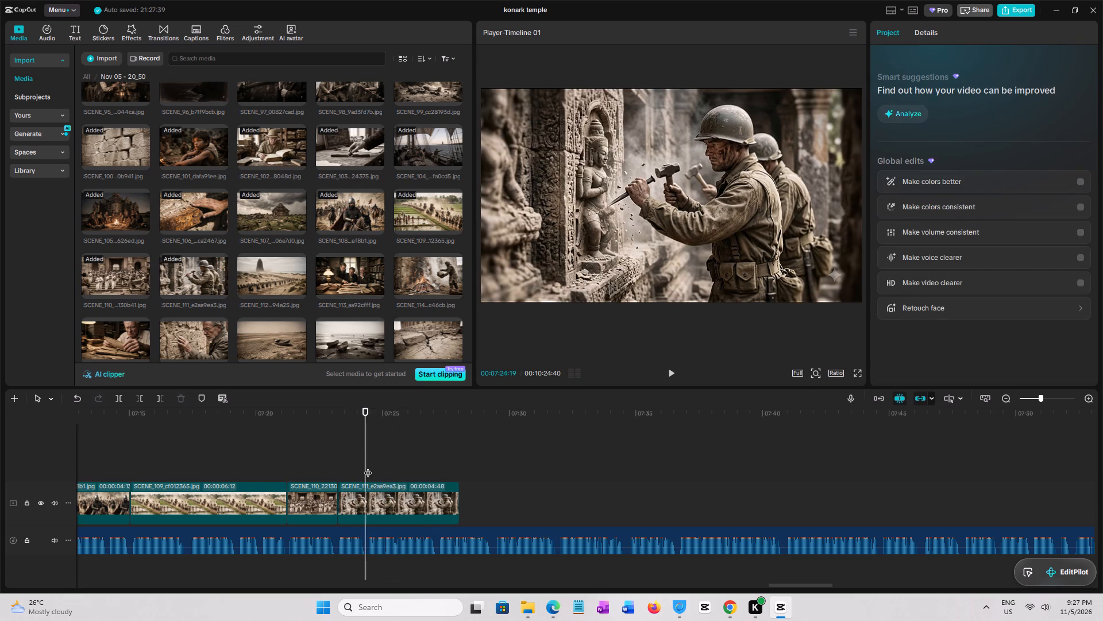
{"action": "left_click", "coordinate": [387, 493]}
{"action": "key", "text": "w"}
Add the SCENE_112 image to the main track directly after the trimmed SCENE_111 clip.
{"action": "left_click", "coordinate": [273, 264]}
{"action": "left_click_drag", "start_coordinate": [271, 264], "coordinate": [380, 483]}
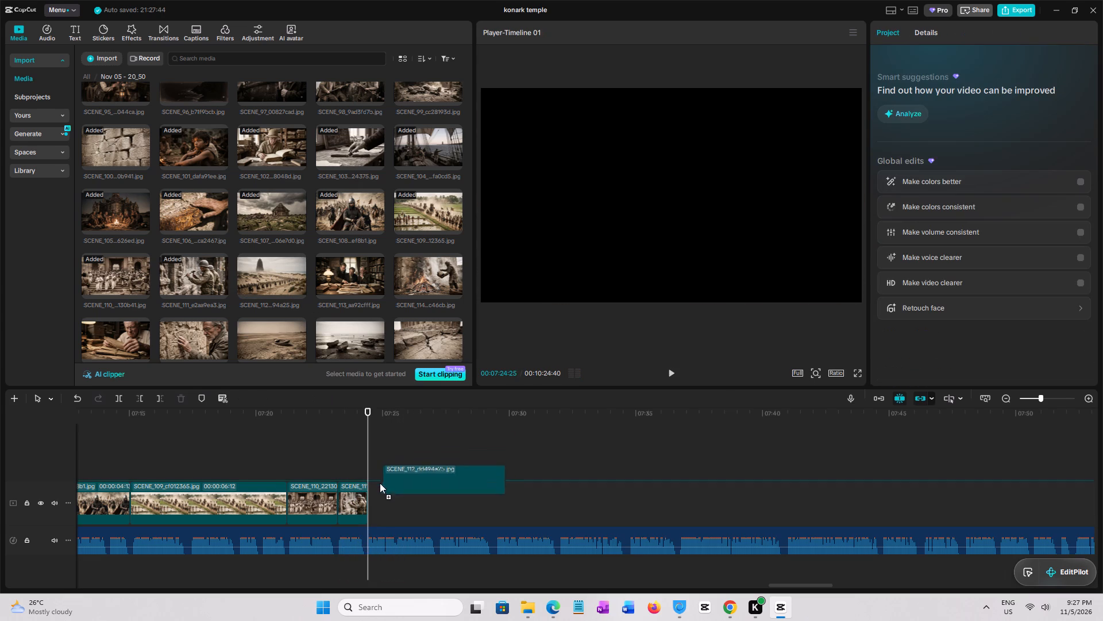
{"action": "left_click_drag", "start_coordinate": [380, 483], "coordinate": [366, 496]}
Play the narration from the start of SCENE_112 to find the phrase break and extend the clip to a duration of 00:00:12:19.
{"action": "key", "text": "space"}
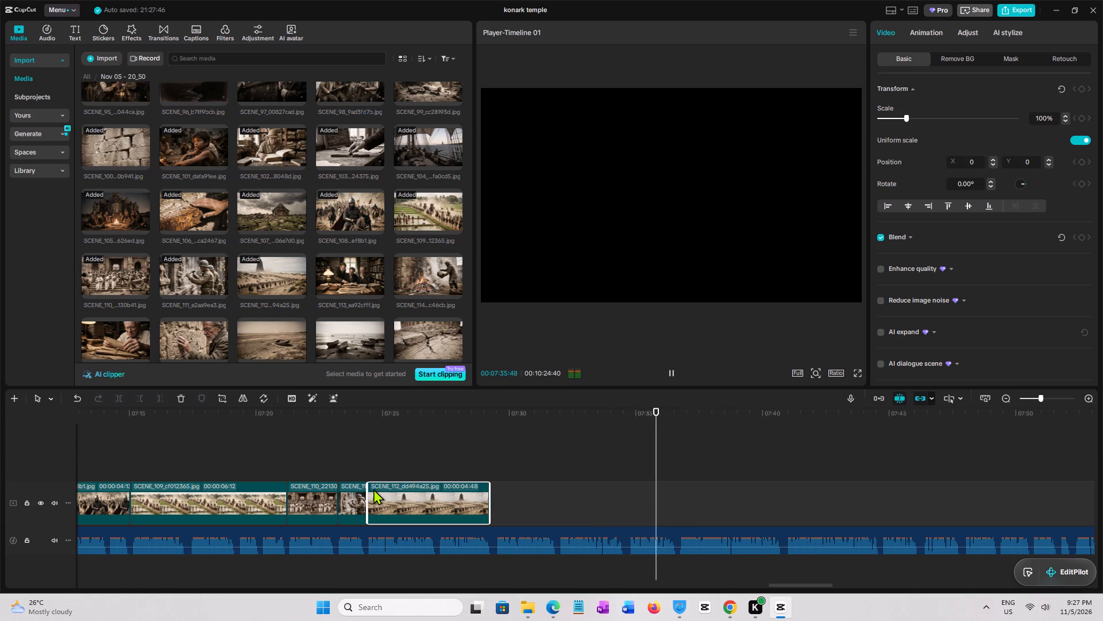
{"action": "key", "text": "space"}
{"action": "left_click", "coordinate": [438, 503]}
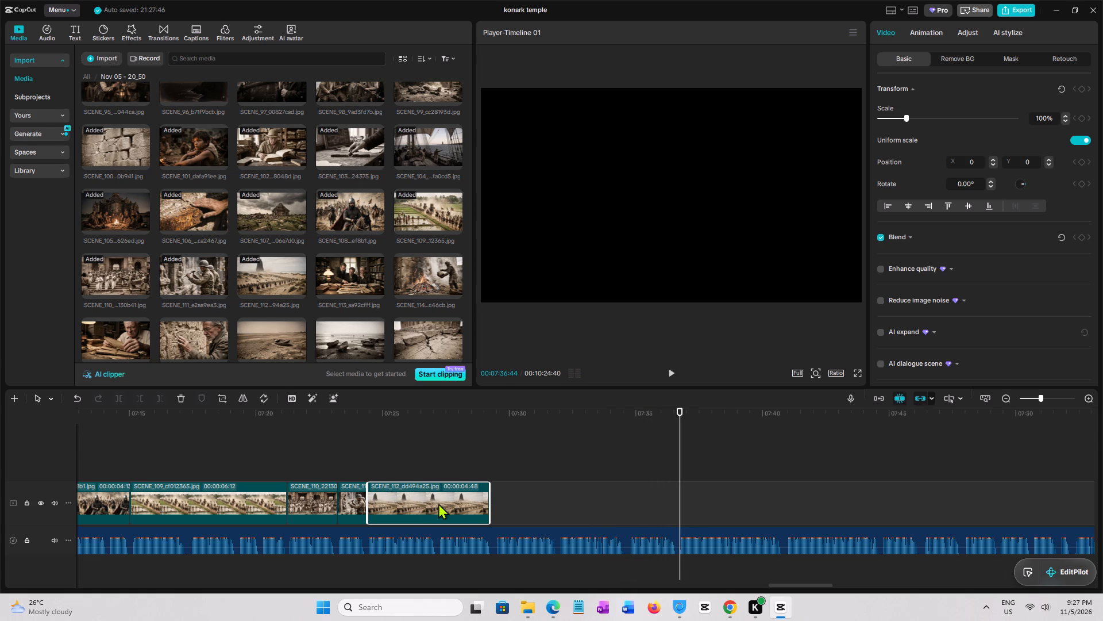
{"action": "left_click_drag", "start_coordinate": [488, 500], "coordinate": [678, 507]}
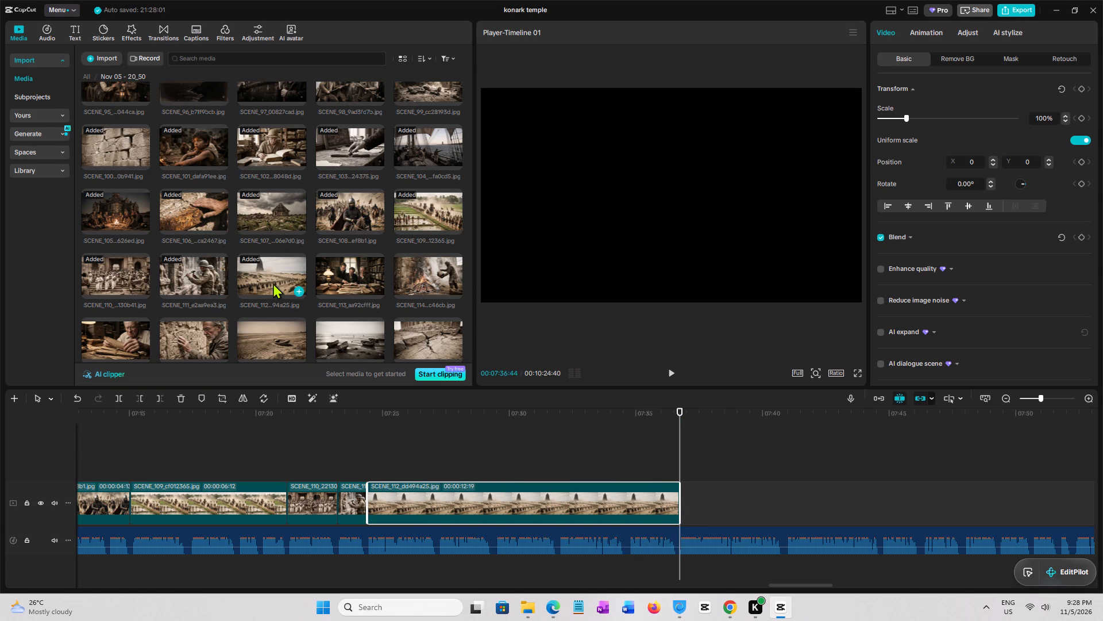
Add the SCENE_113 image to the main track directly after the extended SCENE_112 clip.
{"action": "left_click", "coordinate": [347, 285]}
{"action": "left_click_drag", "start_coordinate": [337, 275], "coordinate": [679, 490]}
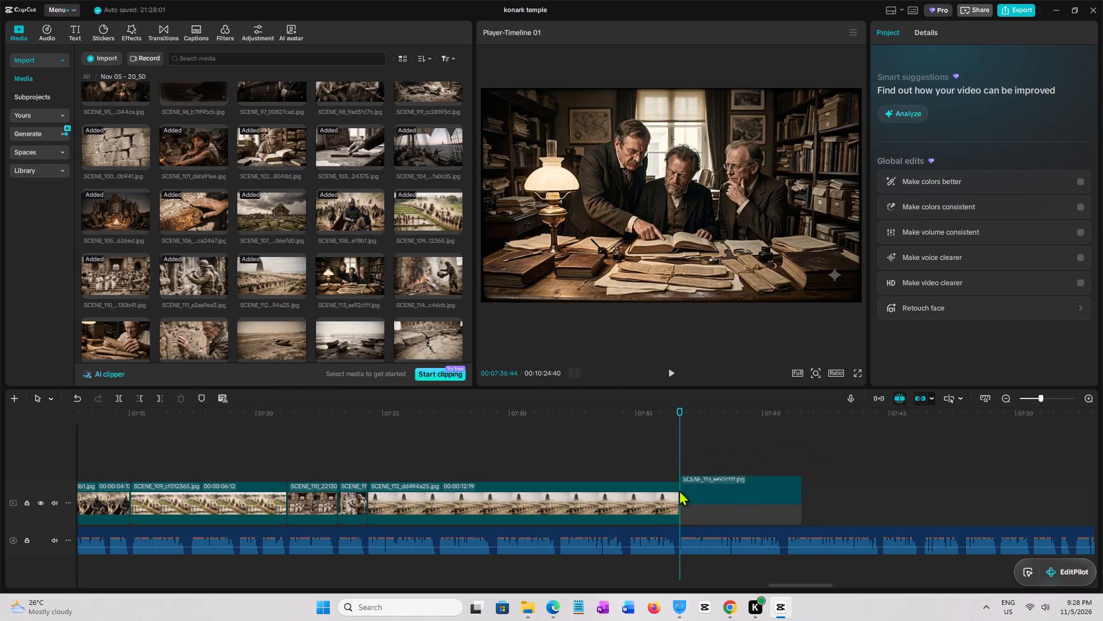
Play the narration from the start of SCENE_113 to find the phrase break and trim the clip's end to 00:07:40:50.
{"action": "left_click_drag", "start_coordinate": [773, 584], "coordinate": [796, 584]}
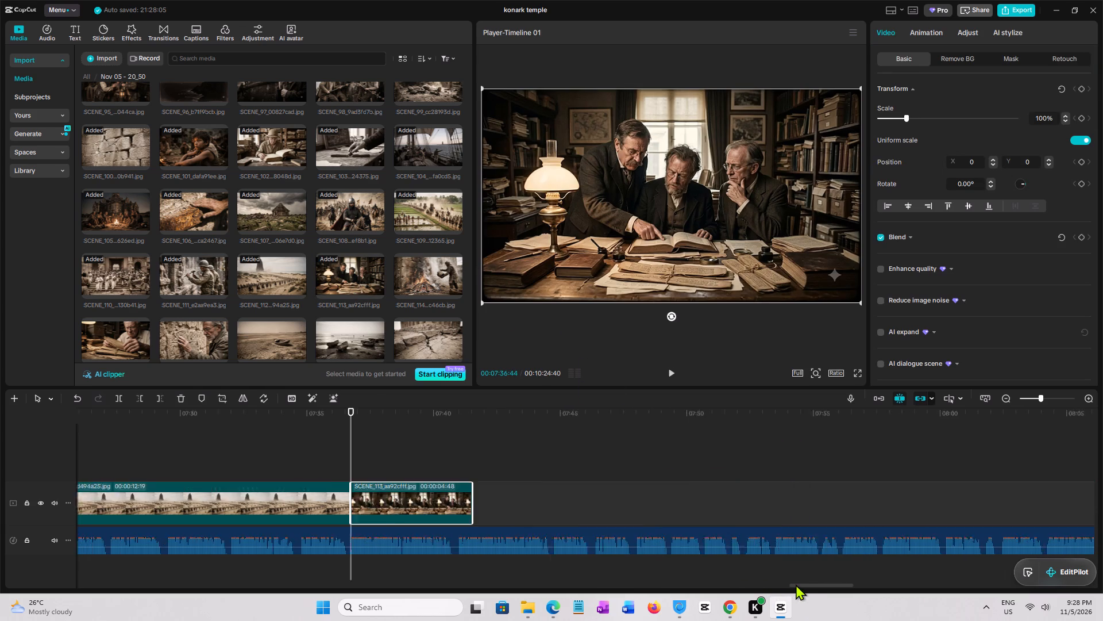
{"action": "left_click_drag", "start_coordinate": [796, 584], "coordinate": [805, 582]}
{"action": "key", "text": "space"}
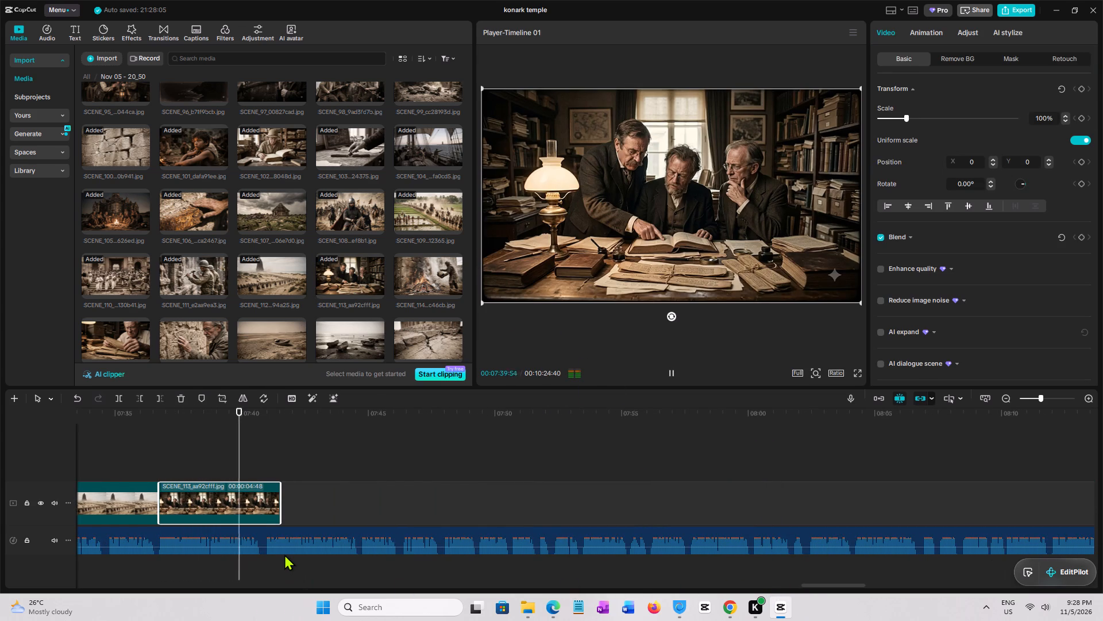
{"action": "key", "text": "space"}
{"action": "left_click", "coordinate": [261, 509]}
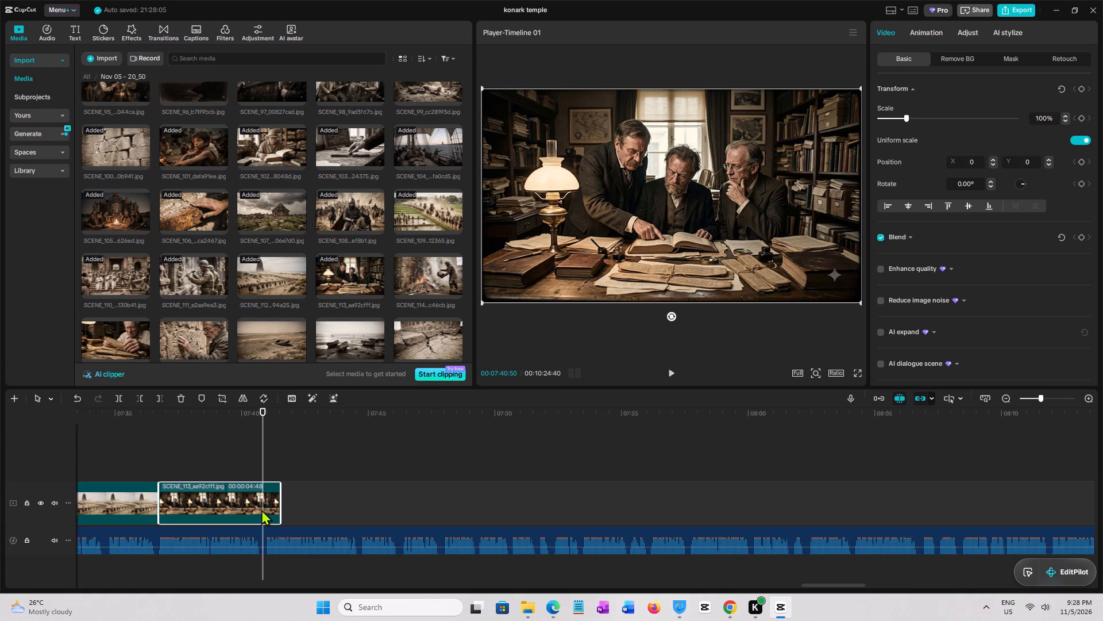
{"action": "key", "text": "w"}
Preview the SCENE_114 image and replay the narration across the later part of SCENE_112 into SCENE_113 to check the image timing.
{"action": "scroll", "coordinate": [375, 206], "scroll_direction": "down", "scroll_amount": 1}
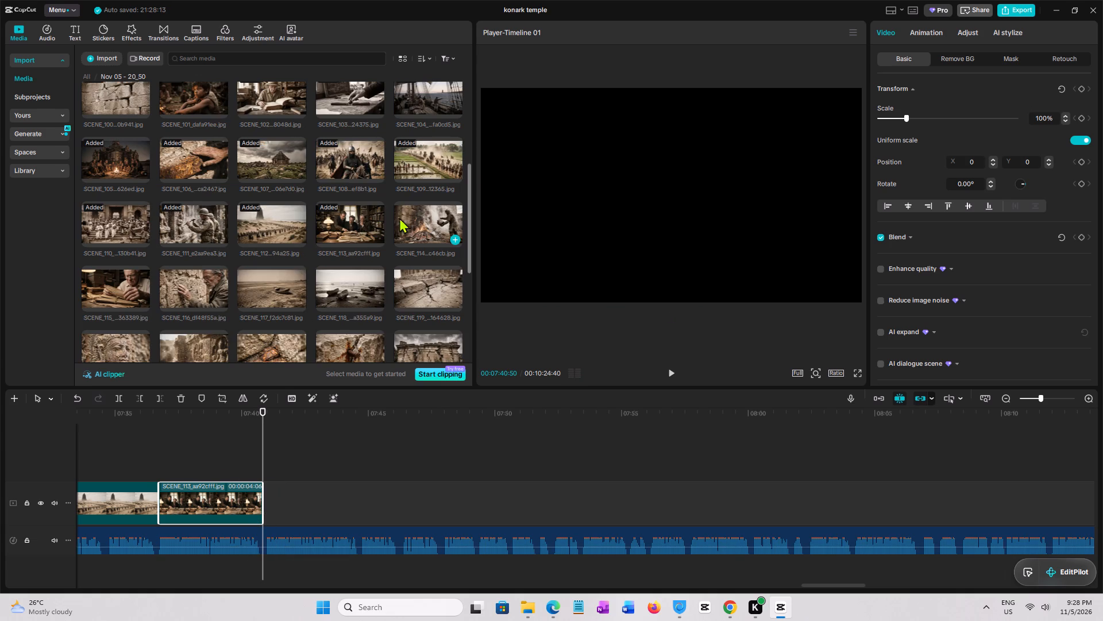
{"action": "left_click", "coordinate": [420, 218]}
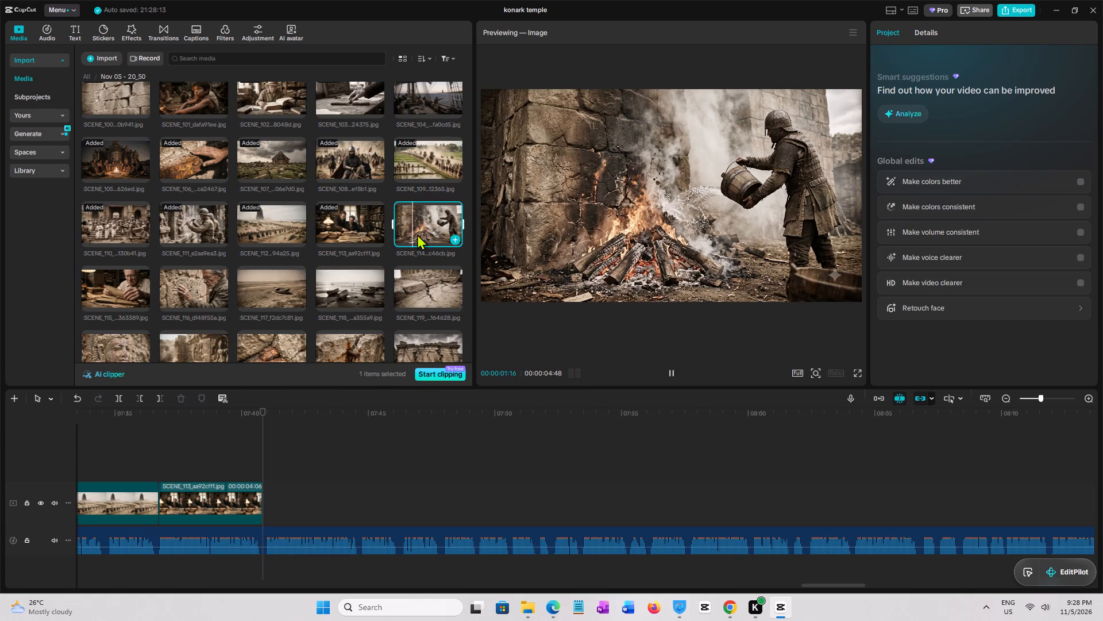
{"action": "left_click", "coordinate": [159, 463]}
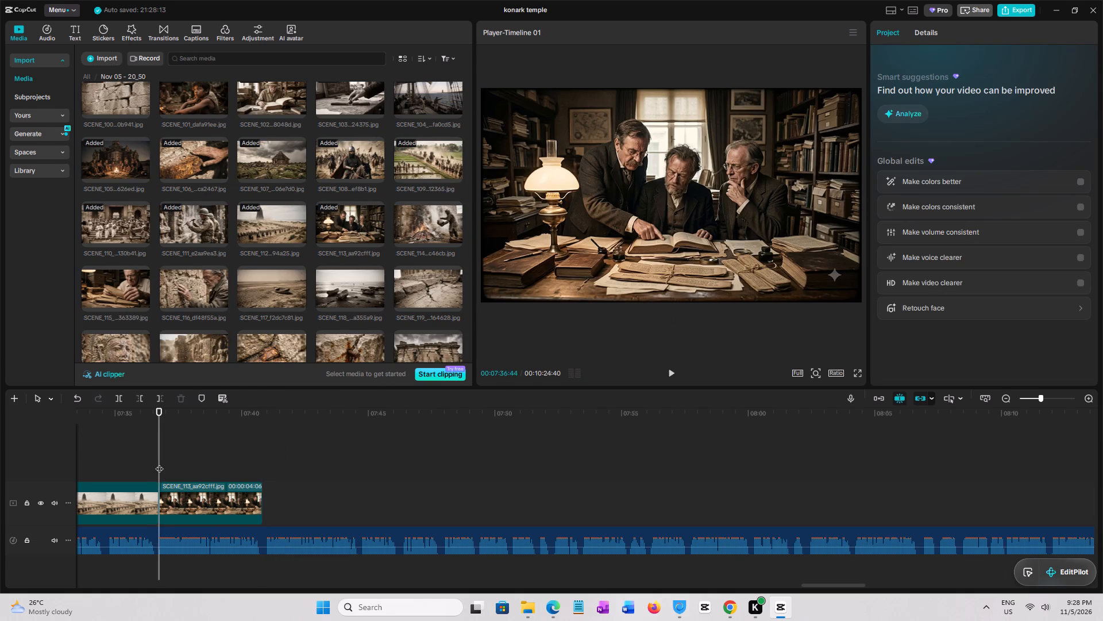
{"action": "key", "text": "space"}
{"action": "left_click", "coordinate": [123, 465]}
{"action": "left_click_drag", "start_coordinate": [122, 465], "coordinate": [73, 470]}
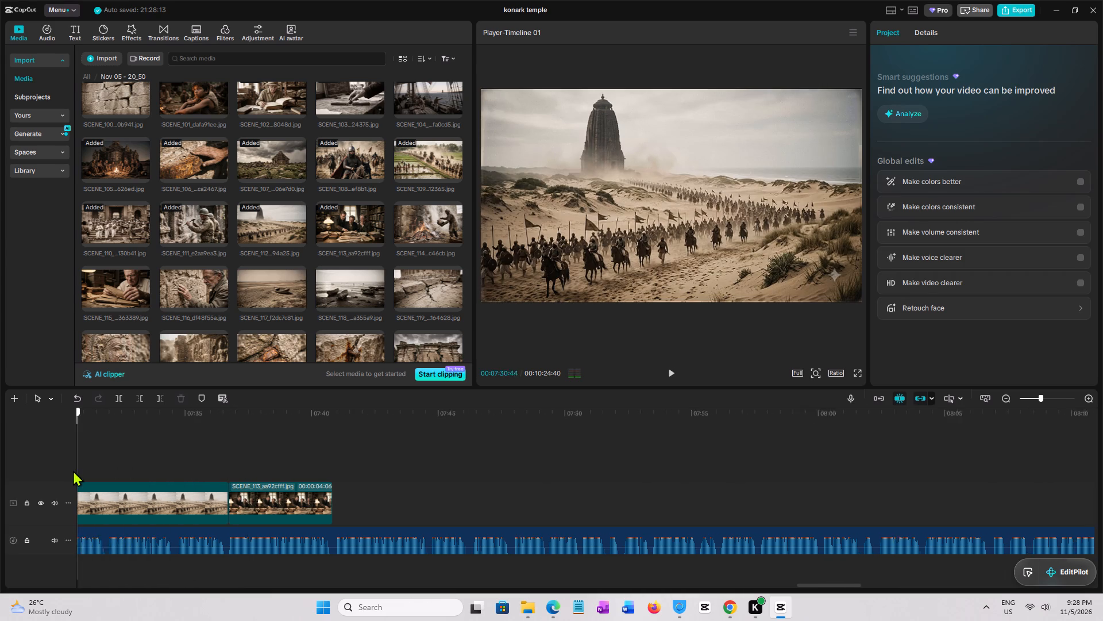
{"action": "left_click_drag", "start_coordinate": [73, 470], "coordinate": [131, 466]}
{"action": "key", "text": "space"}
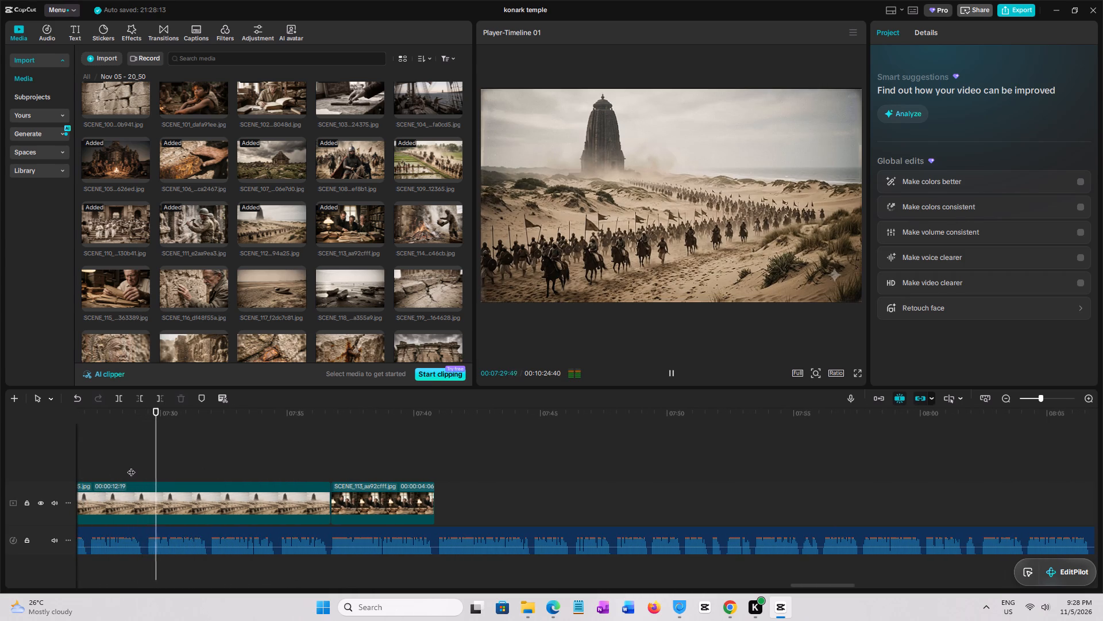
{"action": "key", "text": "space"}
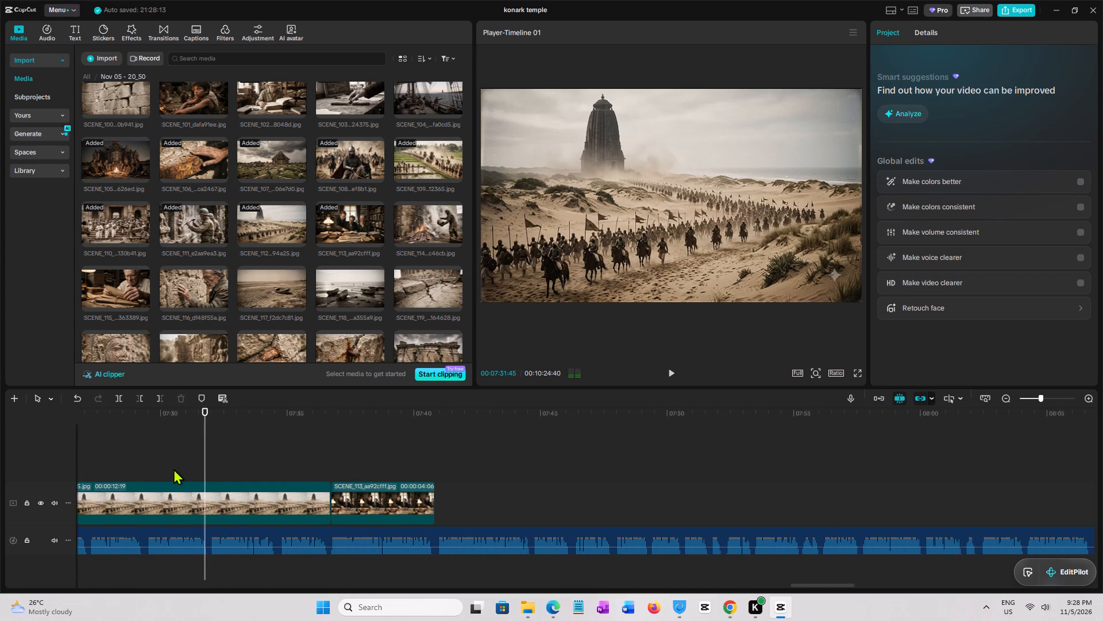
{"action": "key", "text": "space"}
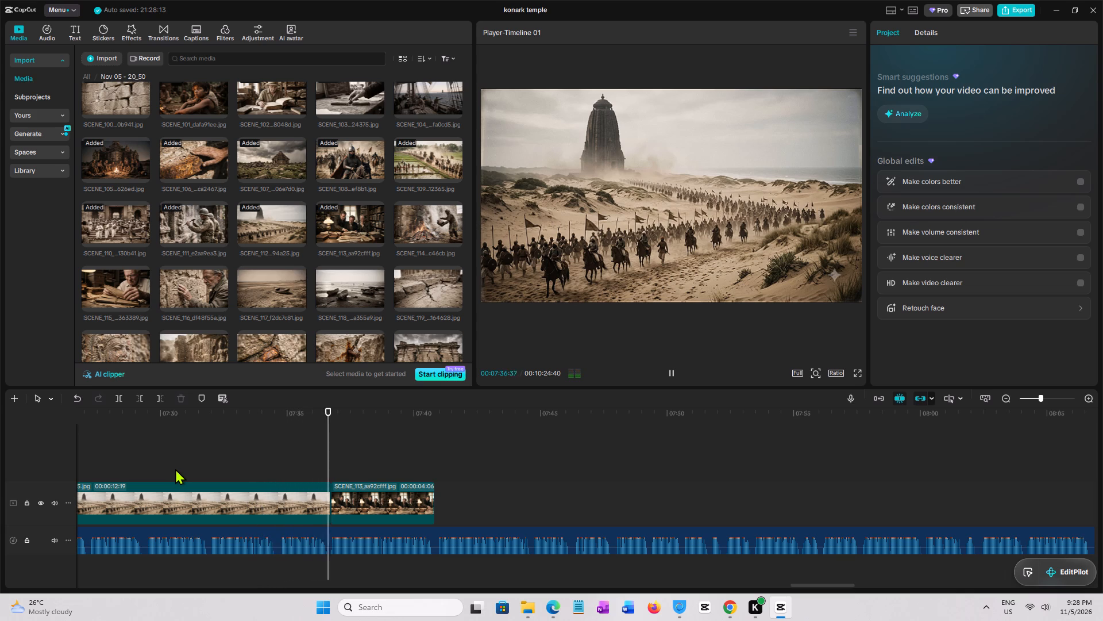
{"action": "key", "text": "space"}
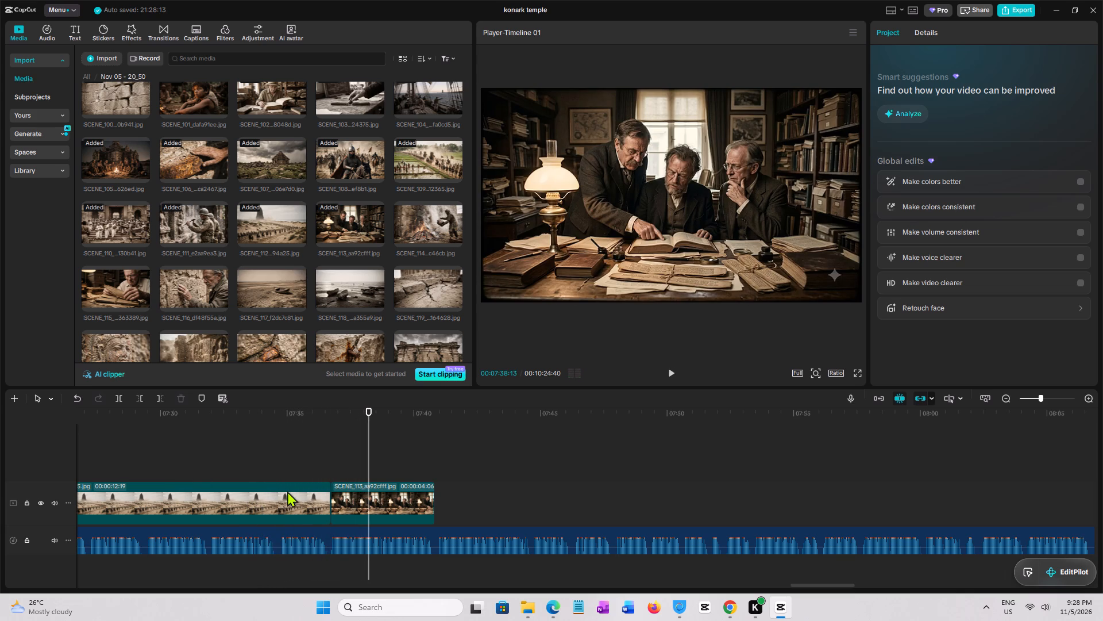
Replay the narration from just before SCENE_112 to find the phrase break and trim the SCENE_112 clip's end to 00:07:27:09.
{"action": "left_click", "coordinate": [176, 468]}
{"action": "left_click_drag", "start_coordinate": [176, 468], "coordinate": [242, 476]}
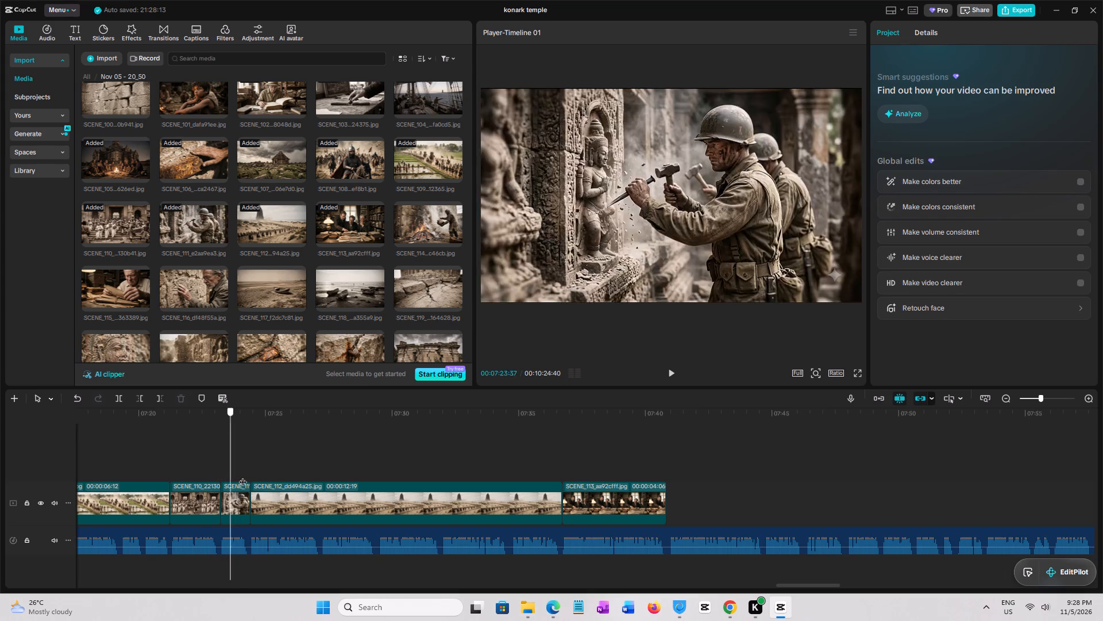
{"action": "left_click_drag", "start_coordinate": [242, 476], "coordinate": [245, 483]}
{"action": "key", "text": "space"}
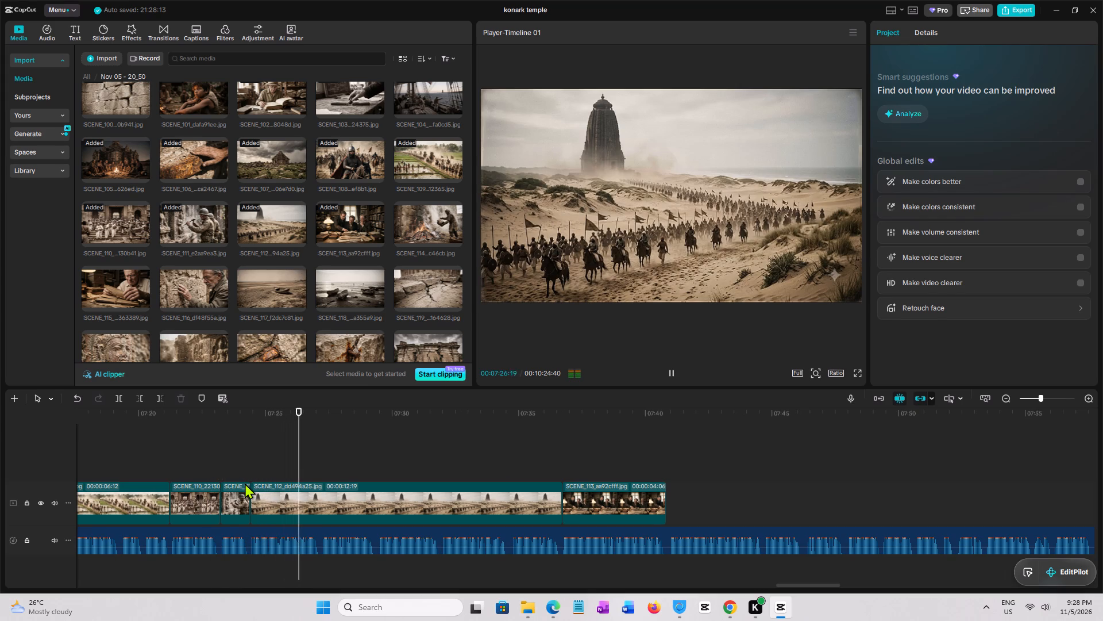
{"action": "key", "text": "space"}
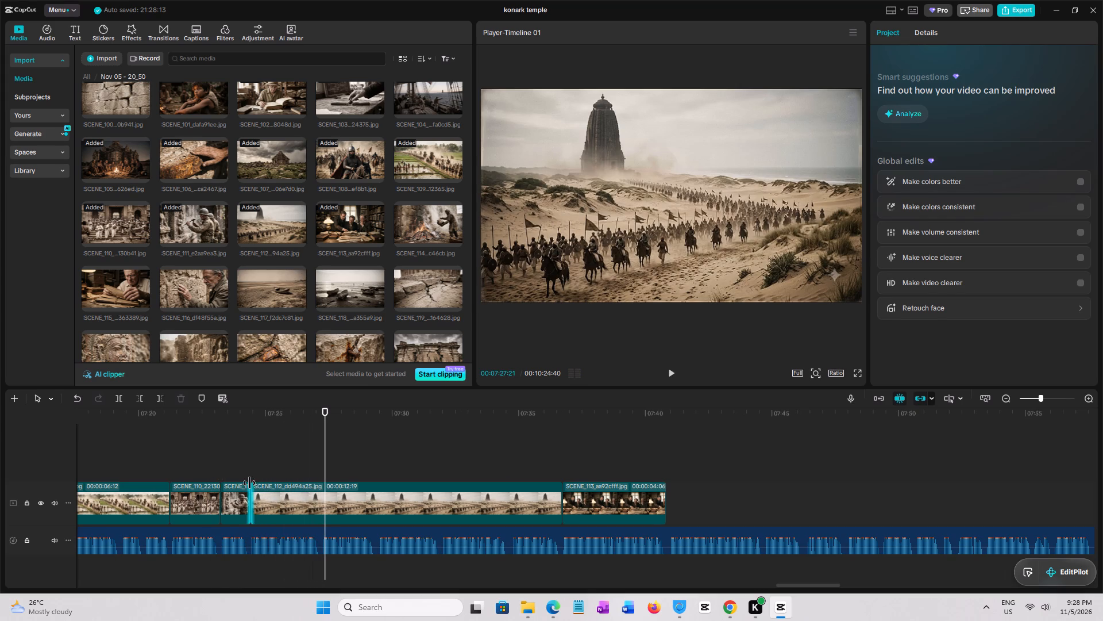
{"action": "left_click", "coordinate": [316, 476]}
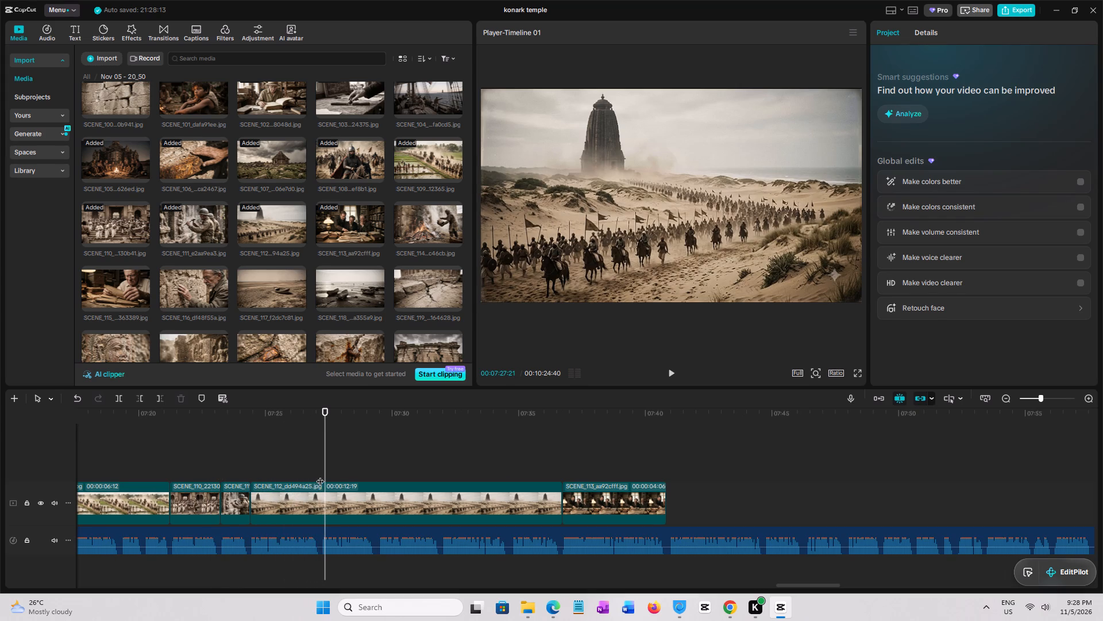
{"action": "left_click", "coordinate": [320, 476]}
{"action": "left_click", "coordinate": [320, 476]}
{"action": "left_click", "coordinate": [326, 507]}
{"action": "key", "text": "w"}
Move the SCENE_113 clip back on the main track so it directly follows the shortened SCENE_112 clip.
{"action": "left_click", "coordinate": [597, 496]}
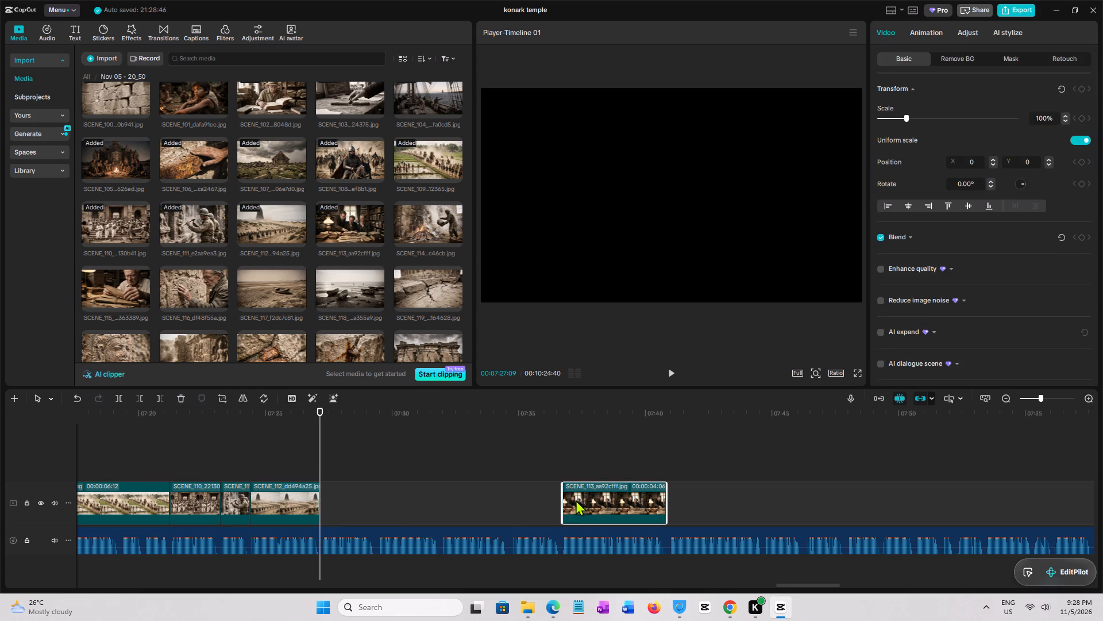
{"action": "left_click_drag", "start_coordinate": [584, 499], "coordinate": [341, 490]}
Play the narration from the start of SCENE_113 to find the phrase break and extend the clip to a duration of 00:00:09:27.
{"action": "key", "text": "space"}
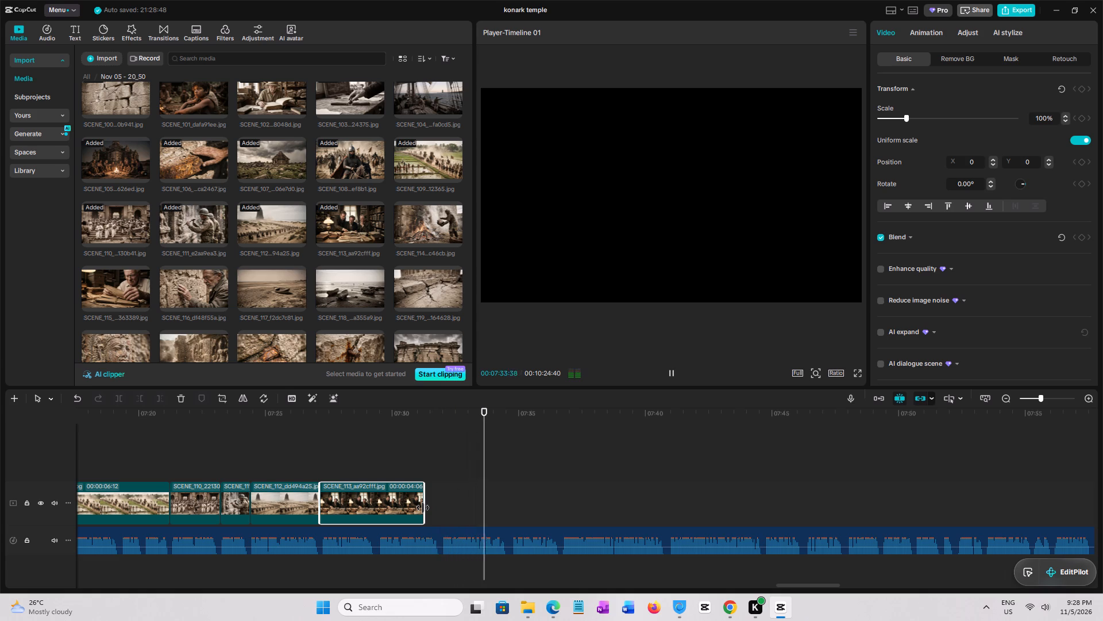
{"action": "key", "text": "space"}
{"action": "key", "text": "space"}
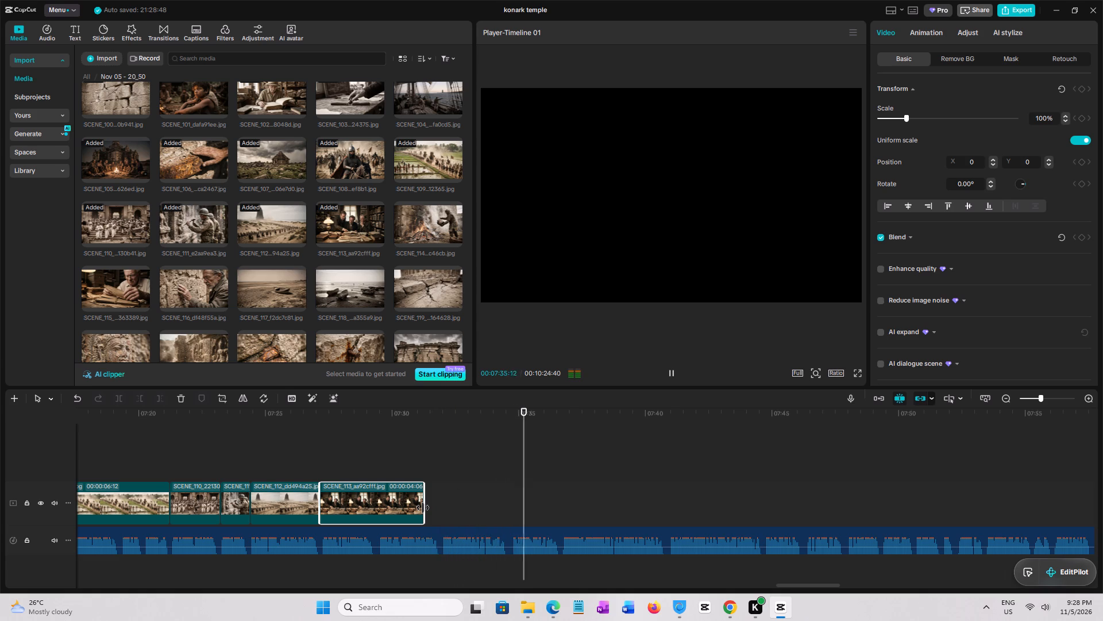
{"action": "key", "text": "space"}
{"action": "left_click_drag", "start_coordinate": [423, 508], "coordinate": [561, 524]}
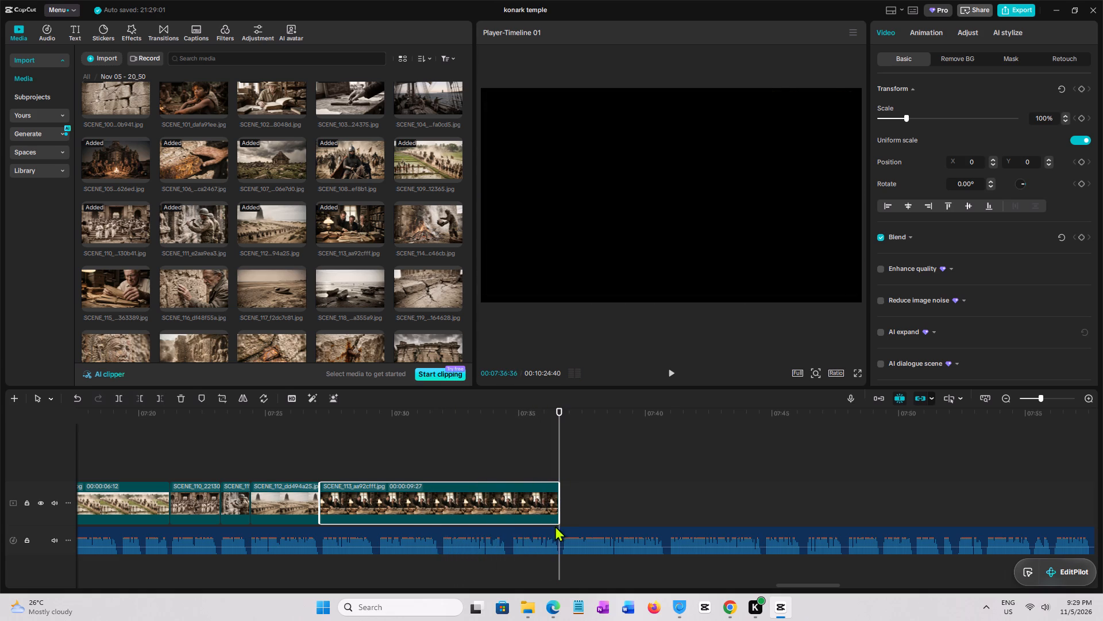
Add the SCENE_114 image to the main track directly after the extended SCENE_113 clip.
{"action": "left_click", "coordinate": [423, 229]}
{"action": "left_click_drag", "start_coordinate": [419, 225], "coordinate": [557, 488]}
Play the narration over SCENE_114 to find the phrase break and trim the clip's end to 00:07:40:55.
{"action": "key", "text": "space"}
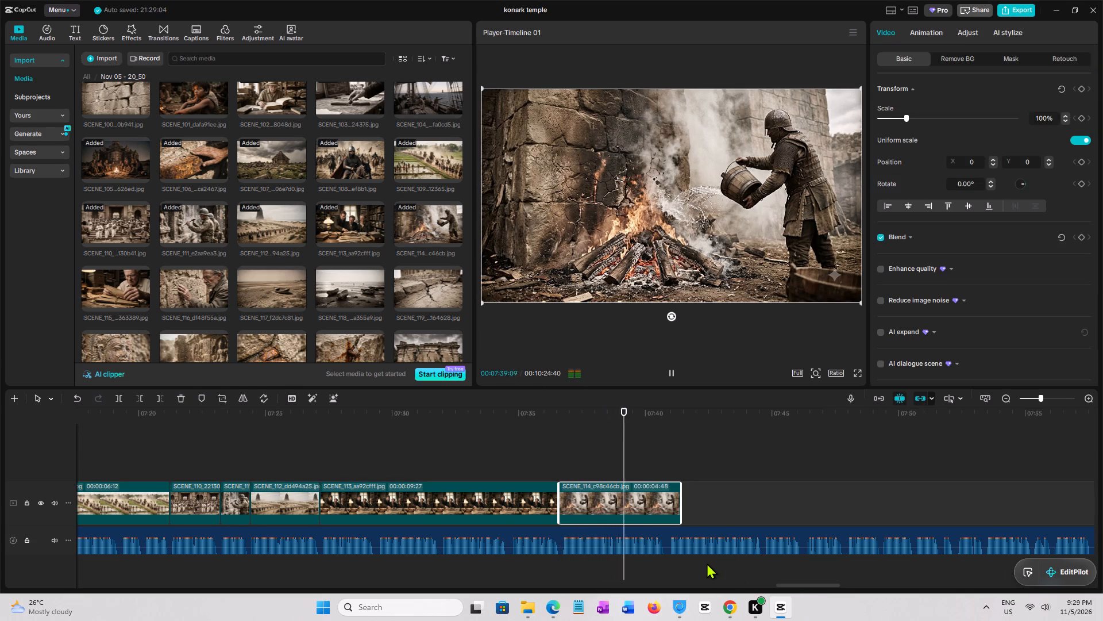
{"action": "key", "text": "space"}
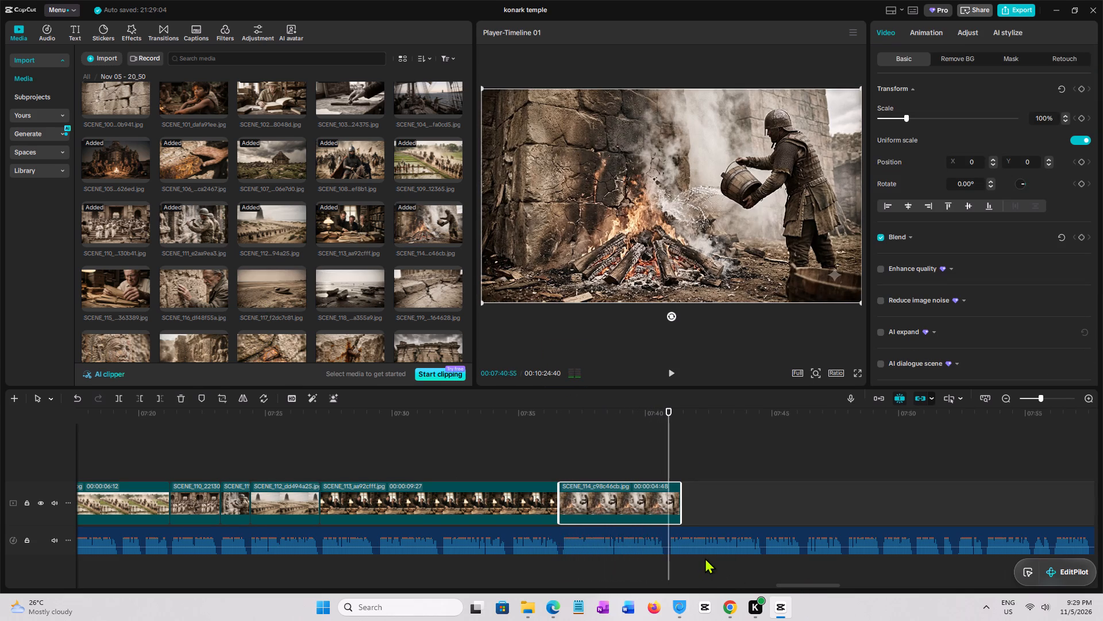
{"action": "left_click", "coordinate": [668, 509]}
{"action": "key", "text": "w"}
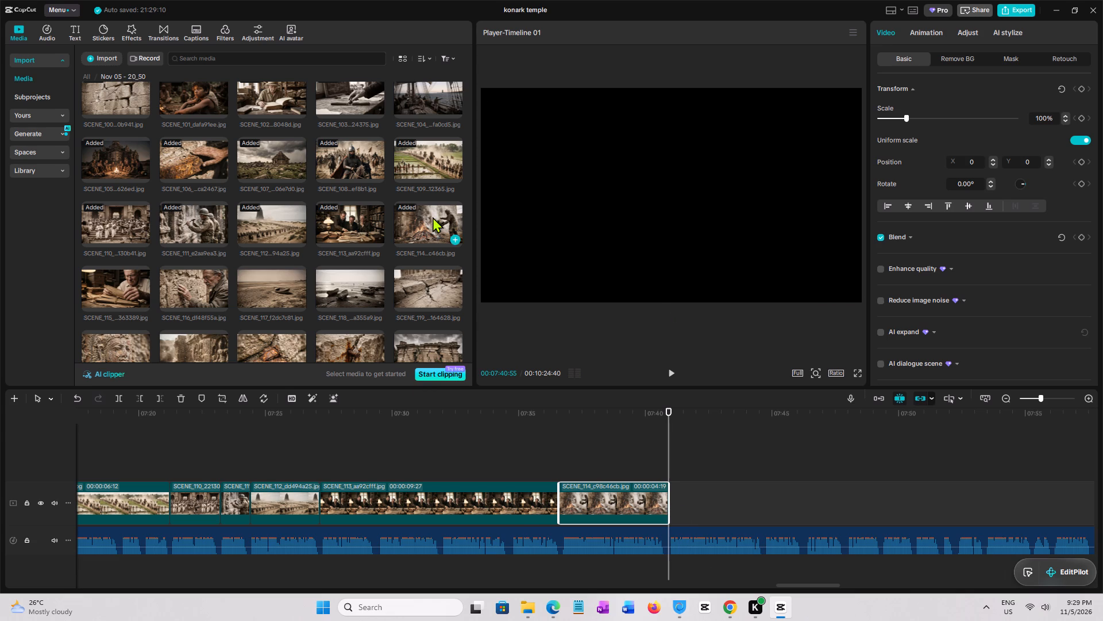
Add the SCENE_115 image to the main track directly after the trimmed SCENE_114 clip.
{"action": "scroll", "coordinate": [153, 234], "scroll_direction": "down", "scroll_amount": 1}
{"action": "left_click", "coordinate": [111, 232]}
{"action": "left_click_drag", "start_coordinate": [105, 230], "coordinate": [192, 252]}
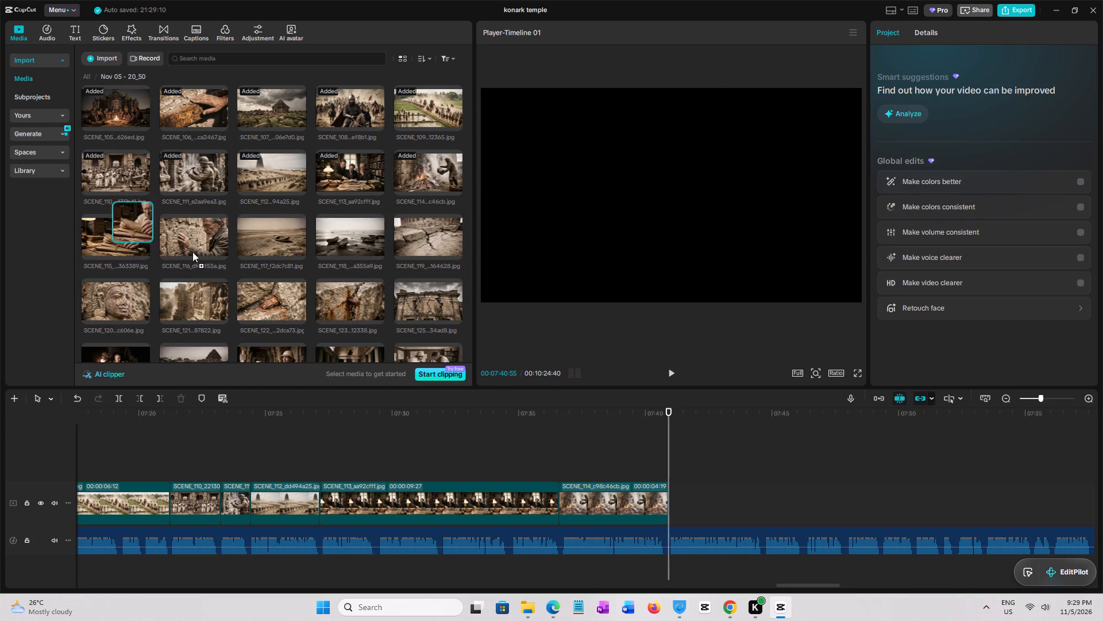
{"action": "left_click_drag", "start_coordinate": [192, 252], "coordinate": [668, 490]}
Replay the narration across SCENE_114 into SCENE_115 to check how the images match the voice-over.
{"action": "left_click", "coordinate": [648, 458]}
{"action": "key", "text": "space"}
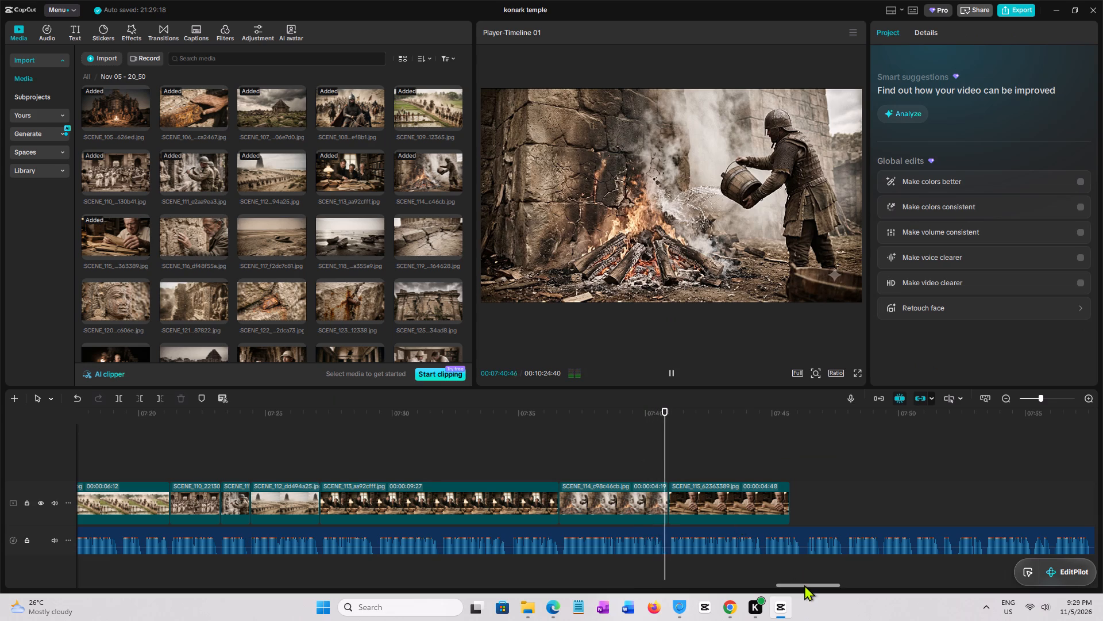
{"action": "left_click_drag", "start_coordinate": [804, 585], "coordinate": [823, 586]}
{"action": "left_click", "coordinate": [360, 458]}
{"action": "key", "text": "space"}
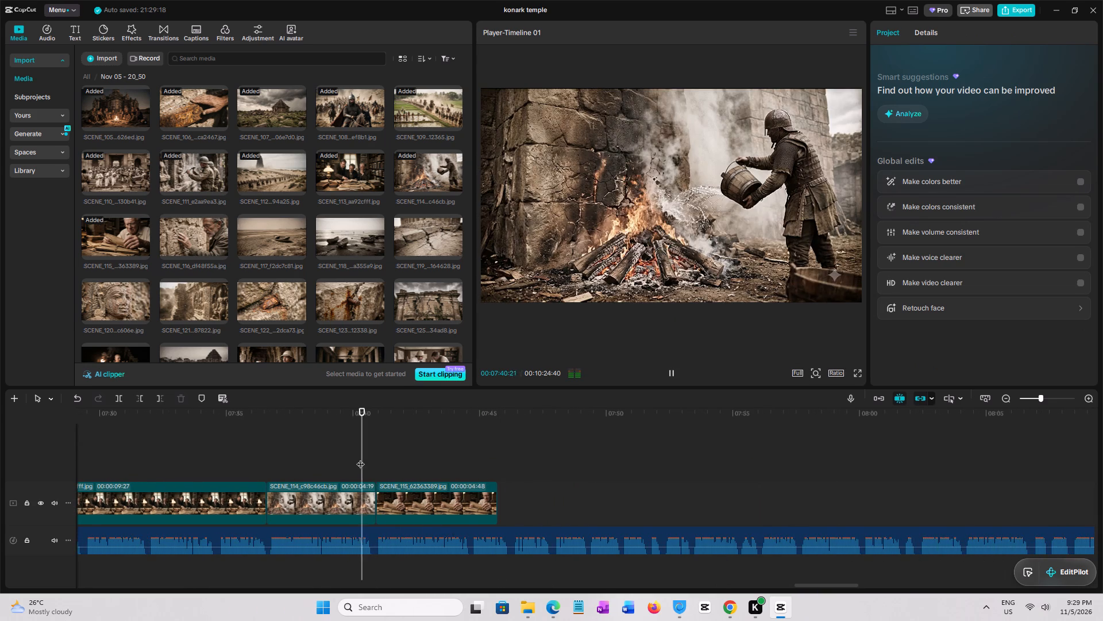
{"action": "left_click", "coordinate": [360, 458]}
{"action": "key", "text": "space"}
{"action": "left_click", "coordinate": [360, 458]}
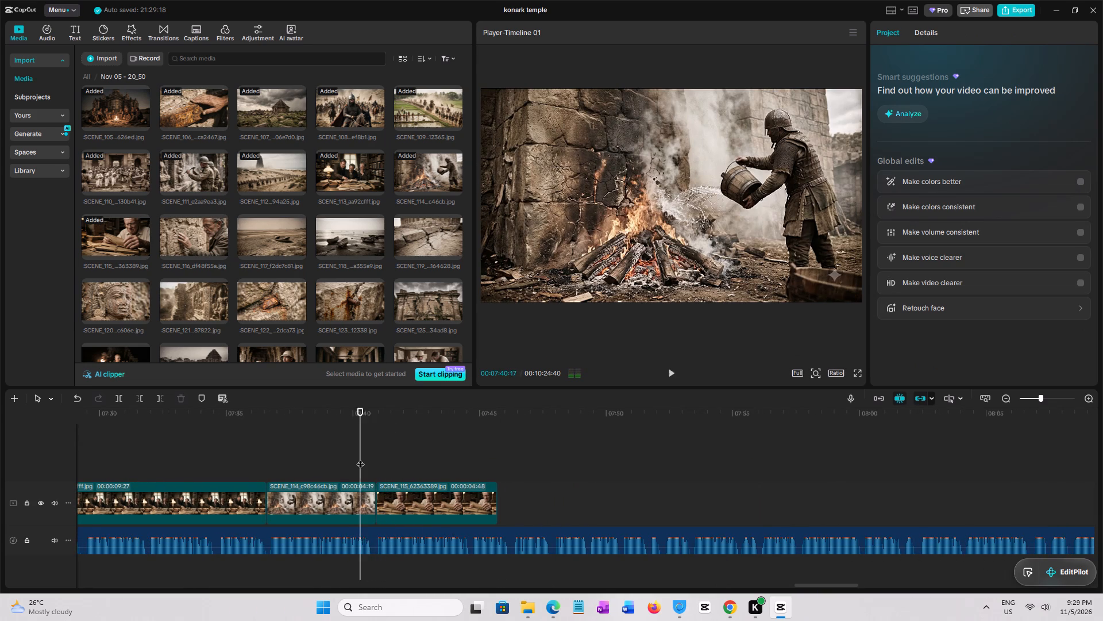
{"action": "key", "text": "space"}
{"action": "left_click", "coordinate": [360, 458]}
{"action": "left_click", "coordinate": [308, 458]}
{"action": "left_click", "coordinate": [267, 457]}
{"action": "key", "text": "space"}
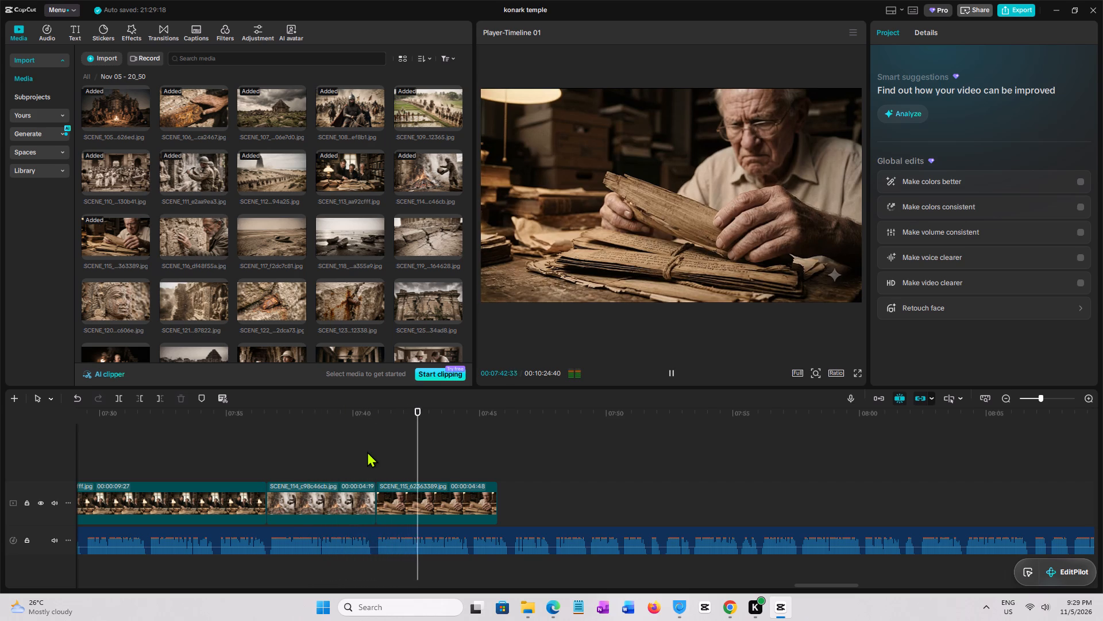
Play the narration from the end of SCENE_114 through SCENE_115 to find the phrase break and trim the SCENE_115 clip's end to 00:07:44:43.
{"action": "left_click", "coordinate": [367, 451]}
{"action": "key", "text": "space"}
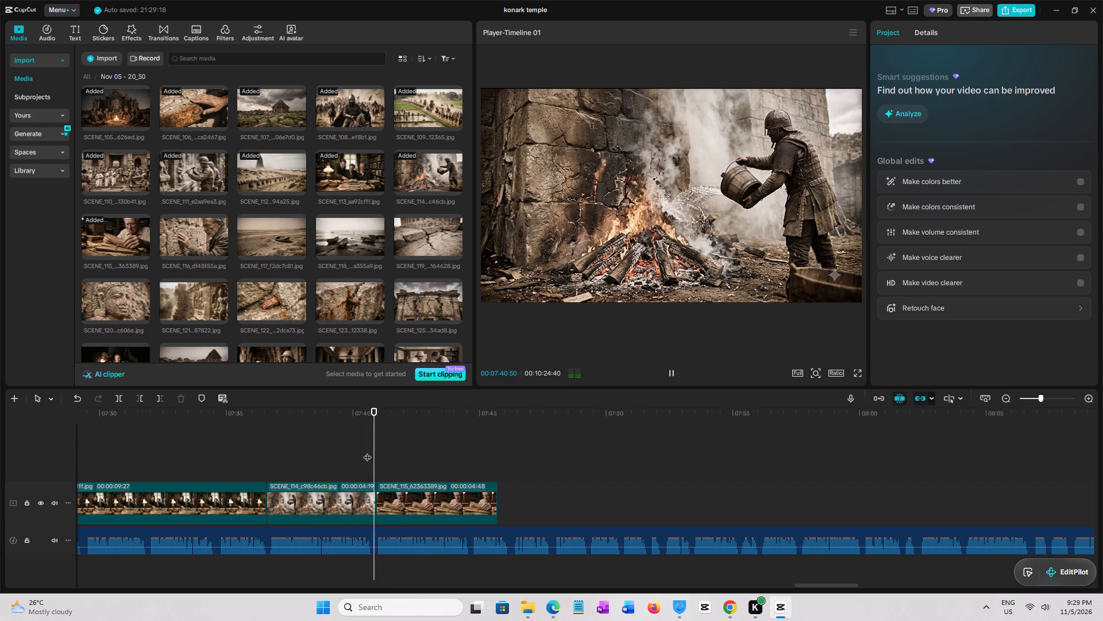
{"action": "left_click", "coordinate": [367, 451]}
{"action": "key", "text": "space"}
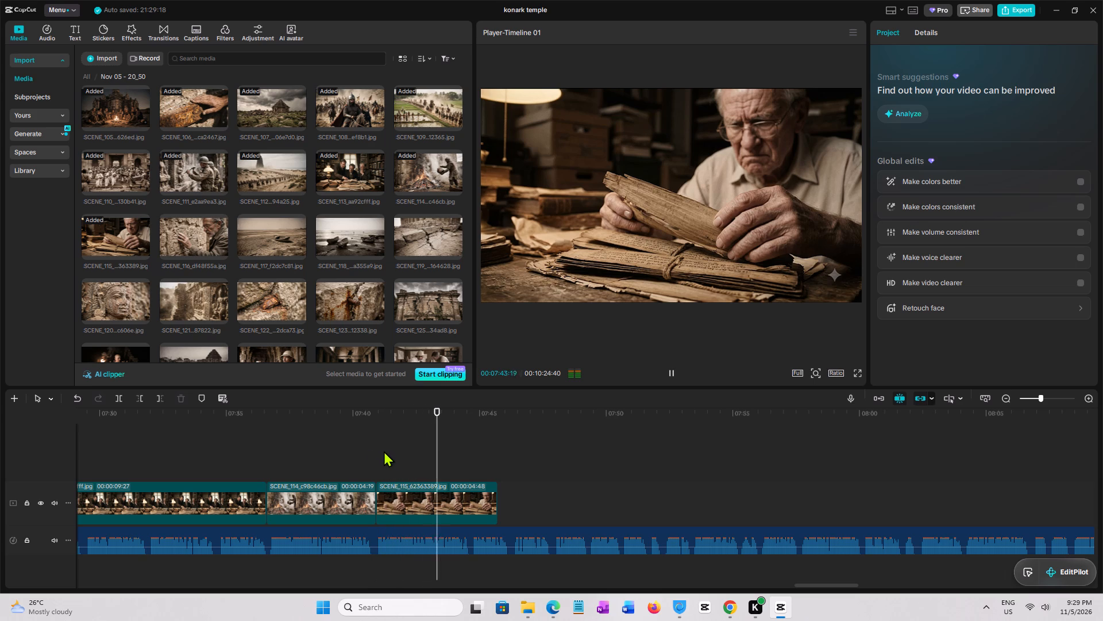
{"action": "key", "text": "space"}
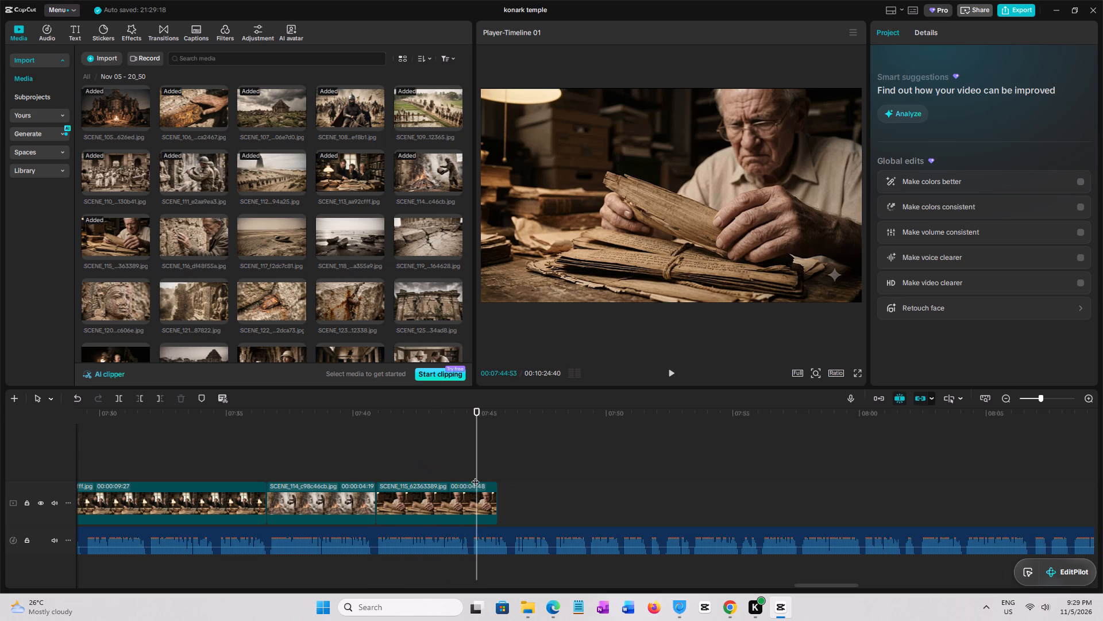
{"action": "left_click", "coordinate": [472, 476]}
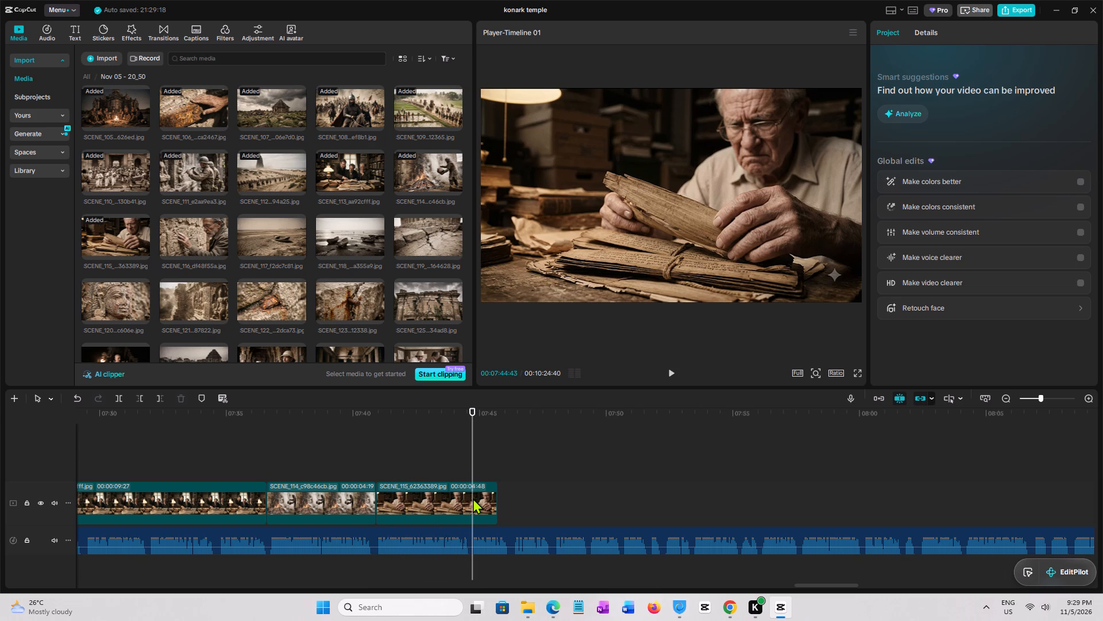
{"action": "left_click", "coordinate": [473, 498]}
{"action": "key", "text": "w"}
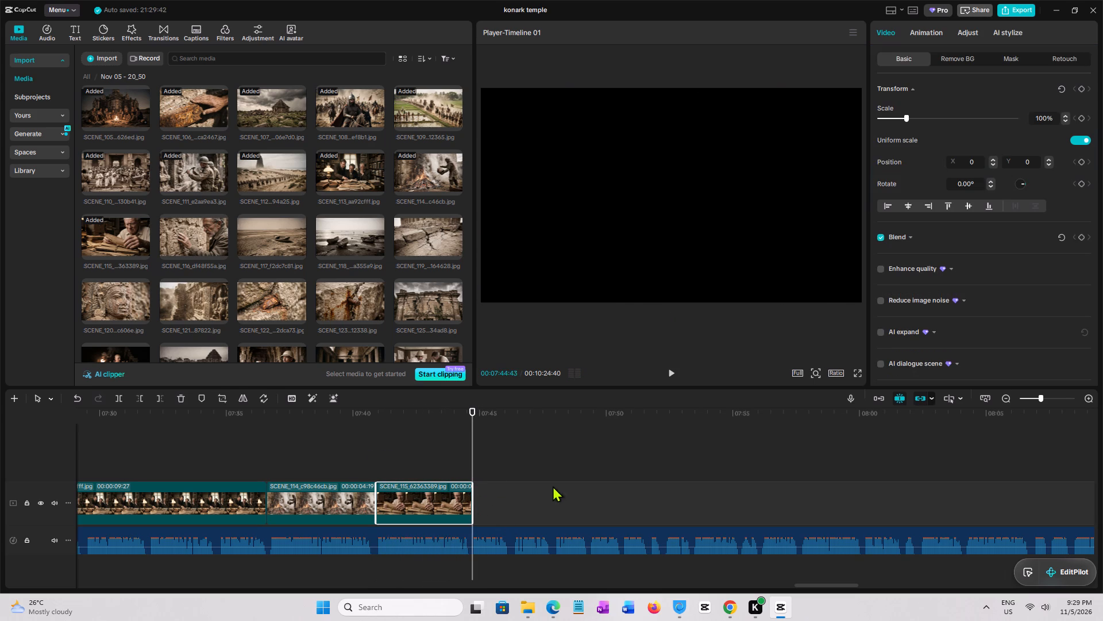
Add the SCENE_116 image to the main track directly after the trimmed SCENE_115 clip.
{"action": "left_click", "coordinate": [204, 239]}
{"action": "left_click_drag", "start_coordinate": [183, 236], "coordinate": [471, 477]}
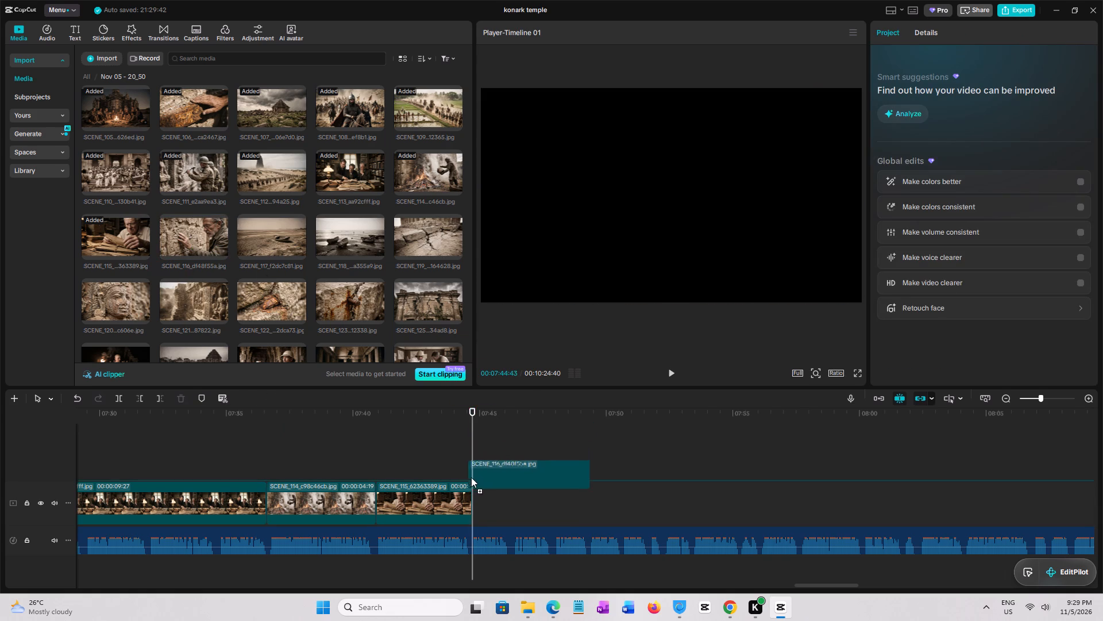
{"action": "left_click_drag", "start_coordinate": [471, 477], "coordinate": [473, 486]}
Play the narration from the start of SCENE_116 to find the phrase break and extend the clip to a duration of 00:00:06:57.
{"action": "key", "text": "space"}
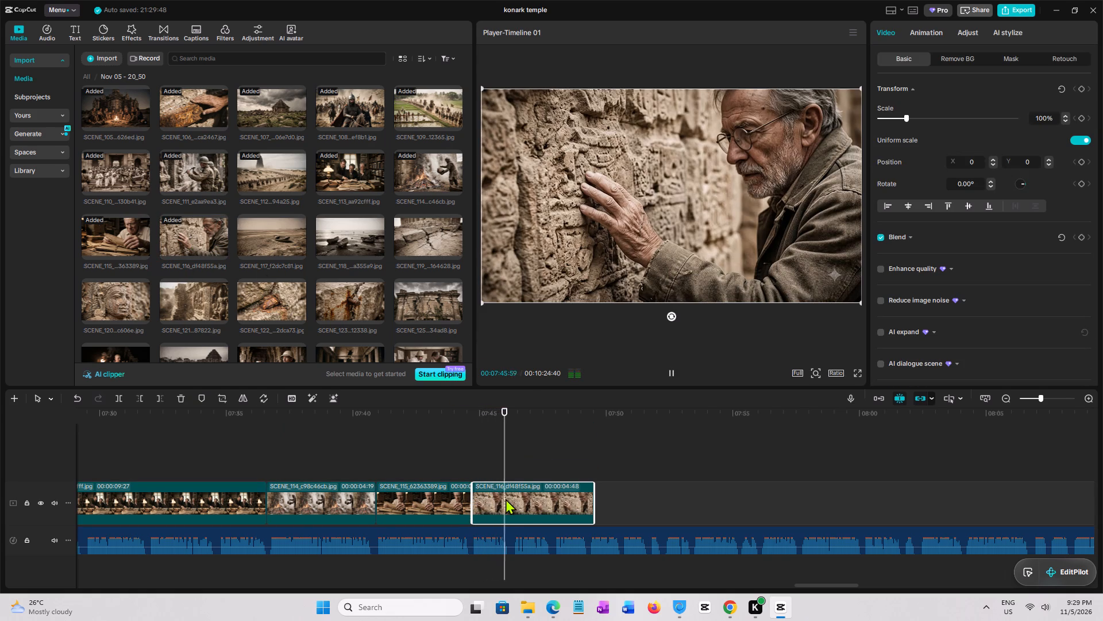
{"action": "key", "text": "space"}
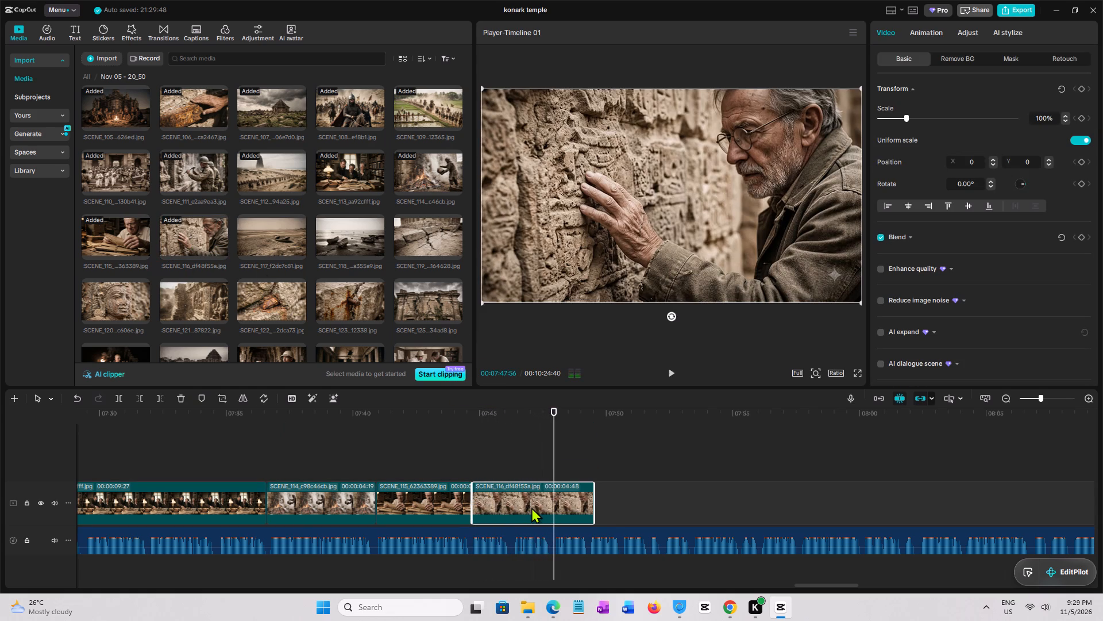
{"action": "key", "text": "space"}
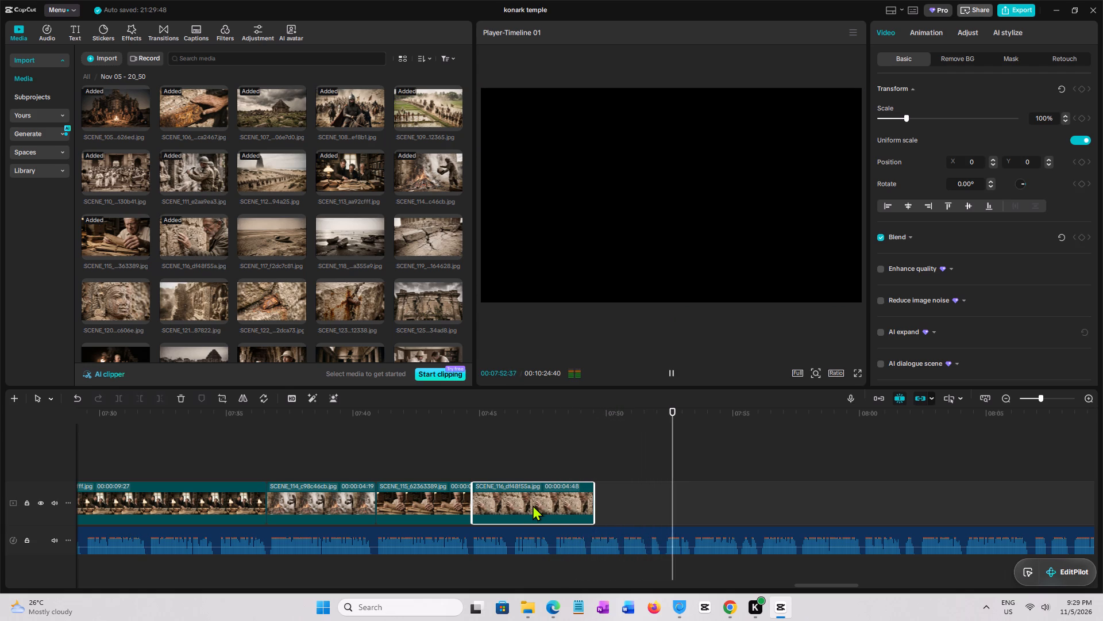
{"action": "key", "text": "space"}
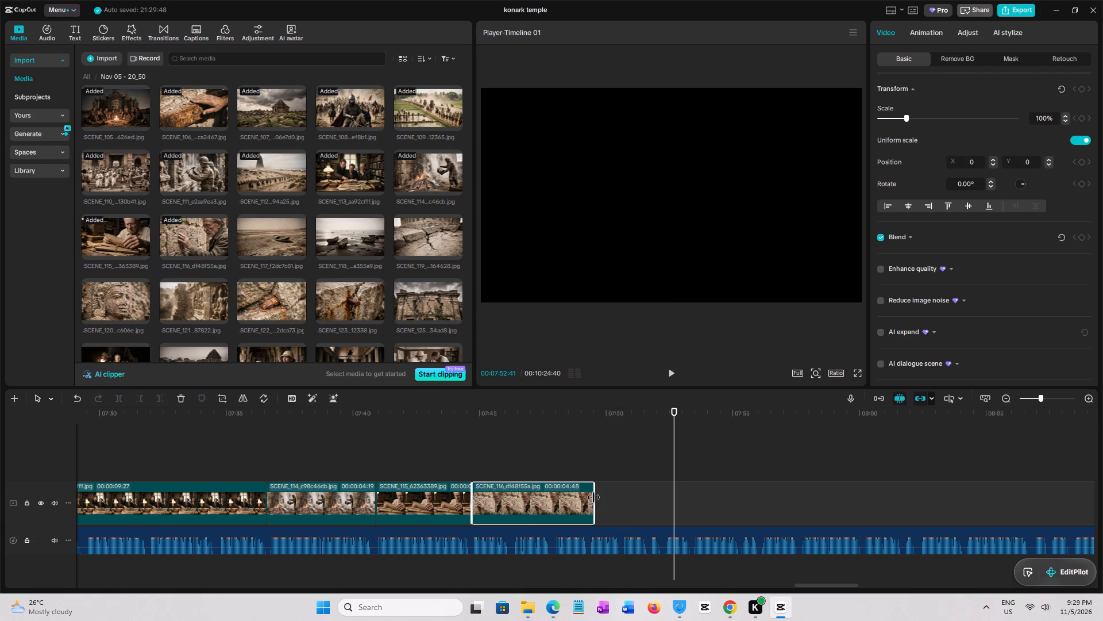
{"action": "left_click_drag", "start_coordinate": [595, 497], "coordinate": [647, 502]}
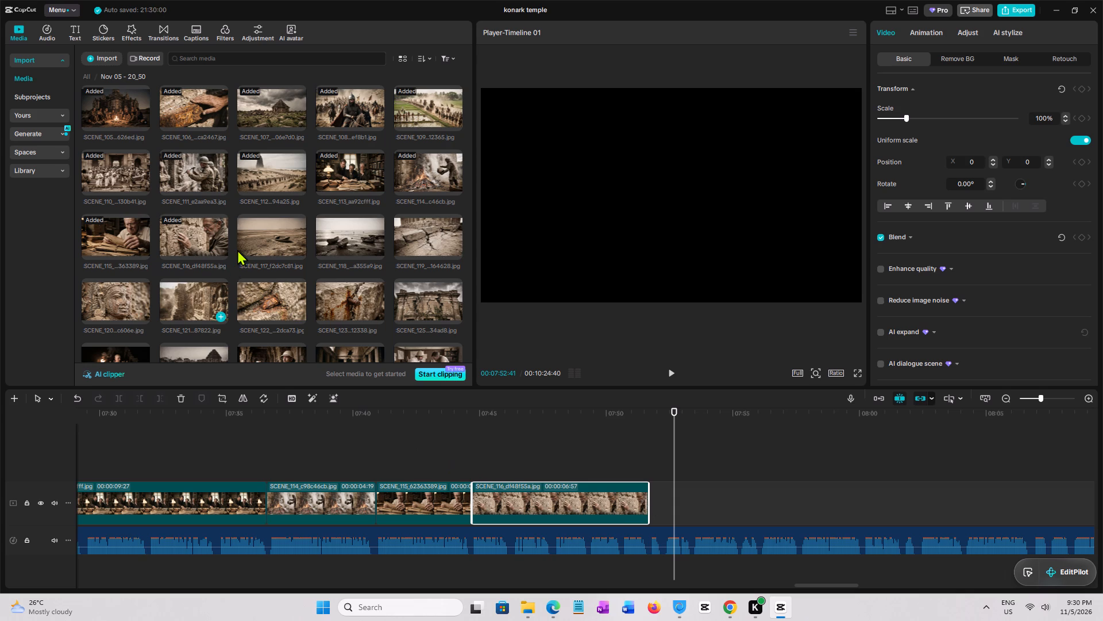
Add the SCENE_117 image to the main track directly after the extended SCENE_116 clip.
{"action": "left_click", "coordinate": [237, 249]}
{"action": "left_click", "coordinate": [254, 246]}
{"action": "left_click_drag", "start_coordinate": [256, 241], "coordinate": [646, 488]}
Play the narration from the end of SCENE_116 through SCENE_117 to look for the phrase break.
{"action": "left_click", "coordinate": [645, 482]}
{"action": "key", "text": "space"}
{"action": "left_click", "coordinate": [646, 469]}
{"action": "key", "text": "space"}
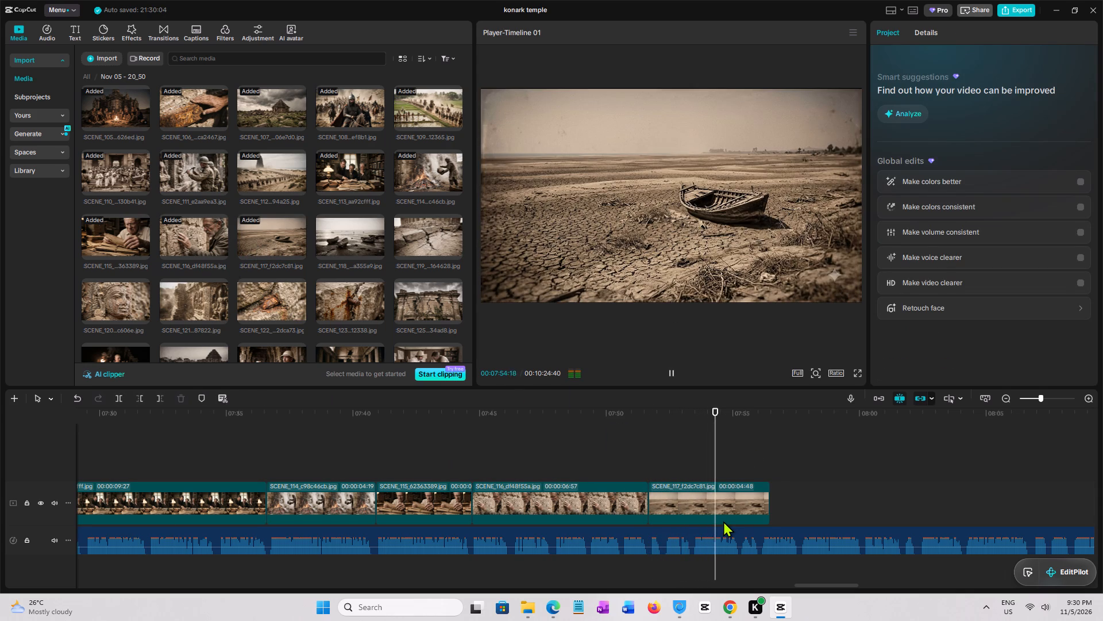
{"action": "key", "text": "space"}
{"action": "key", "text": "space"}
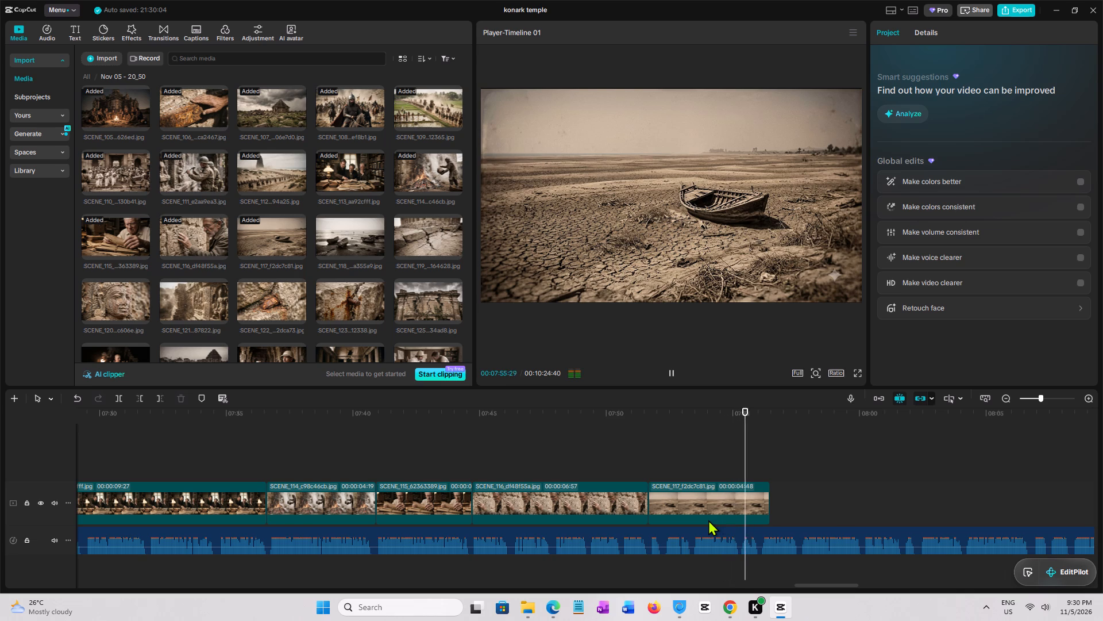
{"action": "key", "text": "space"}
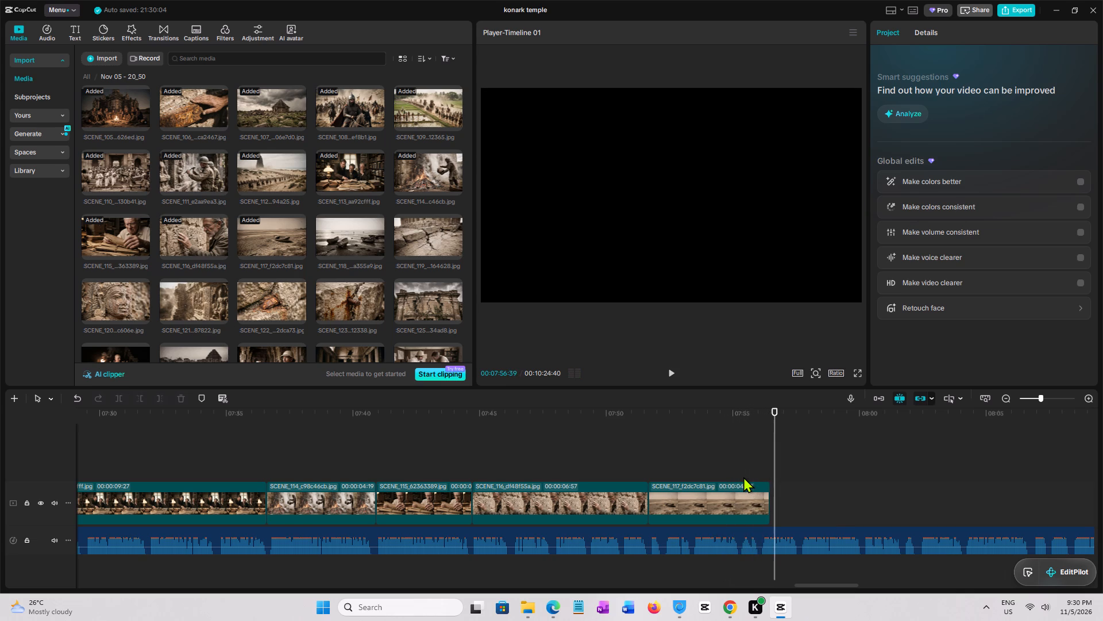
{"action": "left_click", "coordinate": [743, 477]}
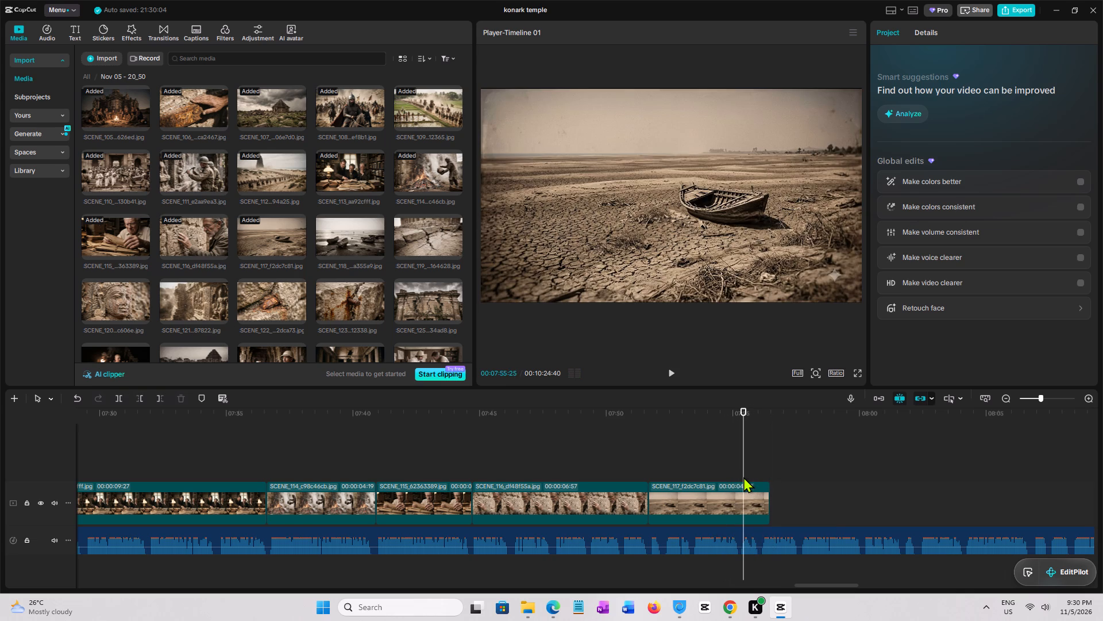
Play the narration over SCENE_117 to find the phrase break and trim the clip's end there, to a duration of 00:00:04:24.
{"action": "left_click", "coordinate": [647, 459]}
{"action": "key", "text": "space"}
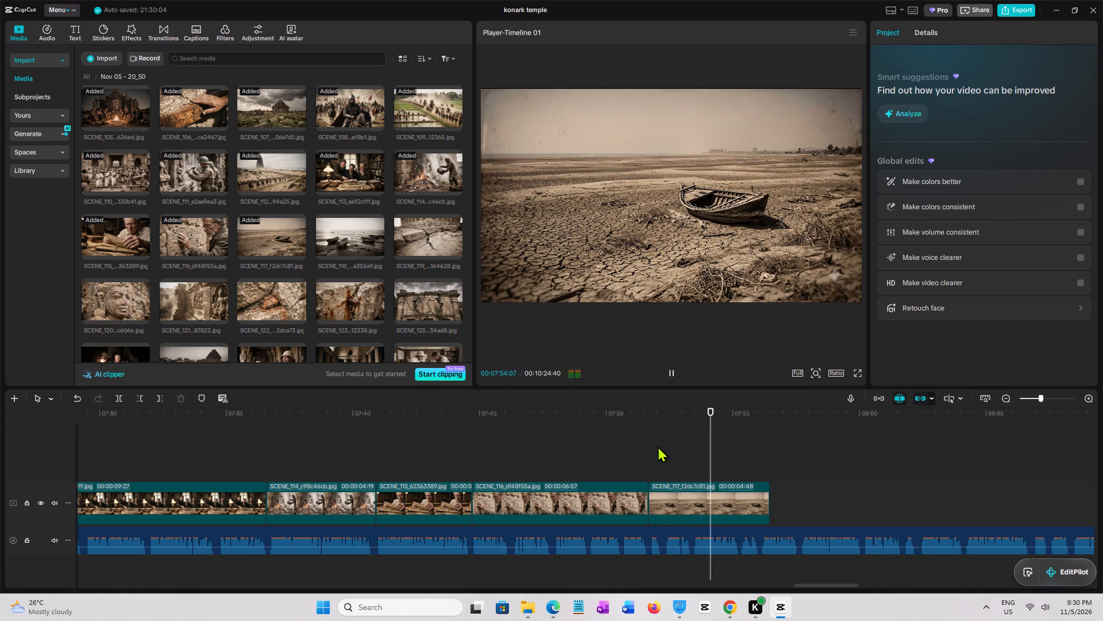
{"action": "key", "text": "space"}
{"action": "key", "text": "space"}
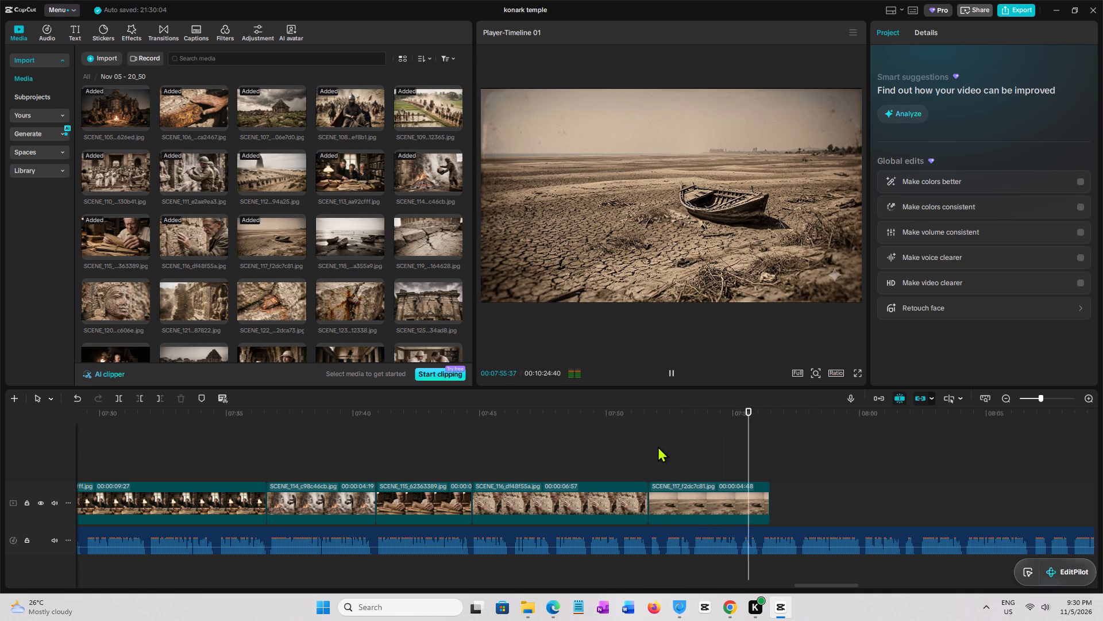
{"action": "key", "text": "space"}
{"action": "key", "text": "space"}
{"action": "key", "text": "space"}
{"action": "left_click", "coordinate": [758, 505]}
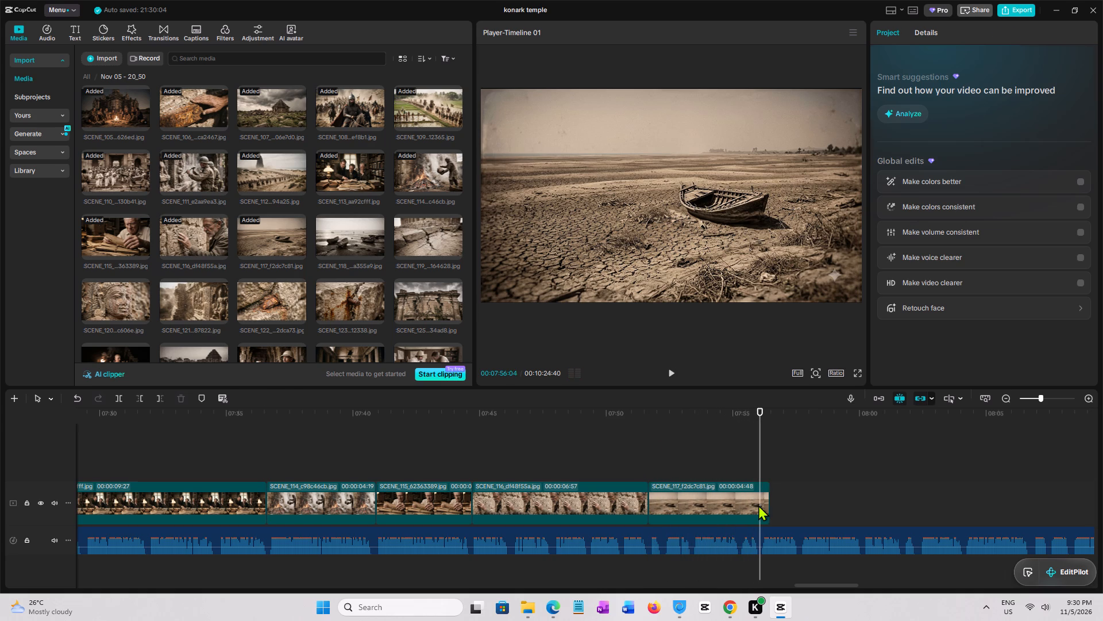
{"action": "key", "text": "w"}
Add the SCENE_118 image to the main track directly after the trimmed SCENE_117 clip.
{"action": "left_click", "coordinate": [349, 246]}
{"action": "left_click_drag", "start_coordinate": [342, 241], "coordinate": [755, 474]}
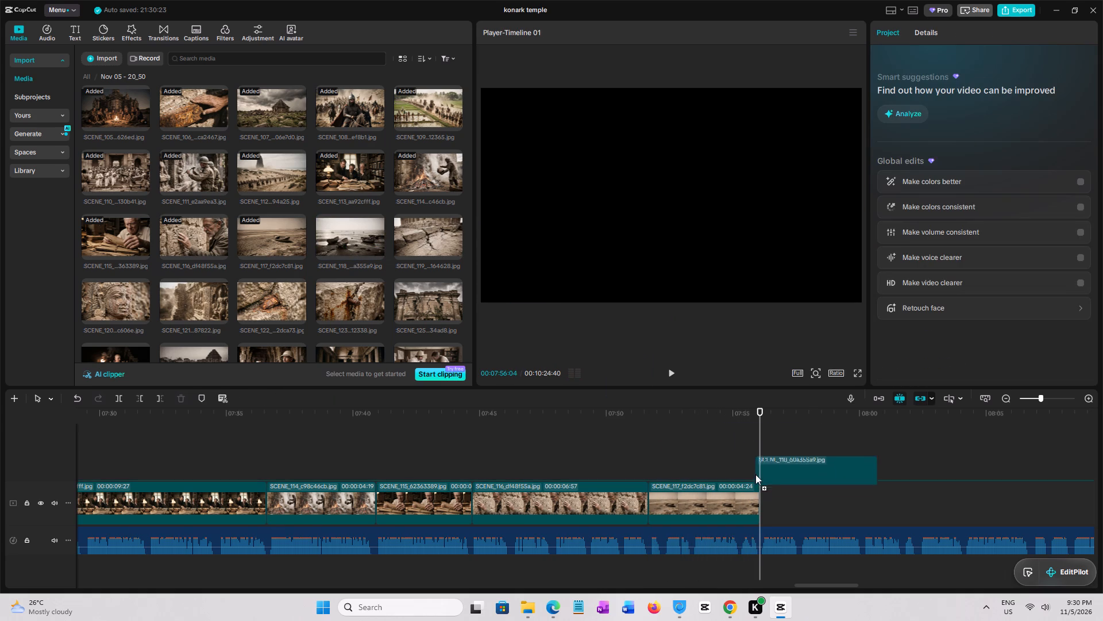
{"action": "left_click_drag", "start_coordinate": [755, 474], "coordinate": [761, 490]}
Play the narration from the start of SCENE_118 to find the phrase break and trim the clip's end at 00:07:57:40.
{"action": "key", "text": "space"}
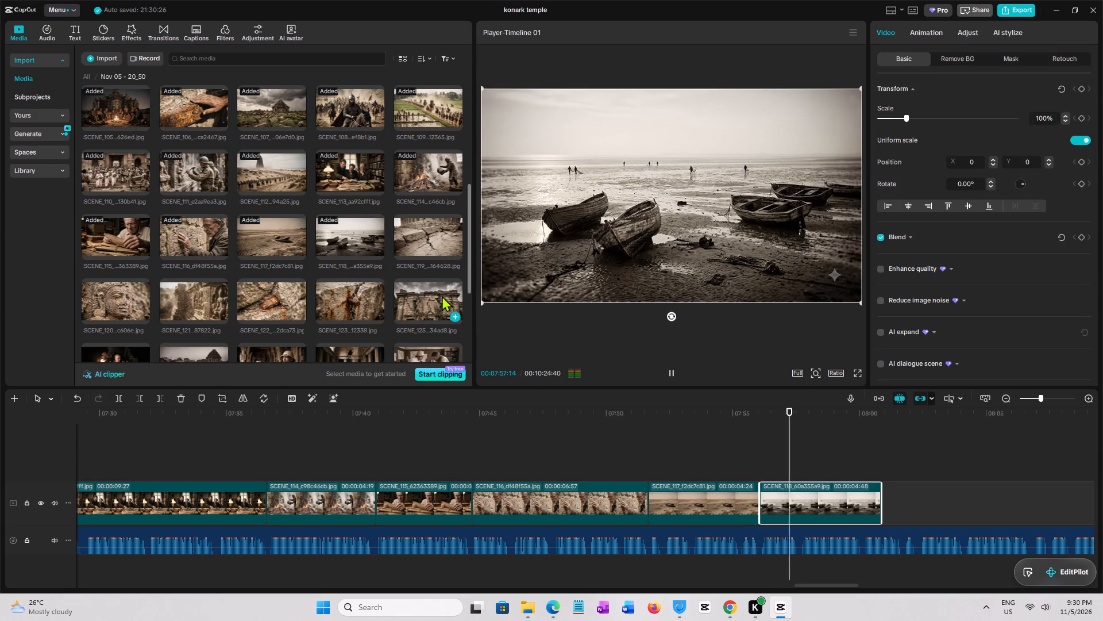
{"action": "key", "text": "space"}
{"action": "scroll", "coordinate": [381, 239], "scroll_direction": "down", "scroll_amount": 1}
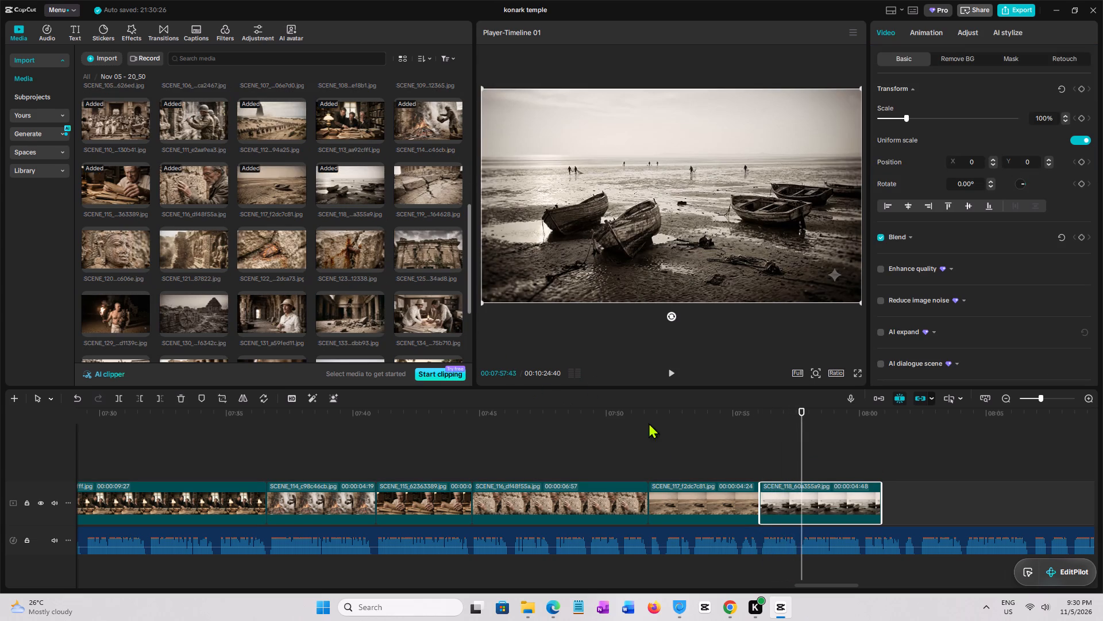
{"action": "key", "text": "space"}
{"action": "left_click", "coordinate": [762, 466]}
{"action": "key", "text": "space"}
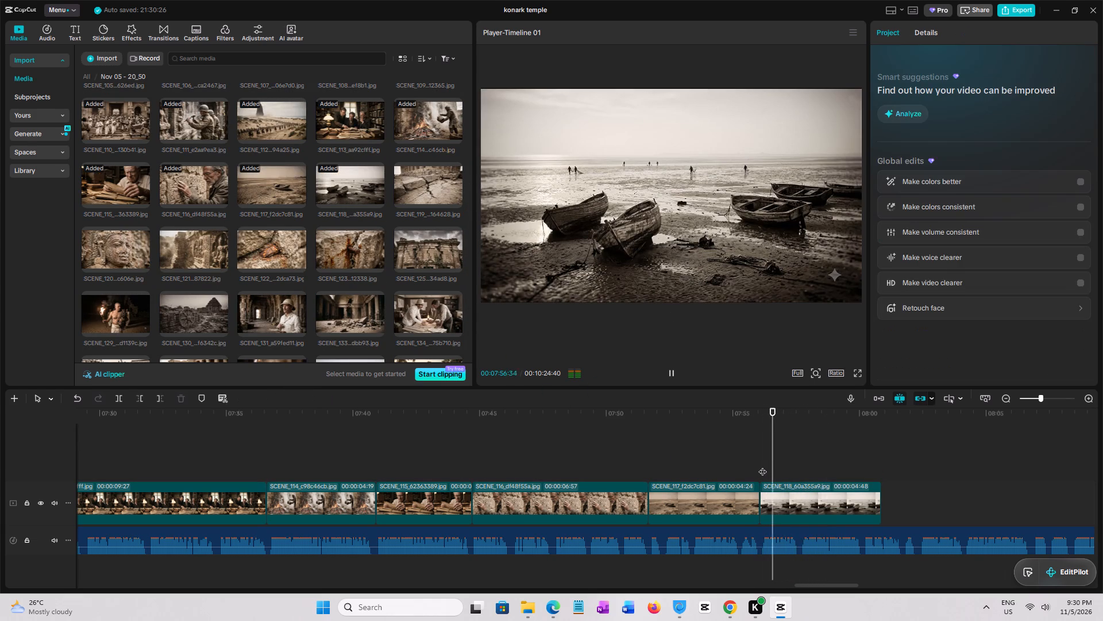
{"action": "key", "text": "space"}
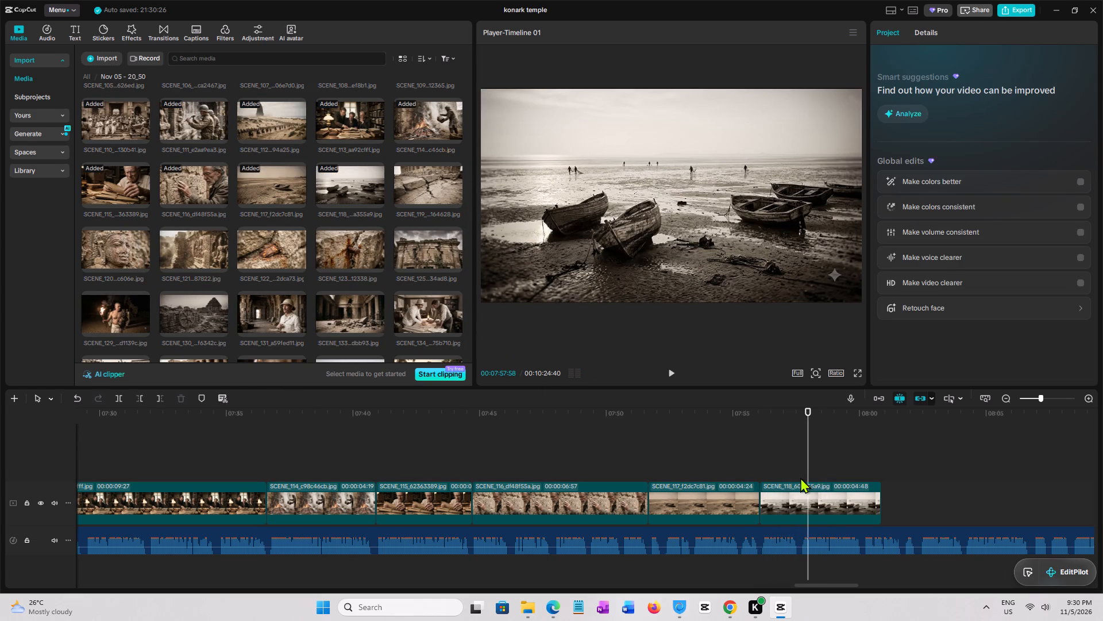
{"action": "left_click", "coordinate": [800, 477]}
{"action": "left_click", "coordinate": [800, 477]}
{"action": "left_click", "coordinate": [804, 486]}
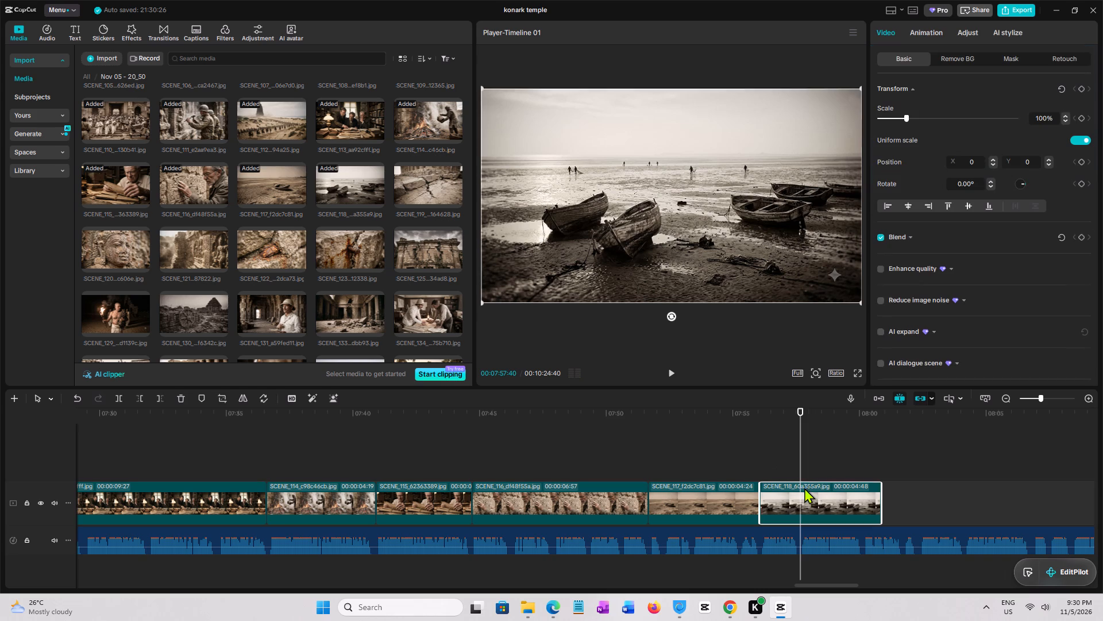
{"action": "key", "text": "w"}
Add the SCENE_119 image to the main track directly after the trimmed SCENE_118 clip.
{"action": "left_click", "coordinate": [418, 181]}
{"action": "left_click_drag", "start_coordinate": [418, 181], "coordinate": [837, 455]}
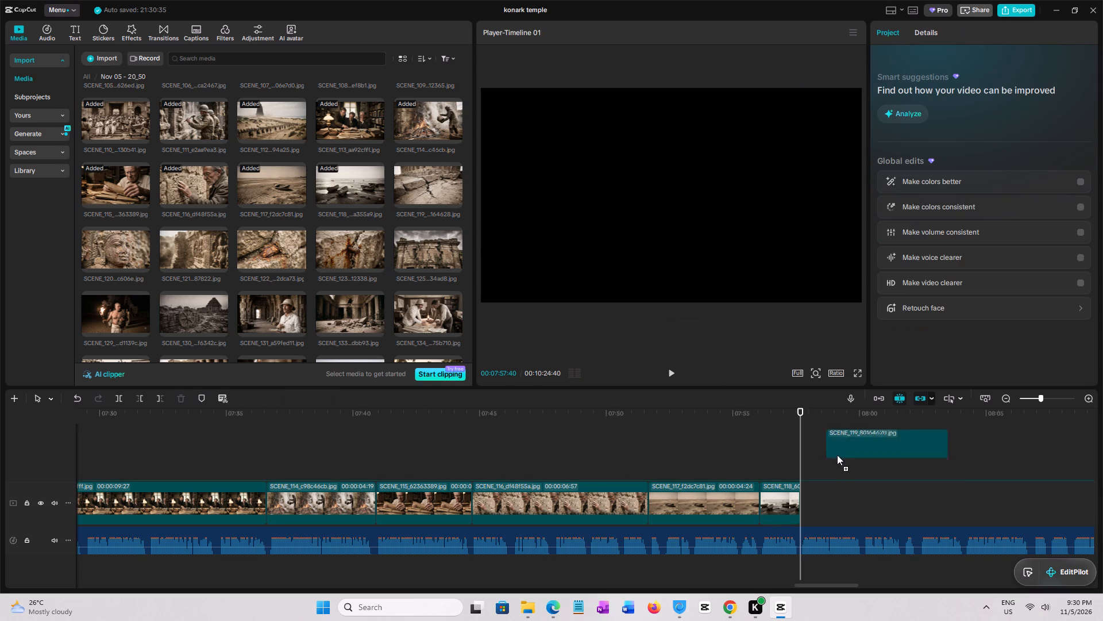
{"action": "left_click_drag", "start_coordinate": [837, 455], "coordinate": [803, 488]}
Replay the narration over SCENE_118 and the start of SCENE_119 to check the cut against the spoken phrase.
{"action": "left_click", "coordinate": [793, 472]}
{"action": "key", "text": "space"}
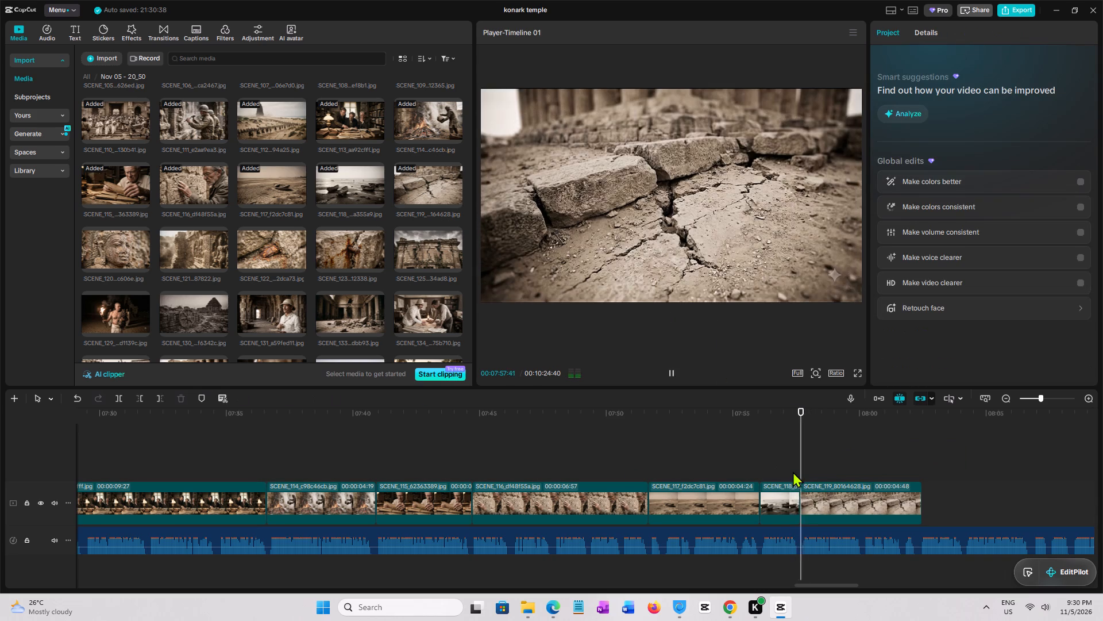
{"action": "left_click", "coordinate": [793, 470]}
{"action": "key", "text": "space"}
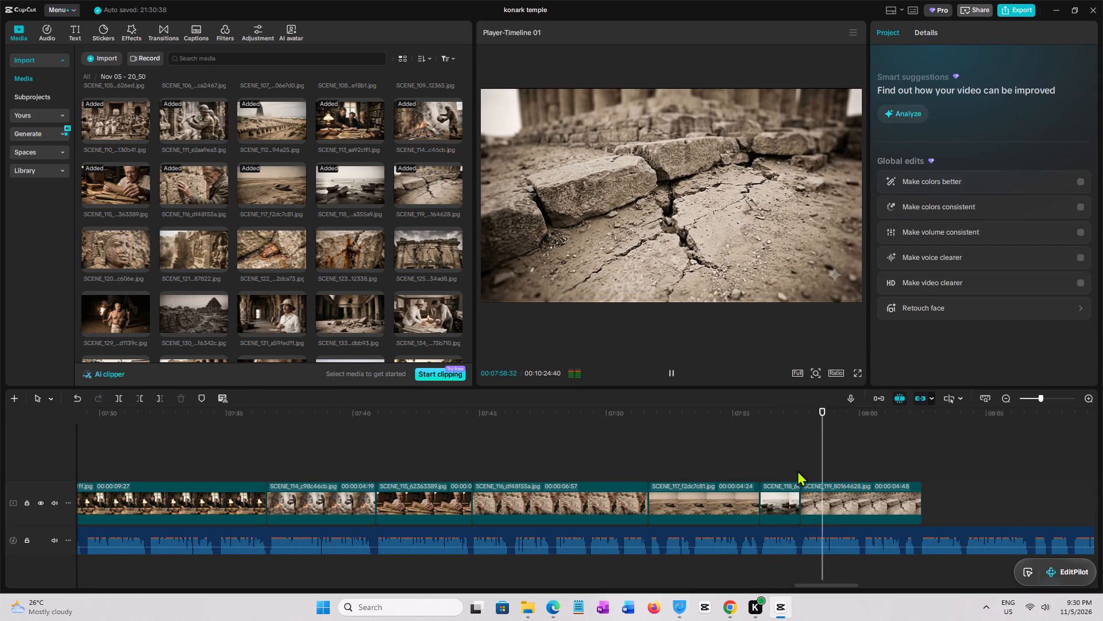
{"action": "left_click", "coordinate": [797, 470]}
{"action": "key", "text": "space"}
{"action": "left_click", "coordinate": [762, 456]}
{"action": "key", "text": "space"}
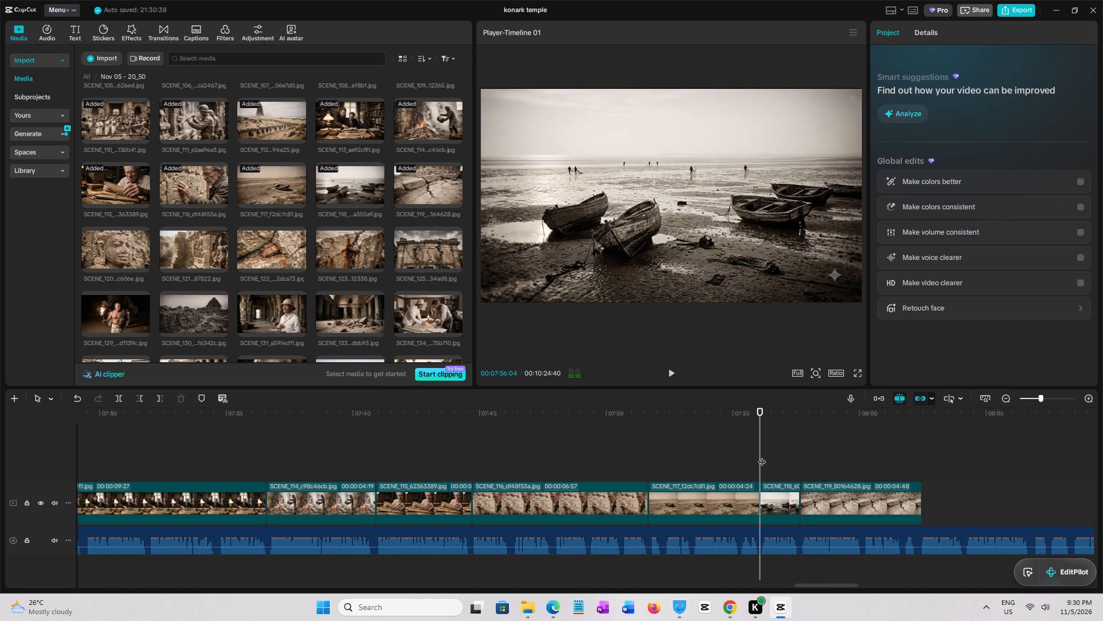
{"action": "key", "text": "space"}
{"action": "left_click", "coordinate": [765, 453]}
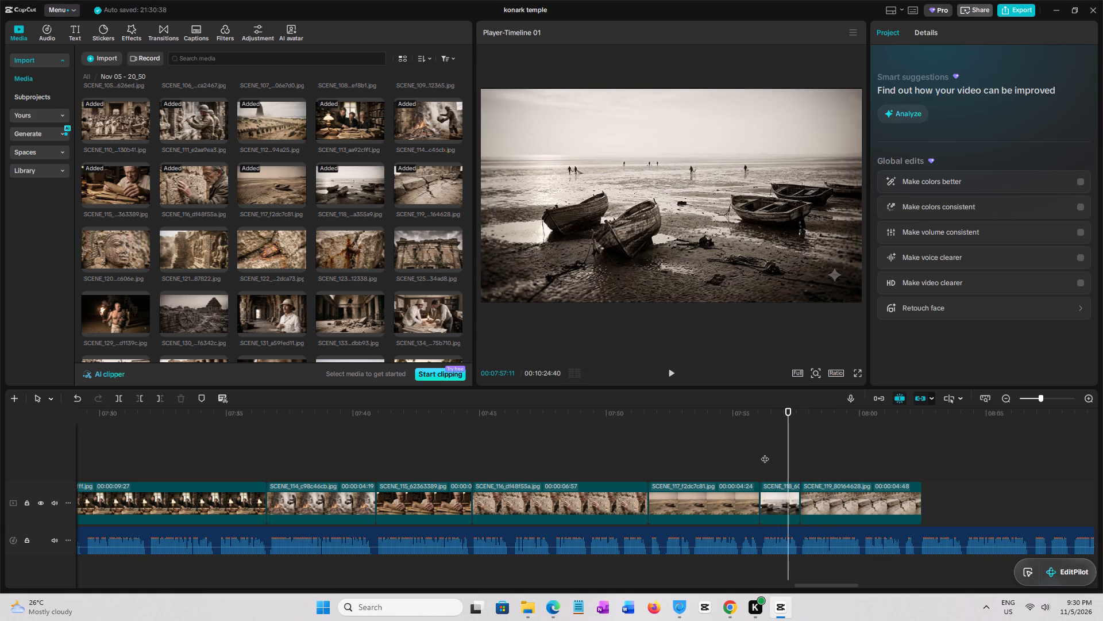
{"action": "key", "text": "space"}
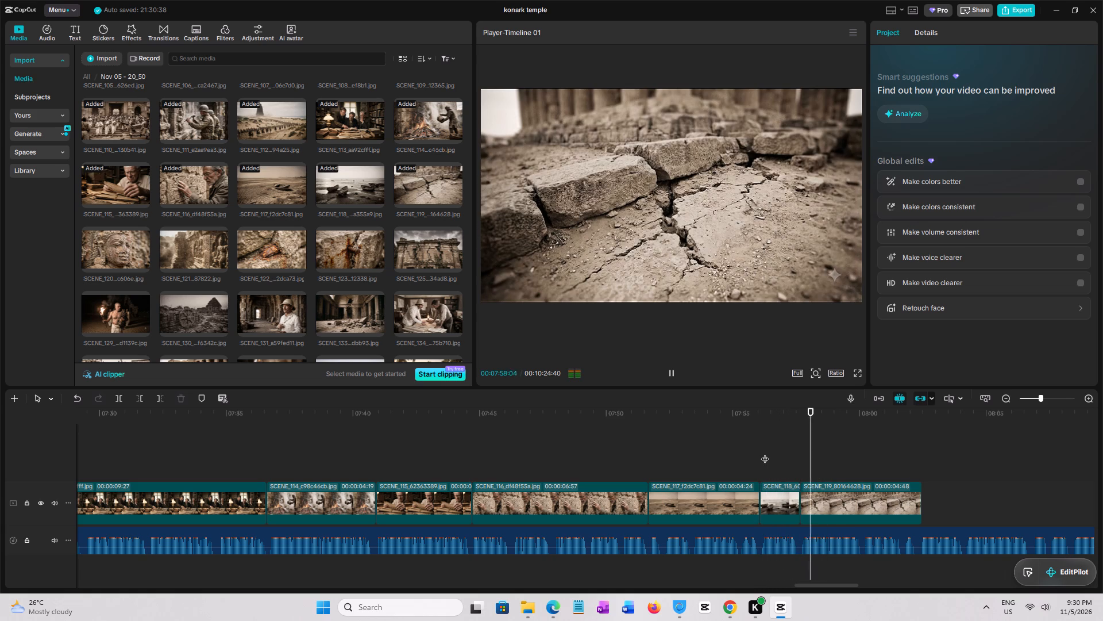
{"action": "key", "text": "space"}
{"action": "left_click", "coordinate": [766, 453]}
{"action": "key", "text": "space"}
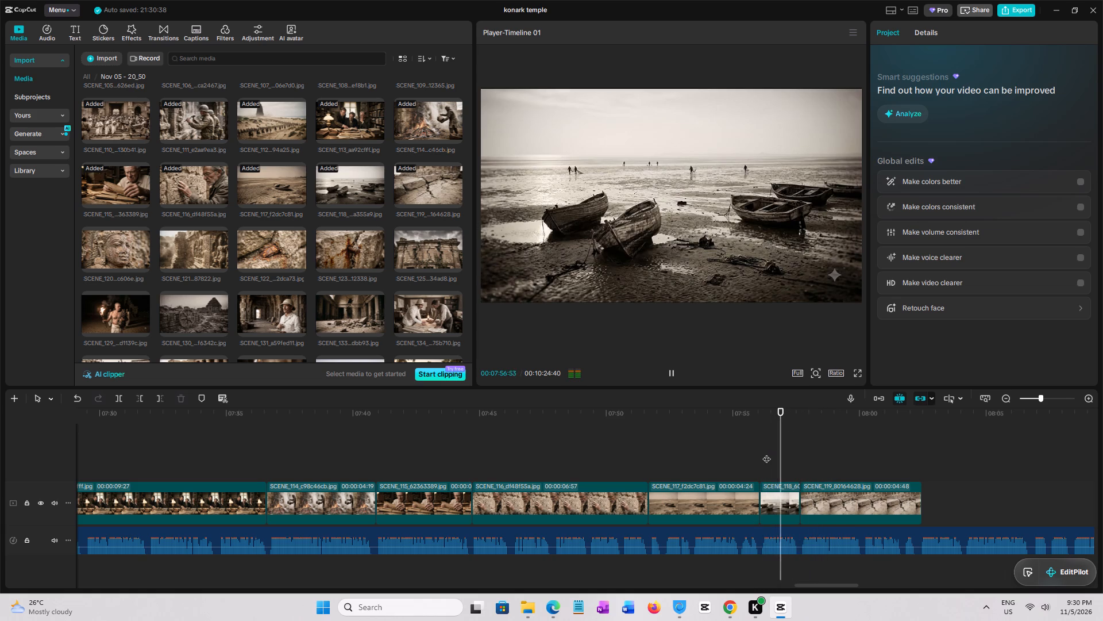
{"action": "key", "text": "space"}
{"action": "left_click", "coordinate": [769, 451]}
{"action": "key", "text": "space"}
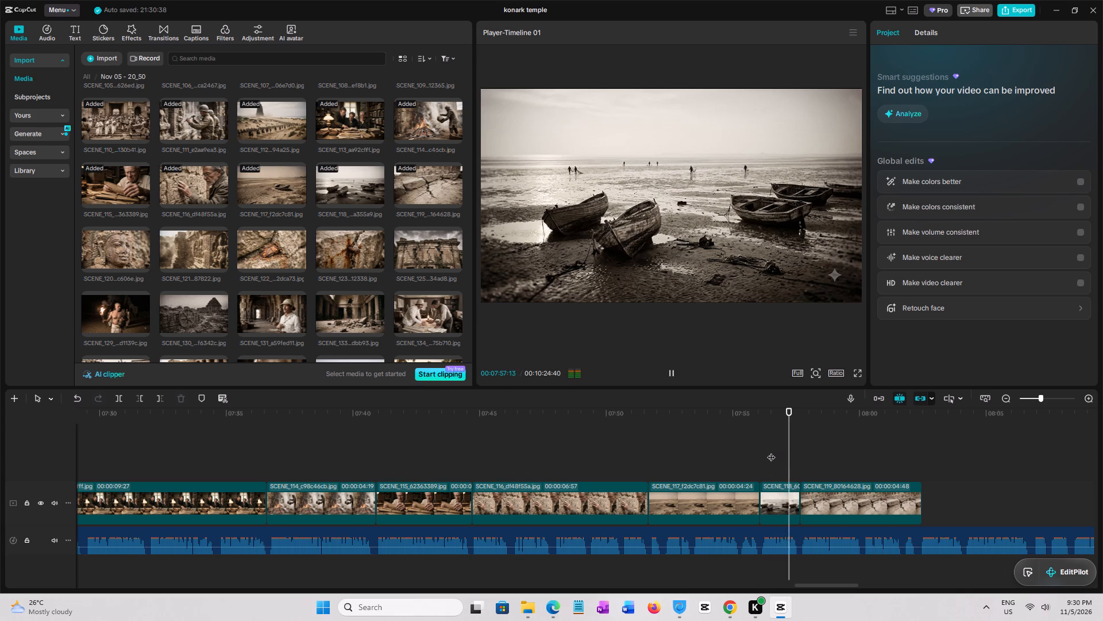
{"action": "left_click", "coordinate": [771, 451]}
{"action": "key", "text": "space"}
{"action": "key", "text": "space"}
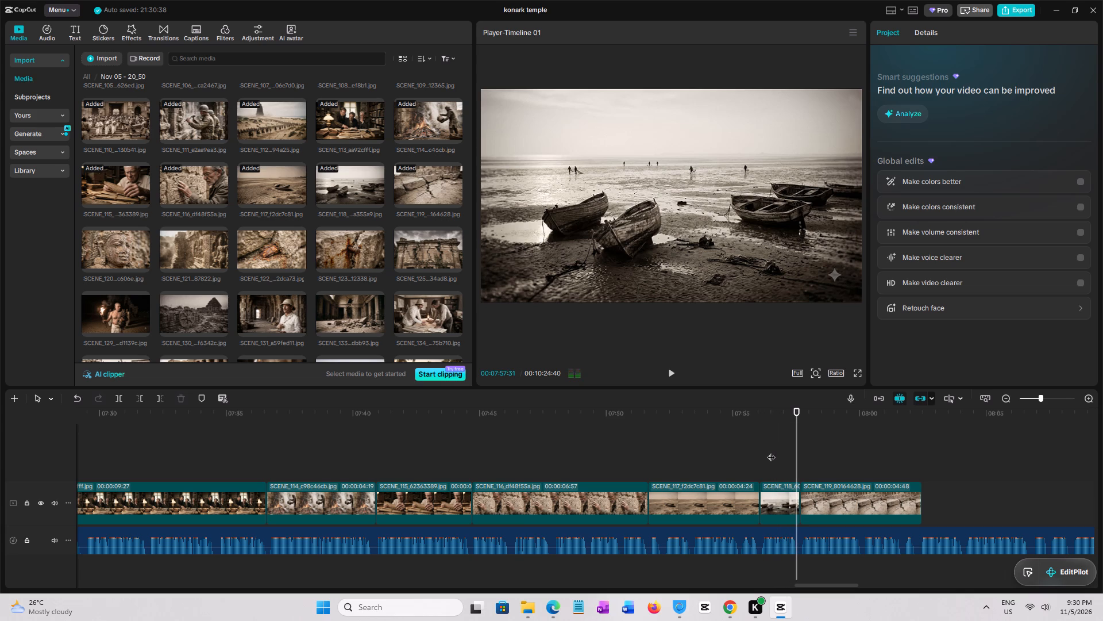
Play the narration through SCENE_119 to find the phrase break and trim the clip's end at 00:08:01:45.
{"action": "key", "text": "space"}
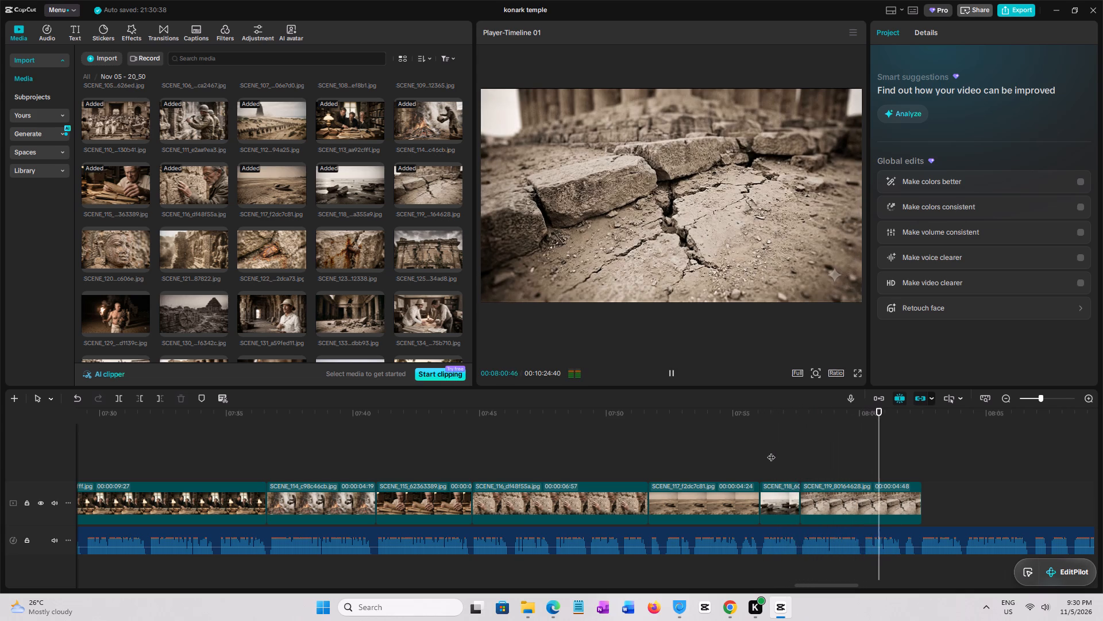
{"action": "key", "text": "space"}
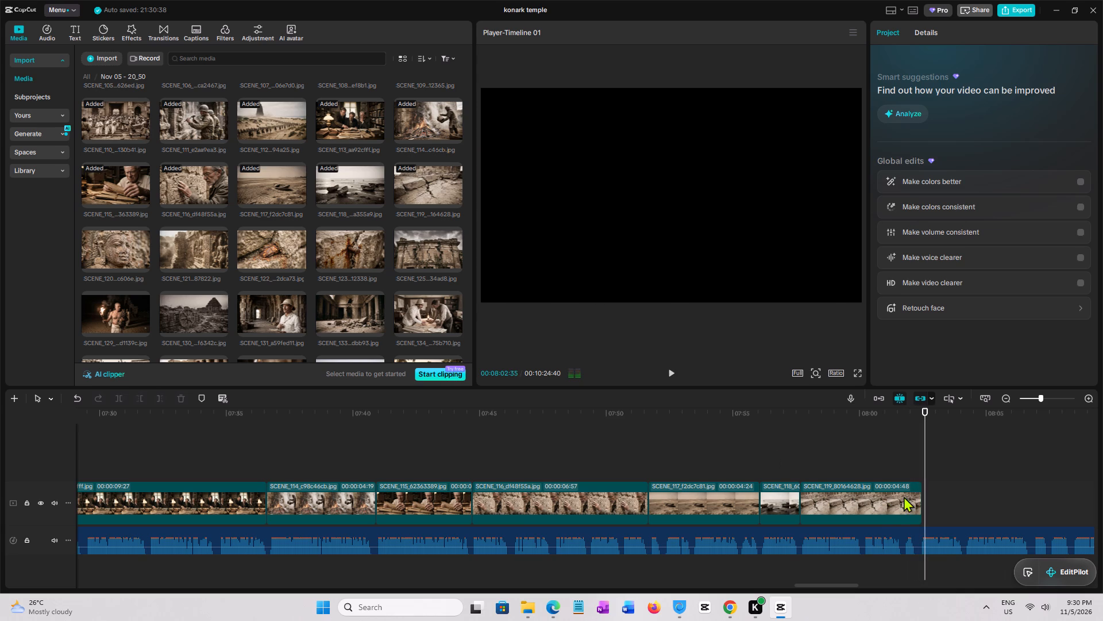
{"action": "left_click", "coordinate": [901, 475]}
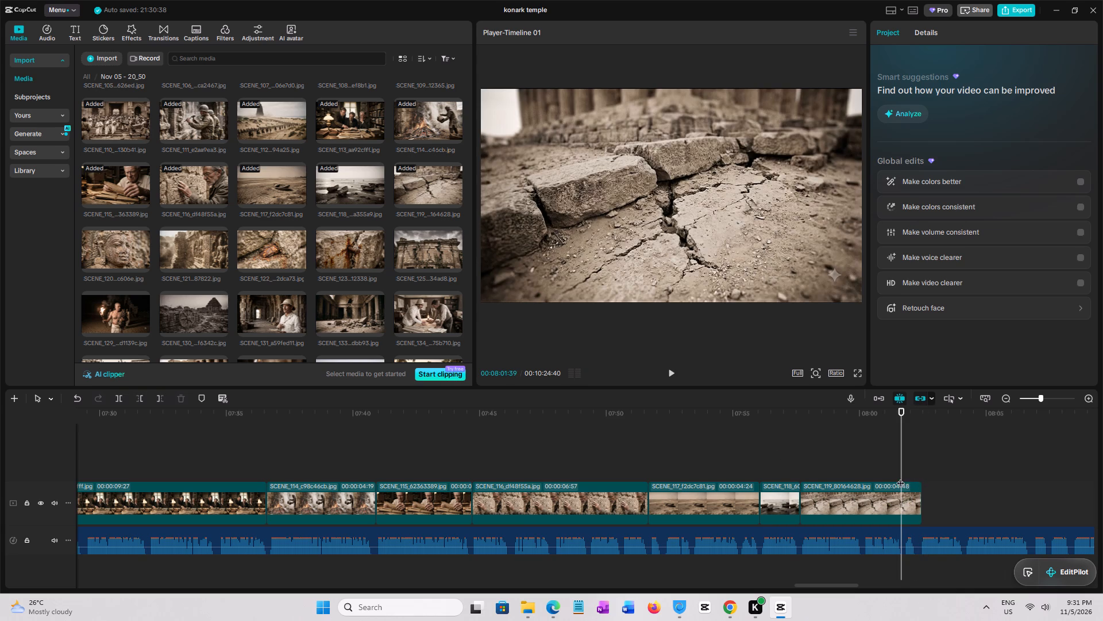
{"action": "left_click", "coordinate": [904, 477]}
{"action": "left_click", "coordinate": [903, 491]}
{"action": "key", "text": "w"}
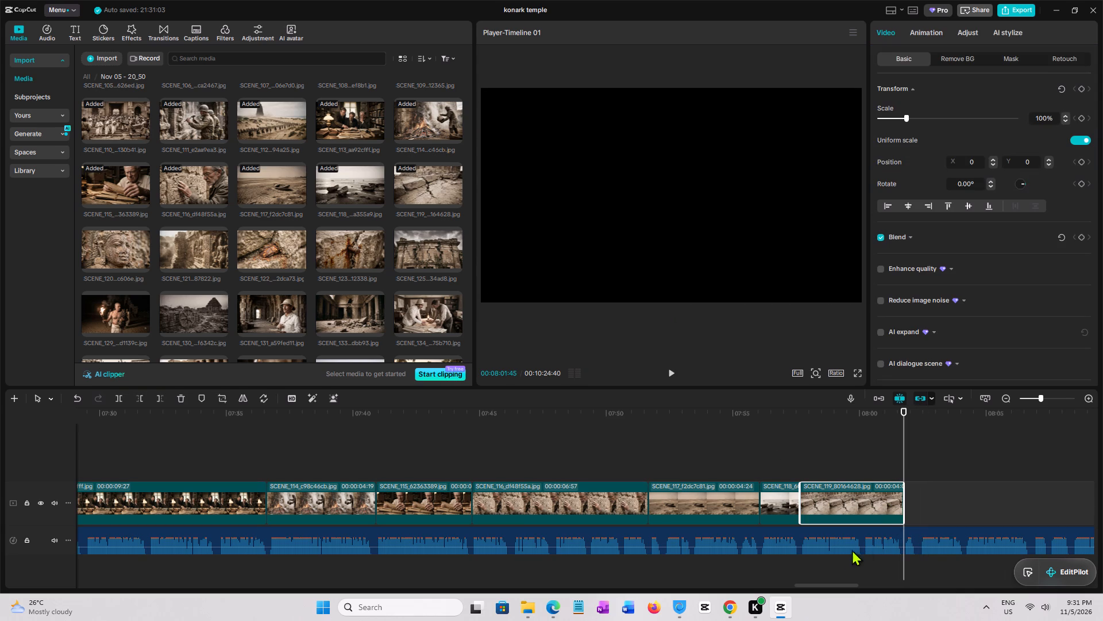
Add the SCENE_120 image to the main track directly after the trimmed SCENE_119 clip.
{"action": "left_click_drag", "start_coordinate": [826, 584], "coordinate": [847, 584]}
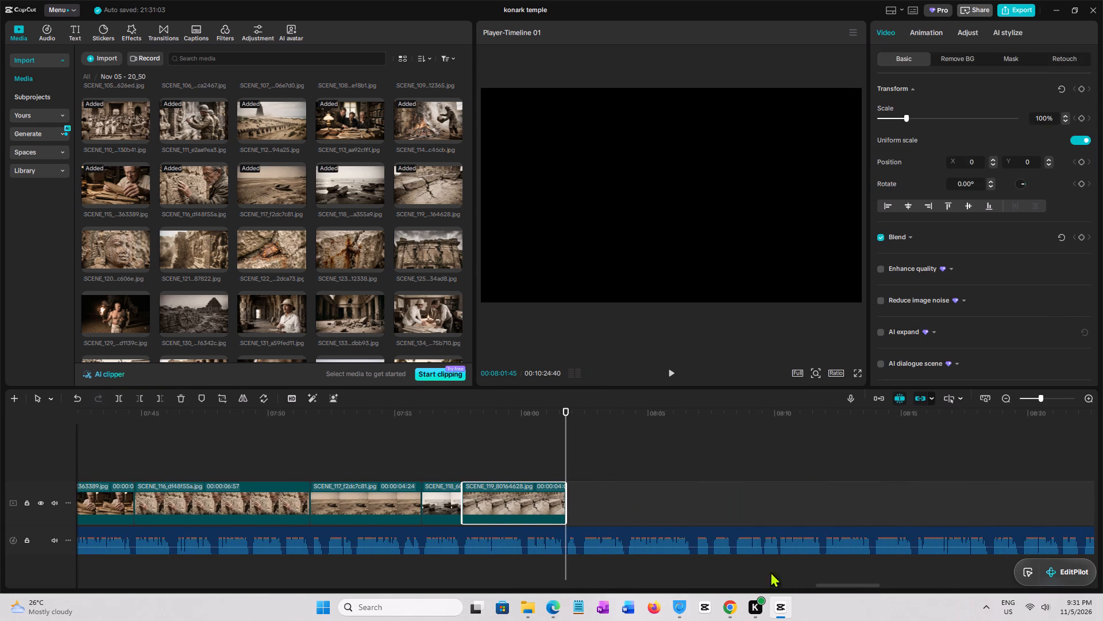
{"action": "left_click", "coordinate": [133, 252]}
{"action": "left_click_drag", "start_coordinate": [115, 250], "coordinate": [562, 490]}
Play the narration over SCENE_120 to find the phrase break and trim the clip's end at 00:08:04:16.
{"action": "key", "text": "space"}
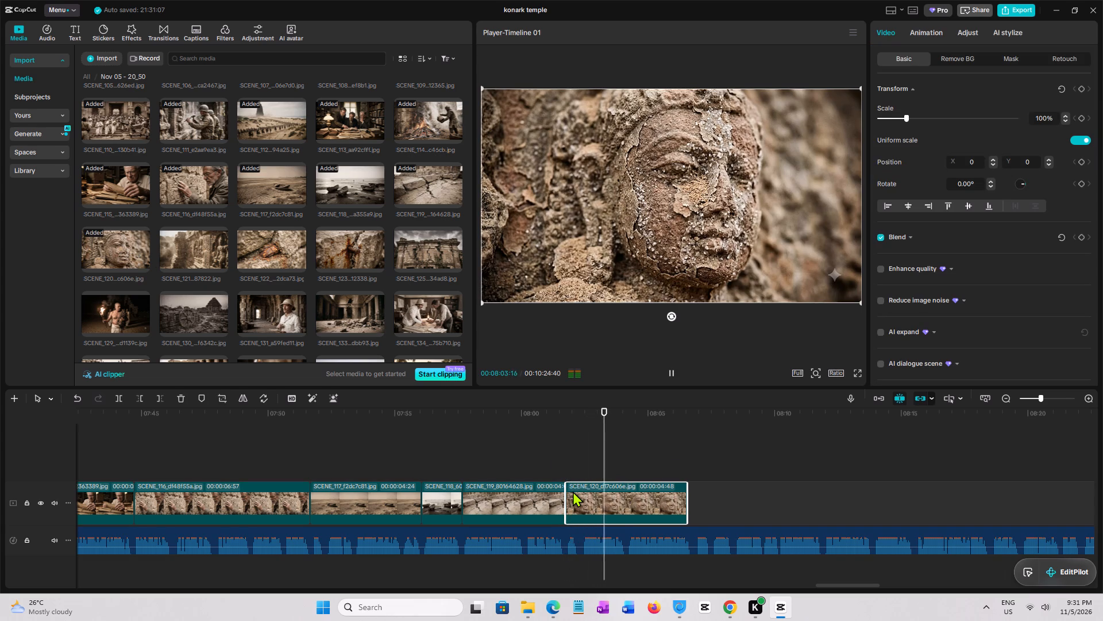
{"action": "key", "text": "space"}
{"action": "key", "text": "space"}
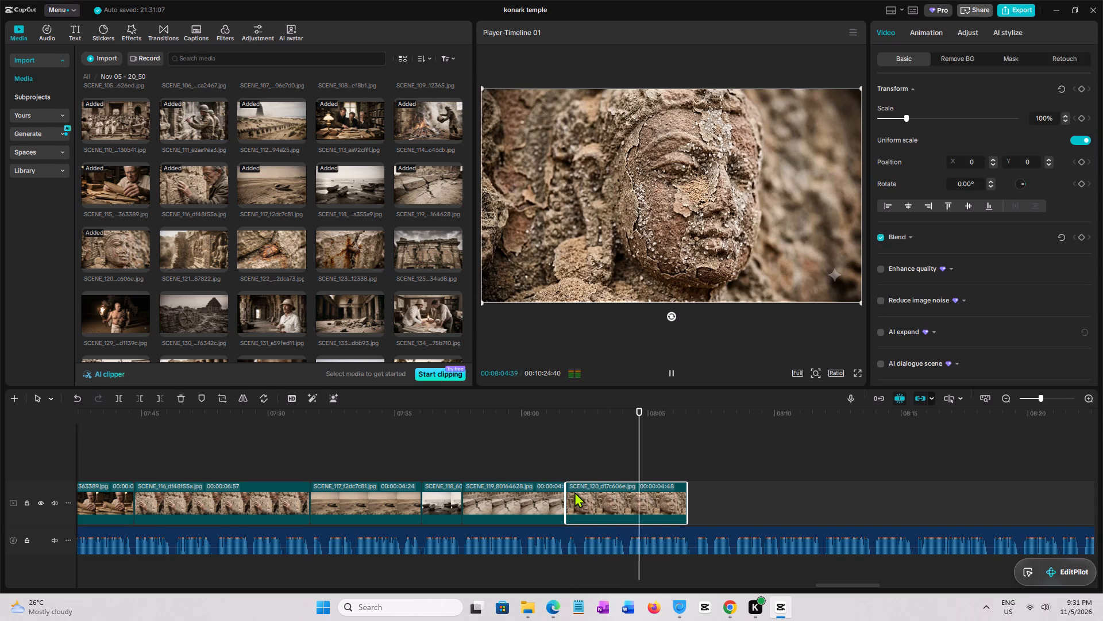
{"action": "key", "text": "space"}
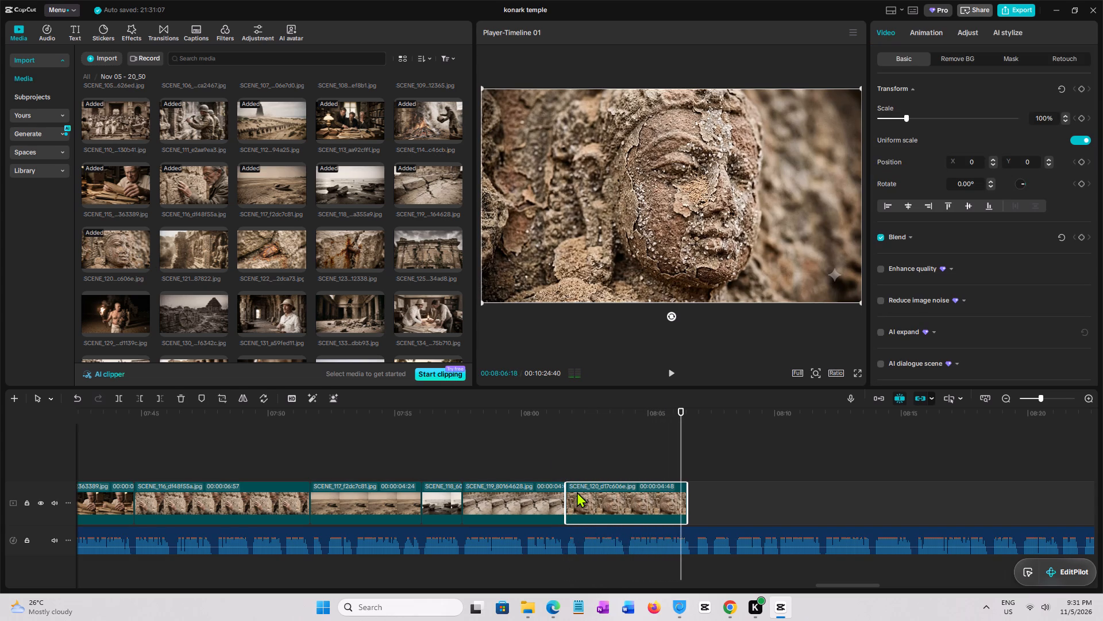
{"action": "left_click", "coordinate": [634, 470]}
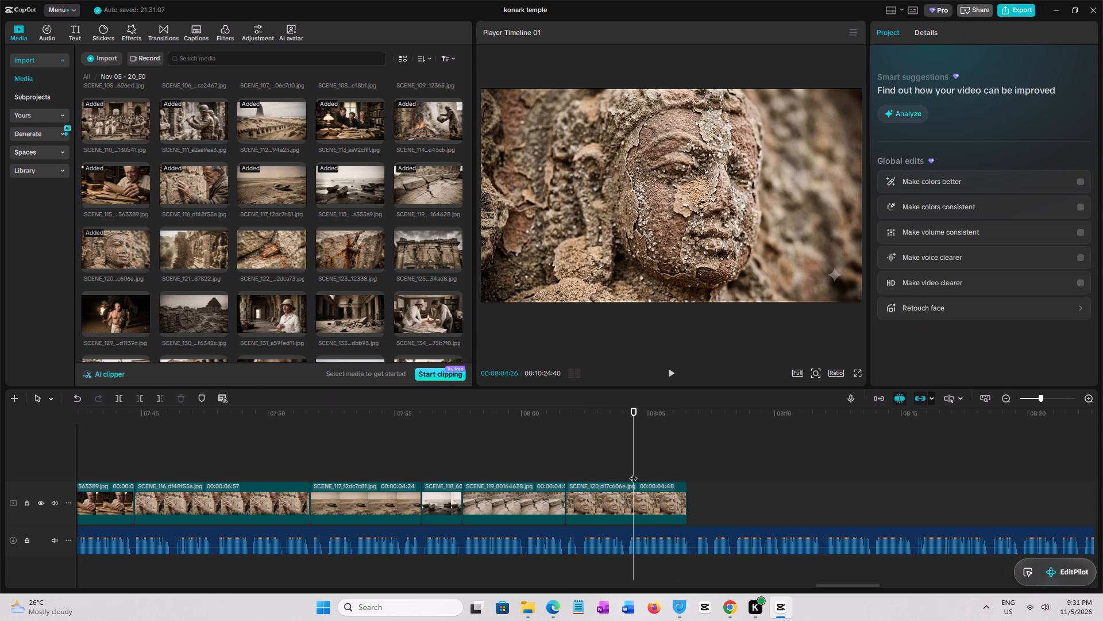
{"action": "left_click", "coordinate": [631, 474]}
{"action": "double_click", "coordinate": [631, 474]}
{"action": "left_click", "coordinate": [657, 505]}
{"action": "key", "text": "w"}
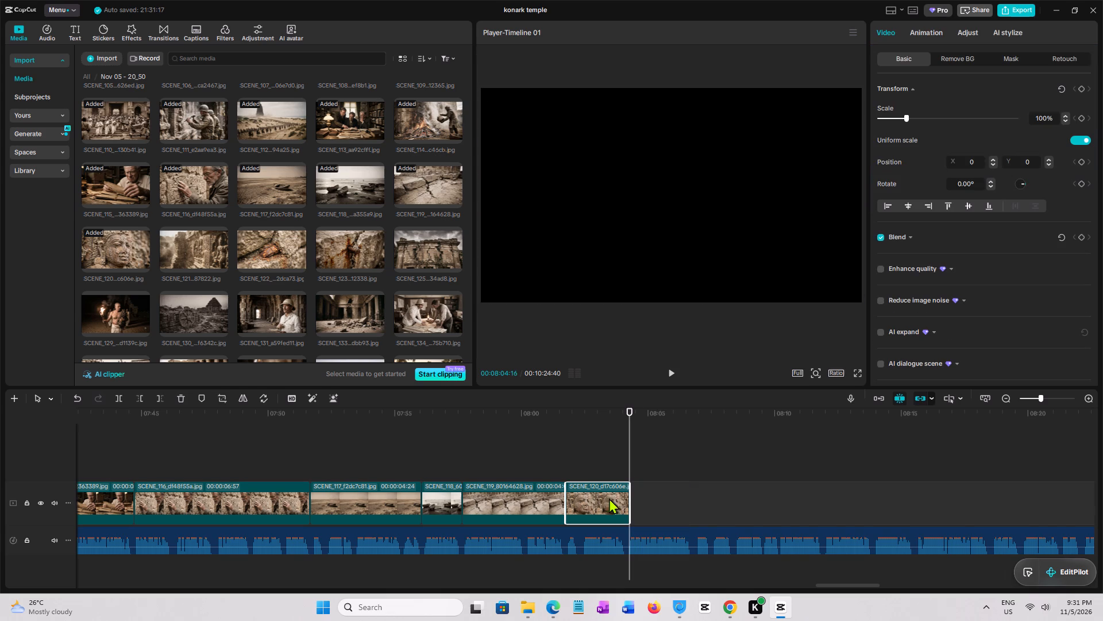
Add the SCENE_121 image to the main track directly after the trimmed SCENE_120 clip.
{"action": "left_click", "coordinate": [204, 258]}
{"action": "left_click_drag", "start_coordinate": [190, 256], "coordinate": [624, 474]}
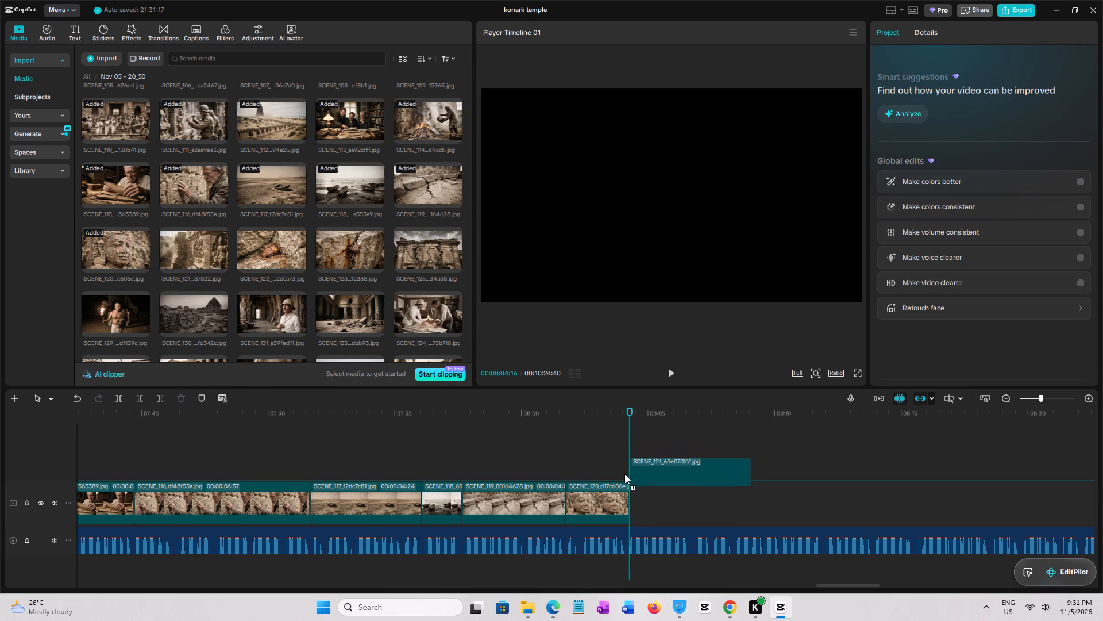
{"action": "left_click_drag", "start_coordinate": [624, 474], "coordinate": [629, 489]}
Play the narration over SCENE_121 to find the phrase break and trim the clip's end at 00:08:06:54.
{"action": "key", "text": "space"}
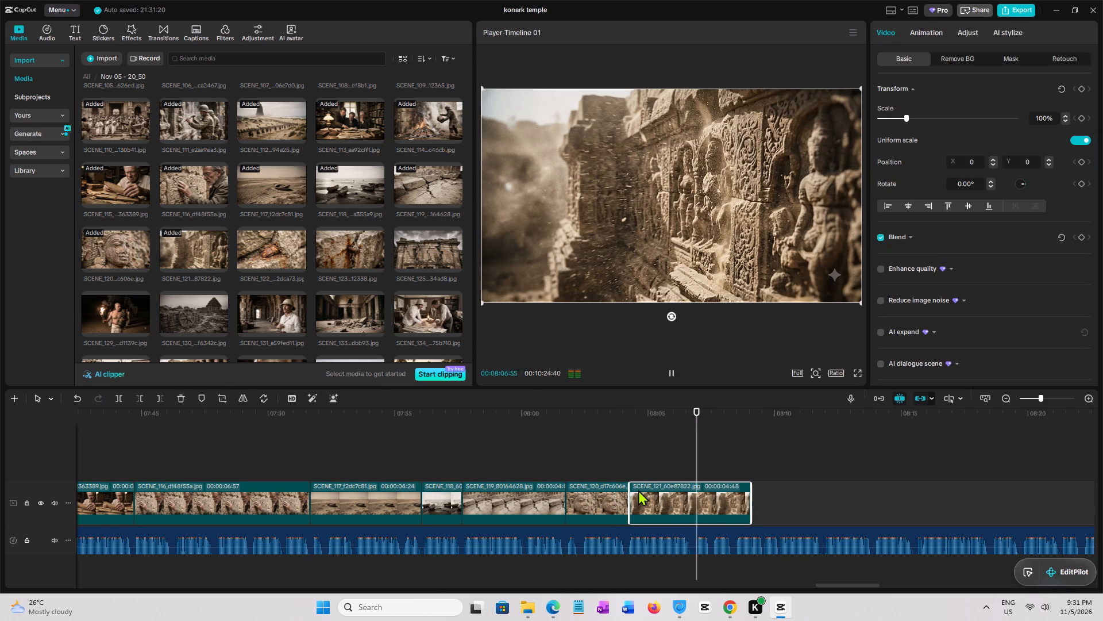
{"action": "left_click", "coordinate": [696, 467]}
{"action": "left_click", "coordinate": [709, 484]}
{"action": "key", "text": "w"}
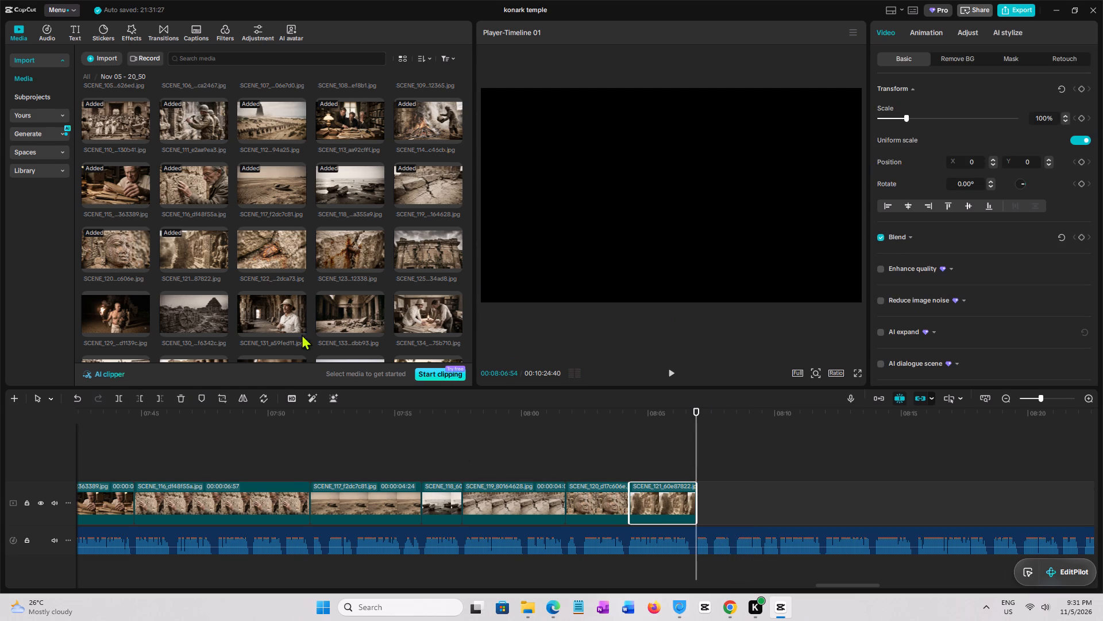
Add the SCENE_122 image to the main track directly after the trimmed SCENE_121 clip.
{"action": "left_click", "coordinate": [272, 251]}
{"action": "left_click_drag", "start_coordinate": [271, 251], "coordinate": [694, 493]}
Play the narration over SCENE_122 to find the phrase break and extend the clip to a duration of 00:00:06:57.
{"action": "key", "text": "space"}
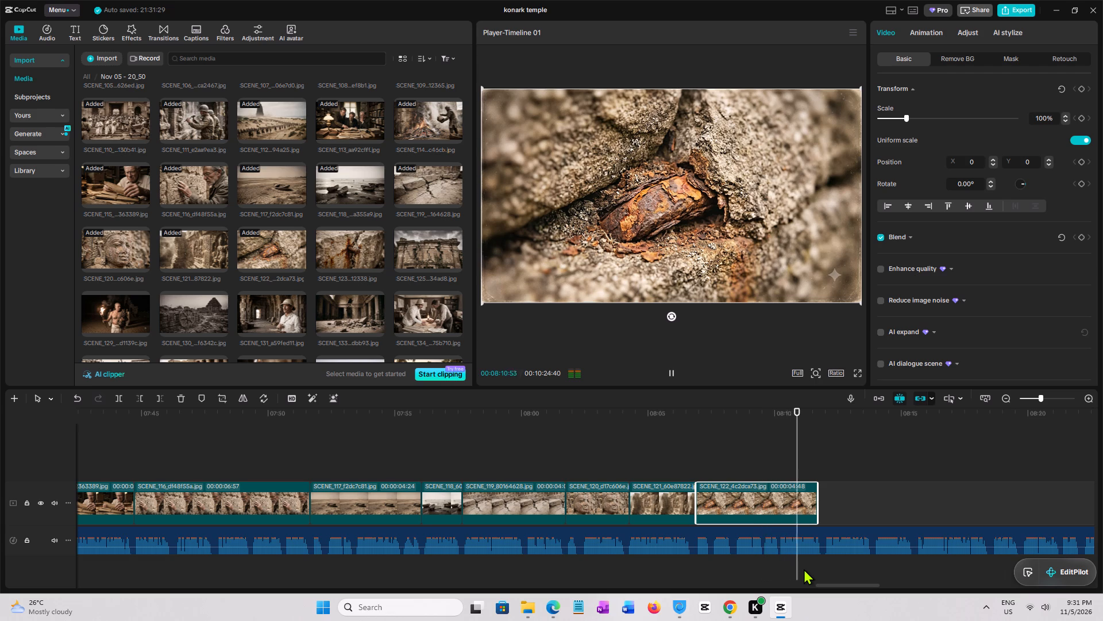
{"action": "key", "text": "space"}
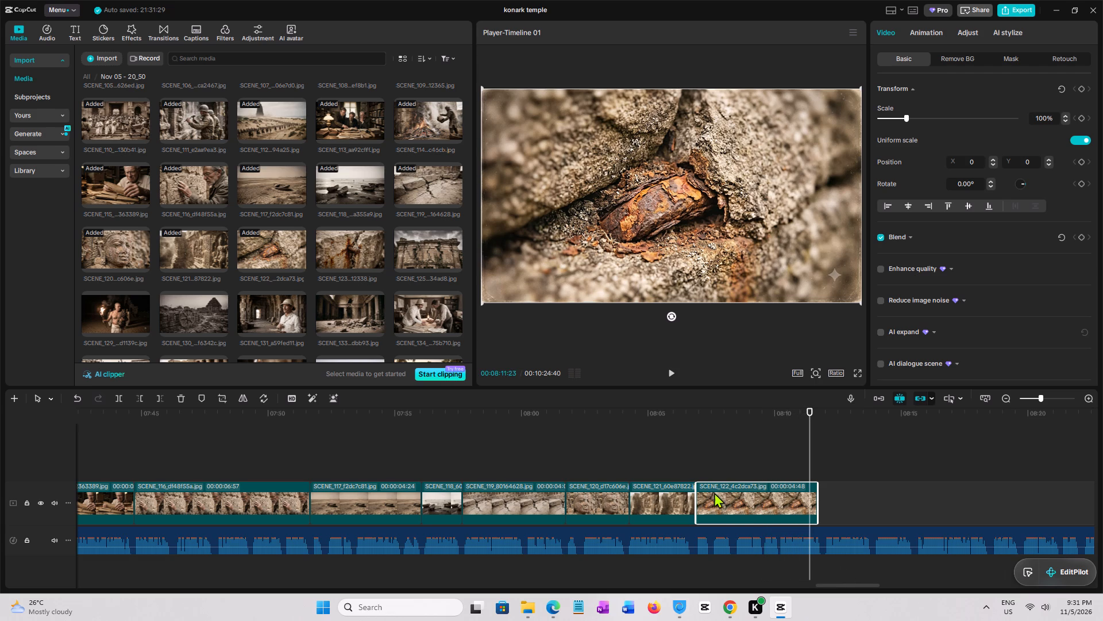
{"action": "triple_click", "coordinate": [701, 476]}
{"action": "left_click", "coordinate": [699, 474]}
{"action": "key", "text": "space"}
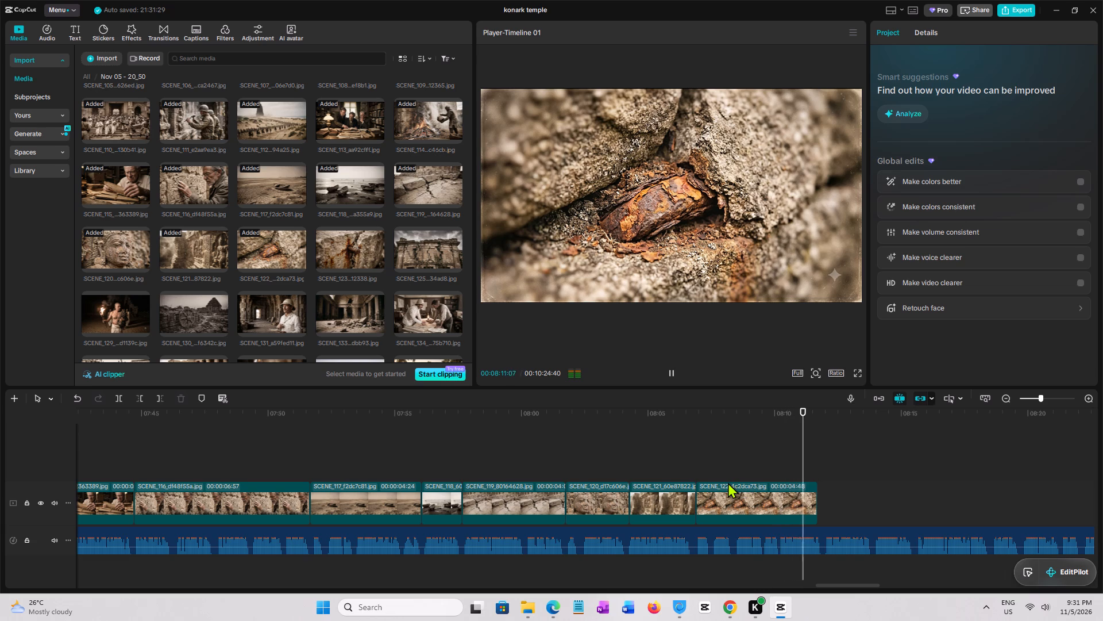
{"action": "key", "text": "space"}
{"action": "key", "text": "space"}
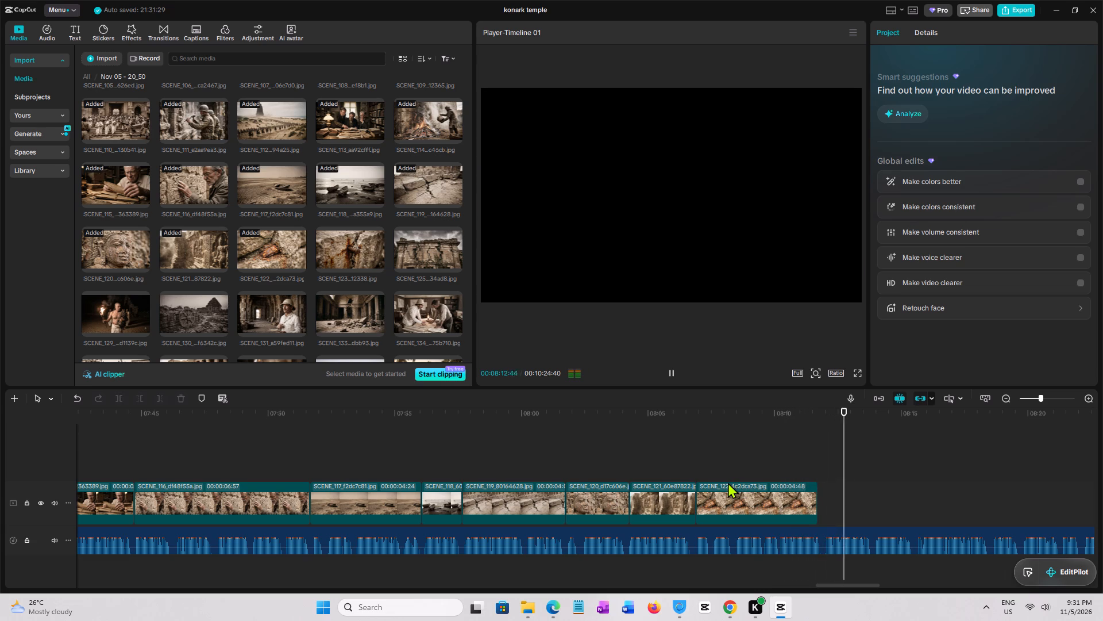
{"action": "key", "text": "space"}
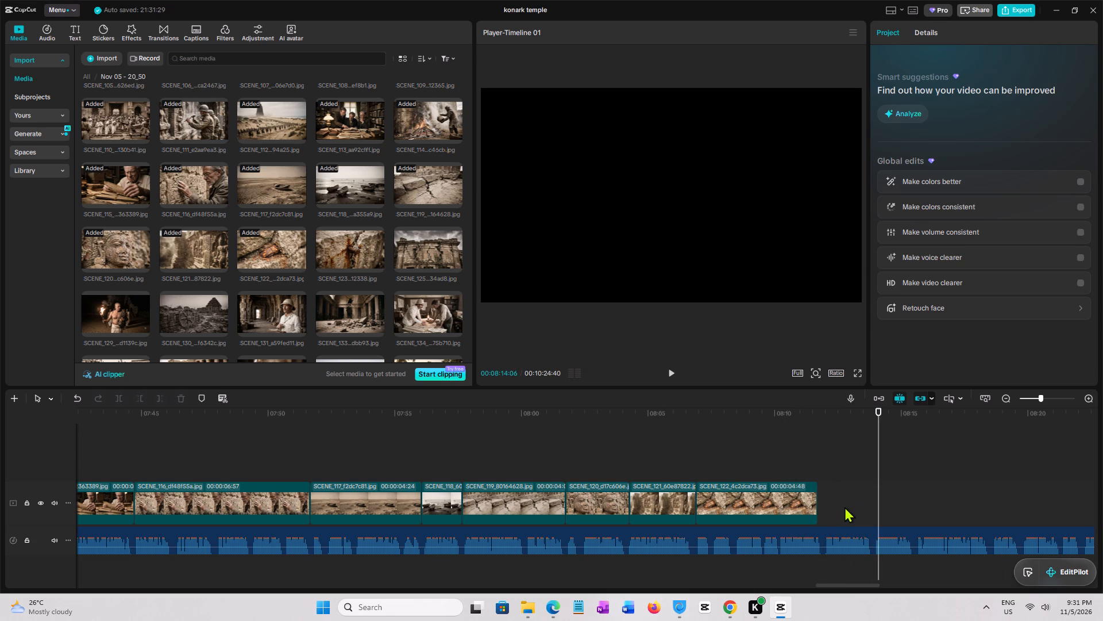
{"action": "left_click", "coordinate": [807, 499]}
{"action": "left_click_drag", "start_coordinate": [820, 498], "coordinate": [869, 507]}
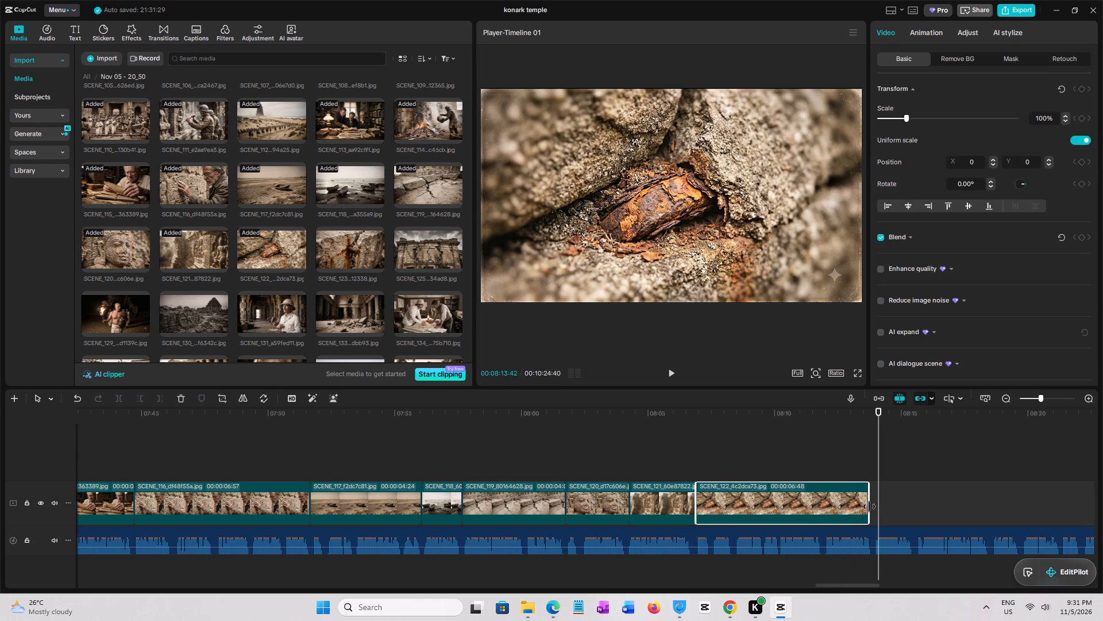
{"action": "left_click_drag", "start_coordinate": [869, 507], "coordinate": [871, 507]}
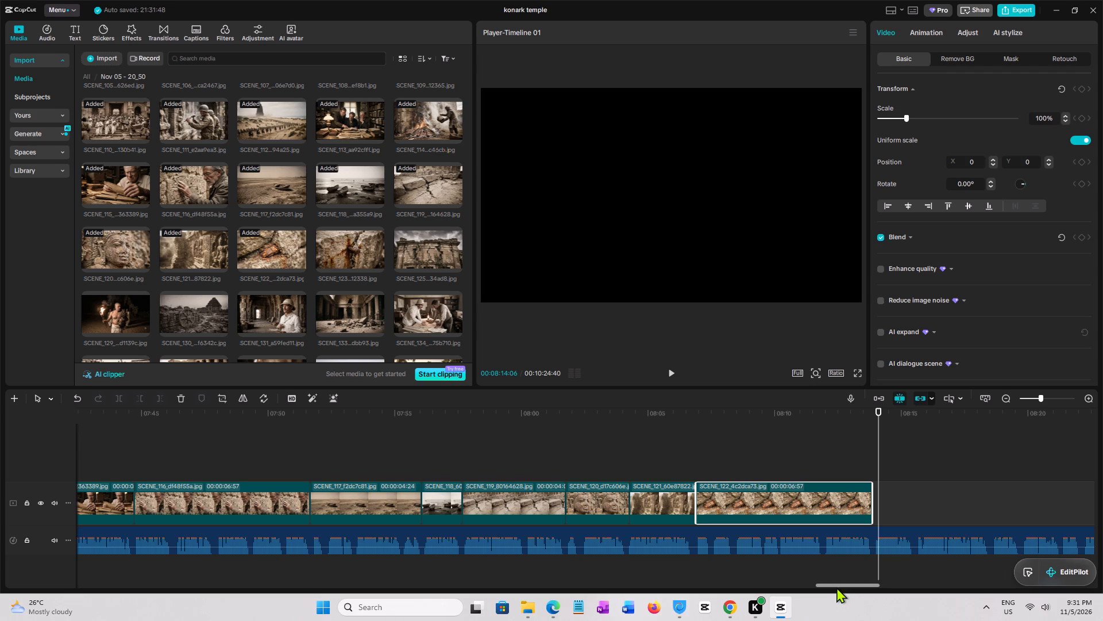
Add the SCENE_123 image to the main track directly after the extended SCENE_122 clip.
{"action": "left_click_drag", "start_coordinate": [836, 587], "coordinate": [873, 585]}
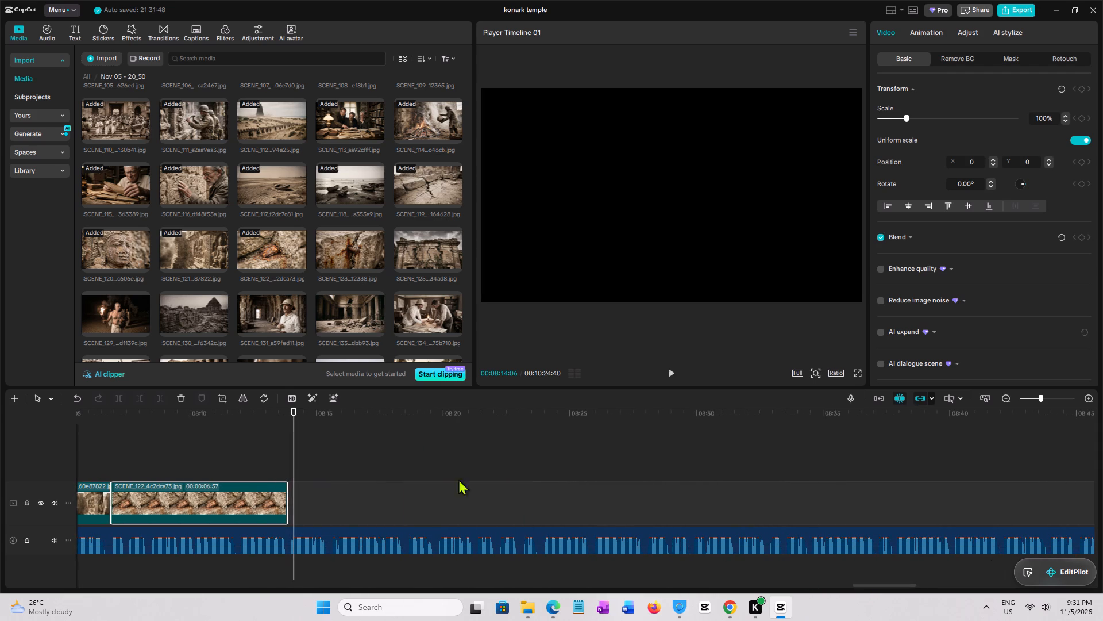
{"action": "left_click", "coordinate": [358, 253]}
{"action": "left_click_drag", "start_coordinate": [349, 251], "coordinate": [315, 469]}
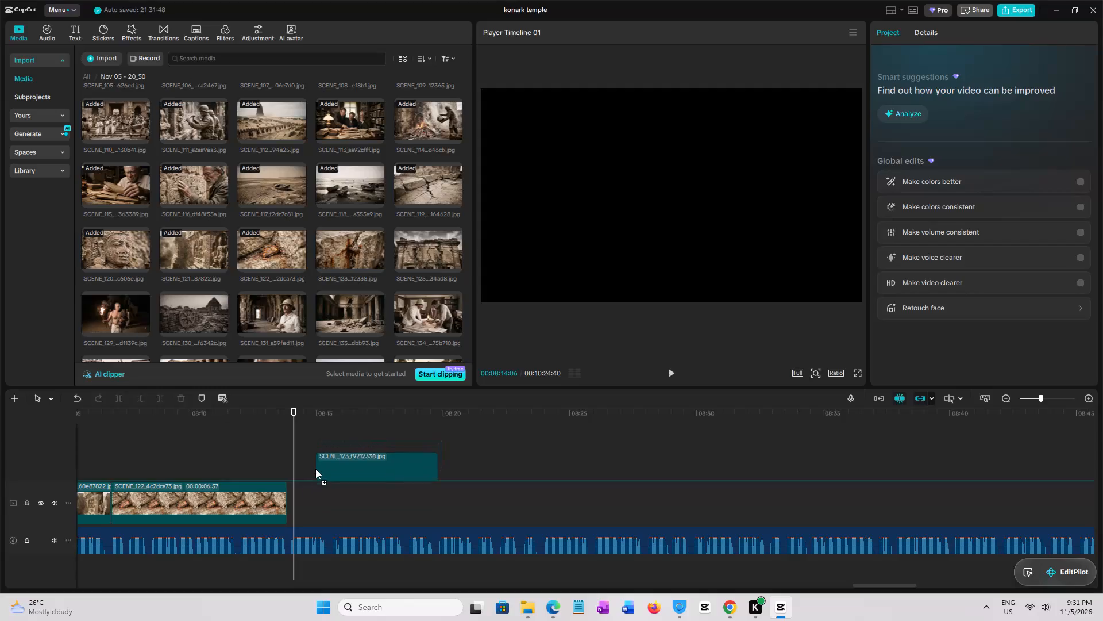
{"action": "left_click_drag", "start_coordinate": [315, 469], "coordinate": [288, 494]}
Play the narration over SCENE_123 to find the phrase break and extend the clip's end to 00:08:19:45.
{"action": "left_click", "coordinate": [284, 465]}
{"action": "key", "text": "space"}
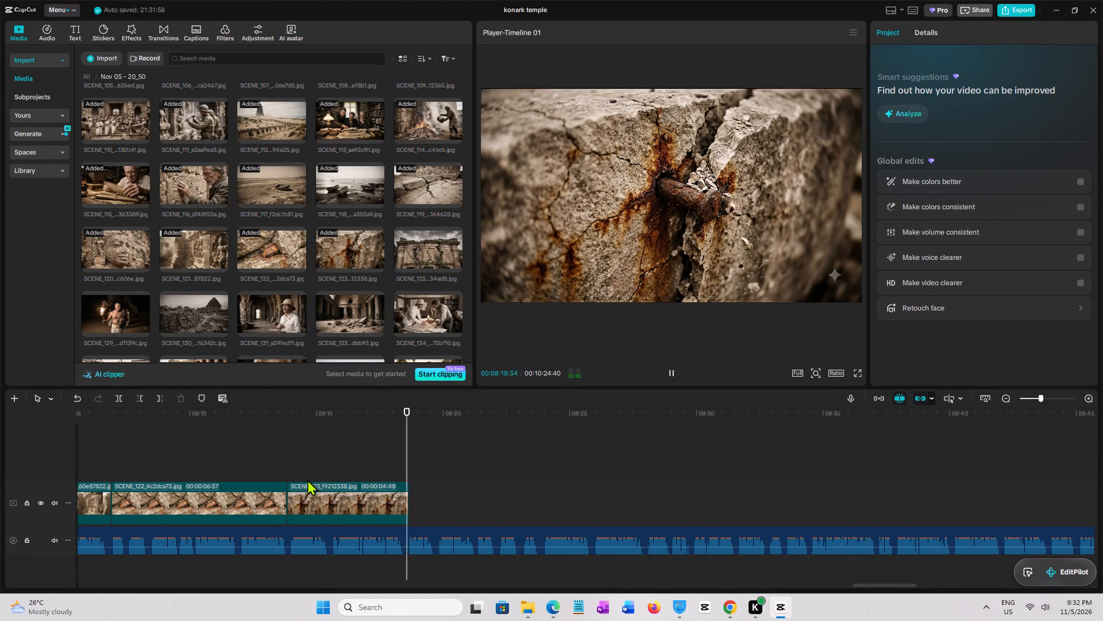
{"action": "key", "text": "space"}
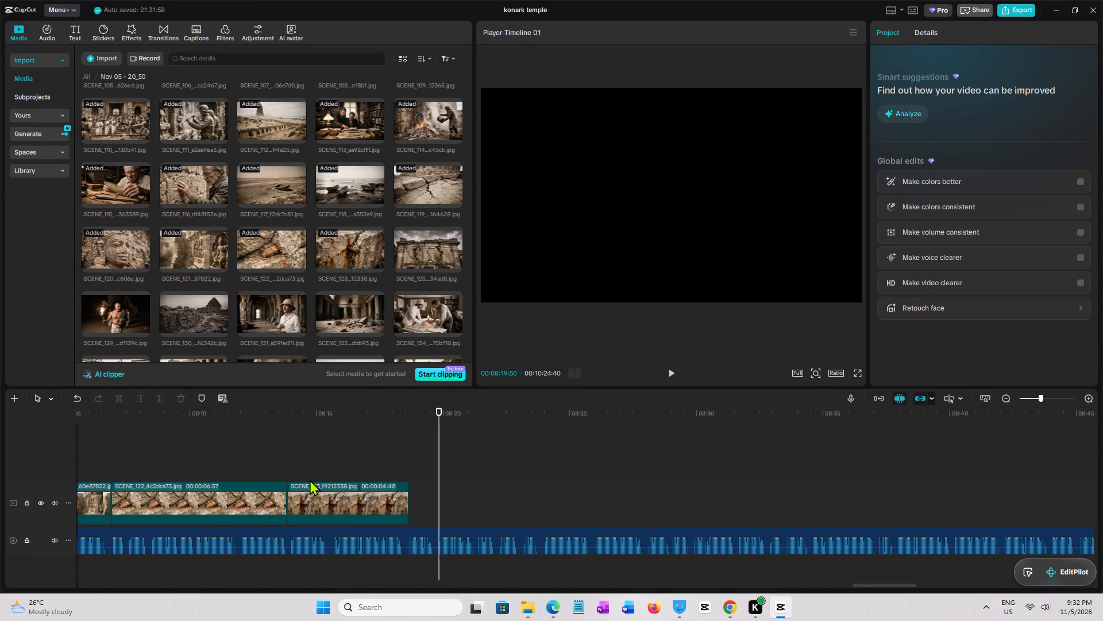
{"action": "key", "text": "space"}
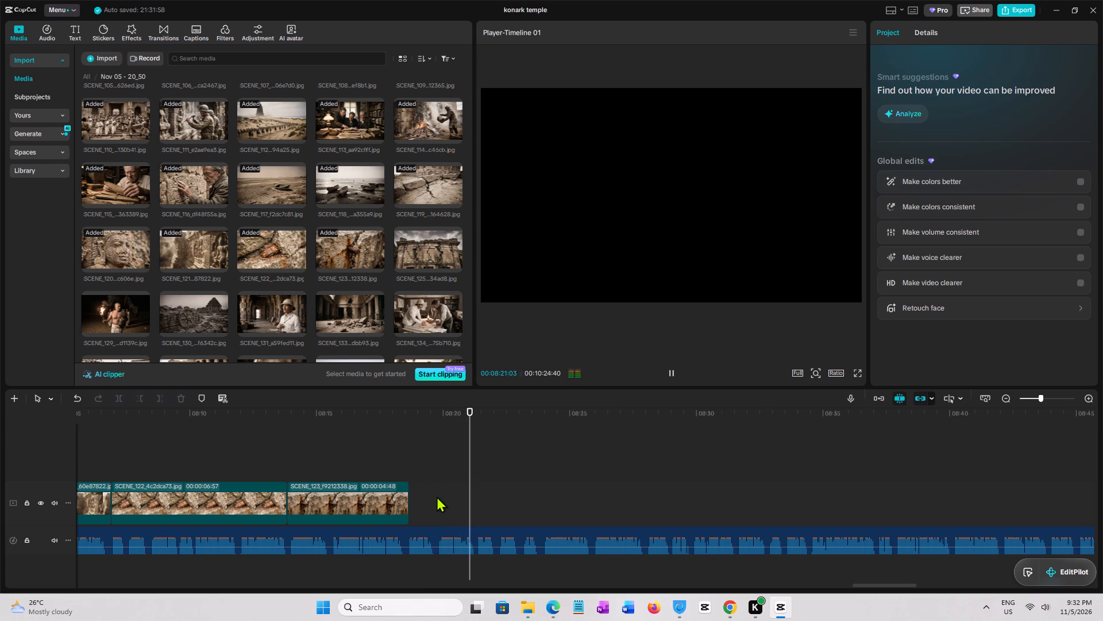
{"action": "key", "text": "space"}
{"action": "left_click", "coordinate": [437, 493]}
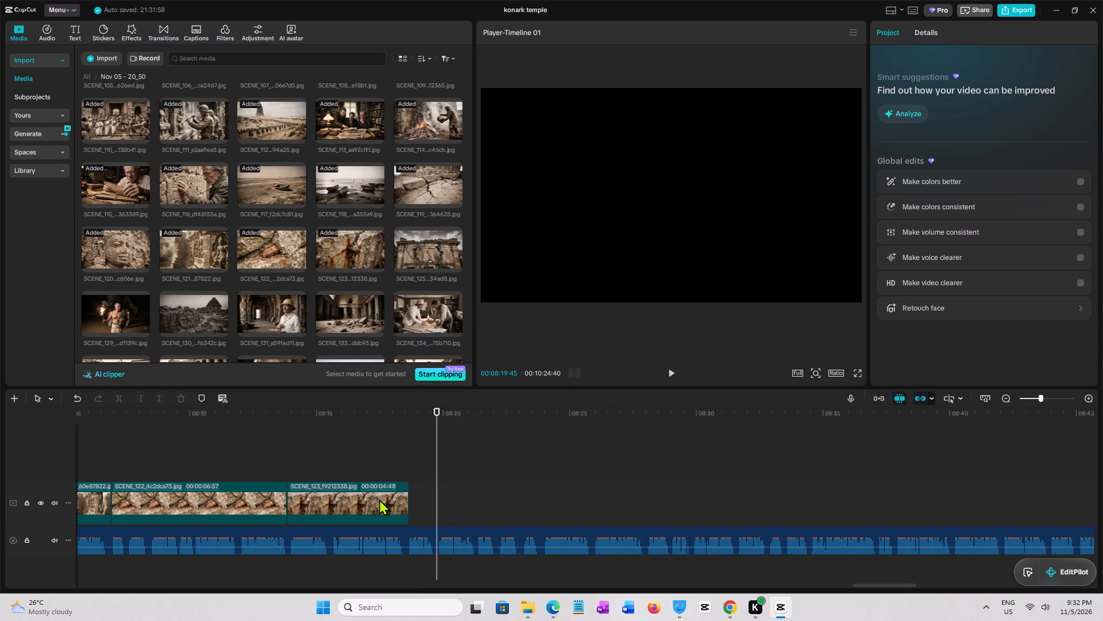
{"action": "left_click", "coordinate": [379, 499]}
{"action": "left_click_drag", "start_coordinate": [410, 501], "coordinate": [432, 501]}
{"action": "scroll", "coordinate": [365, 204], "scroll_direction": "down", "scroll_amount": 1}
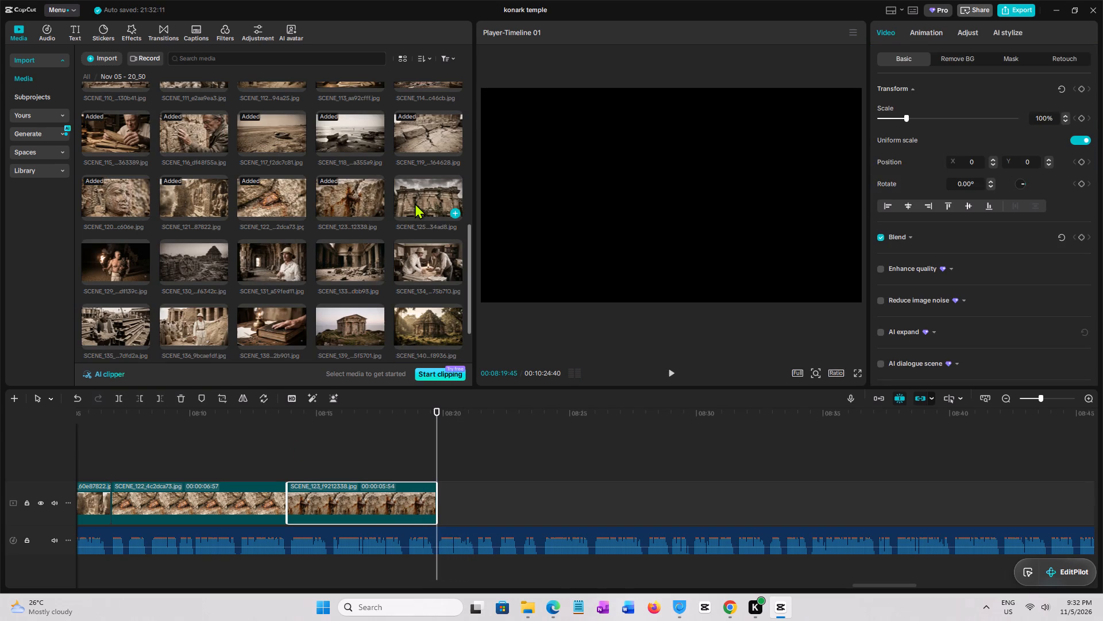
{"action": "left_click", "coordinate": [416, 203]}
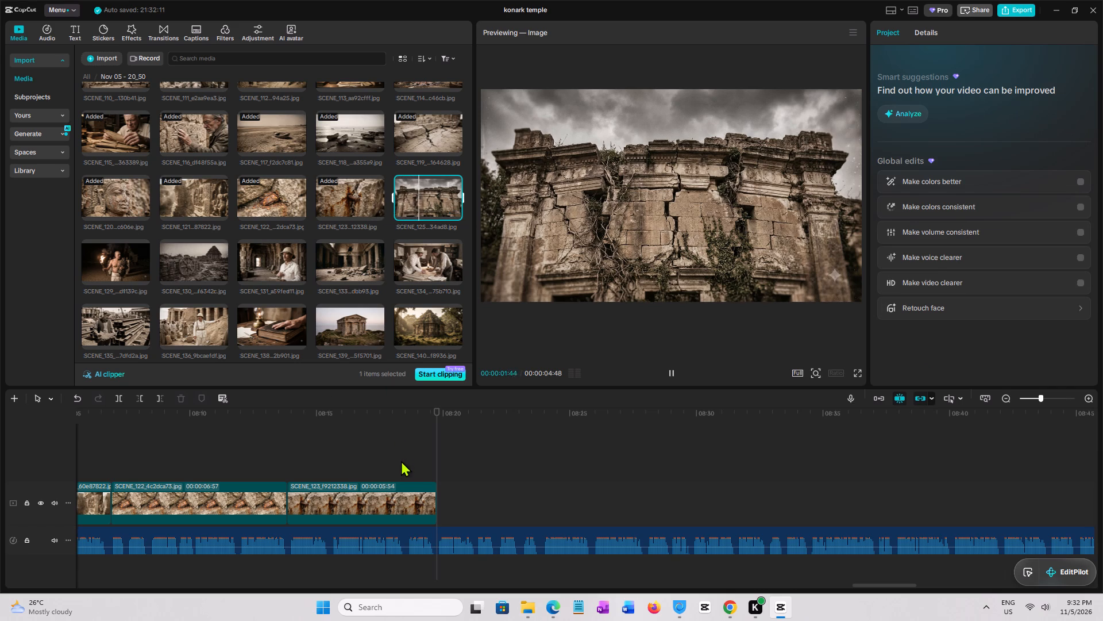
{"action": "left_click", "coordinate": [724, 604]}
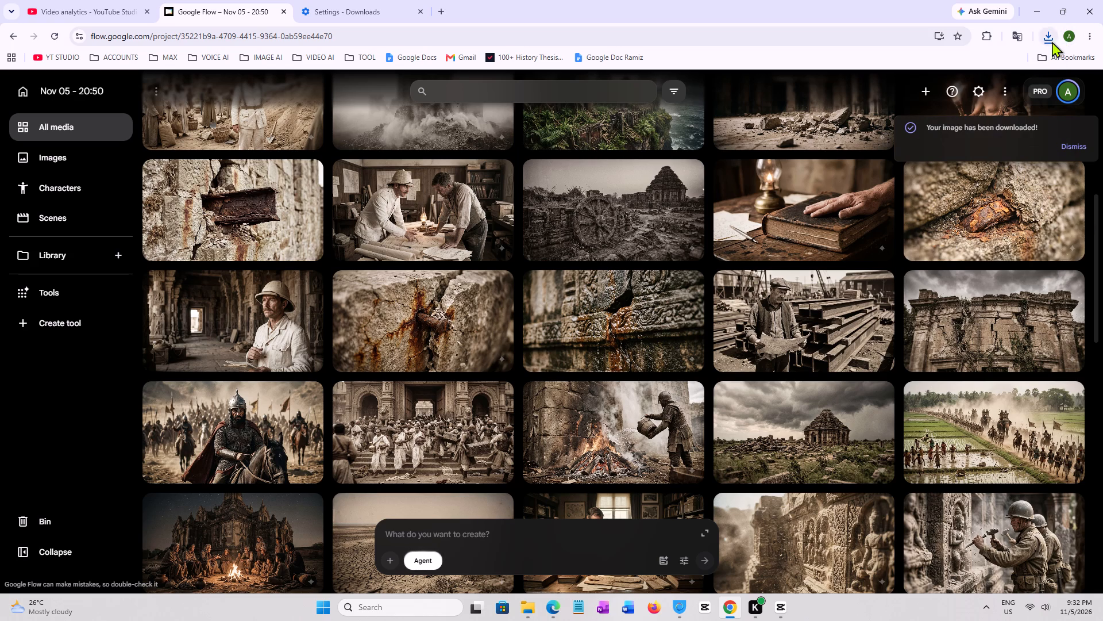
{"action": "left_click_drag", "start_coordinate": [951, 90], "coordinate": [783, 600]}
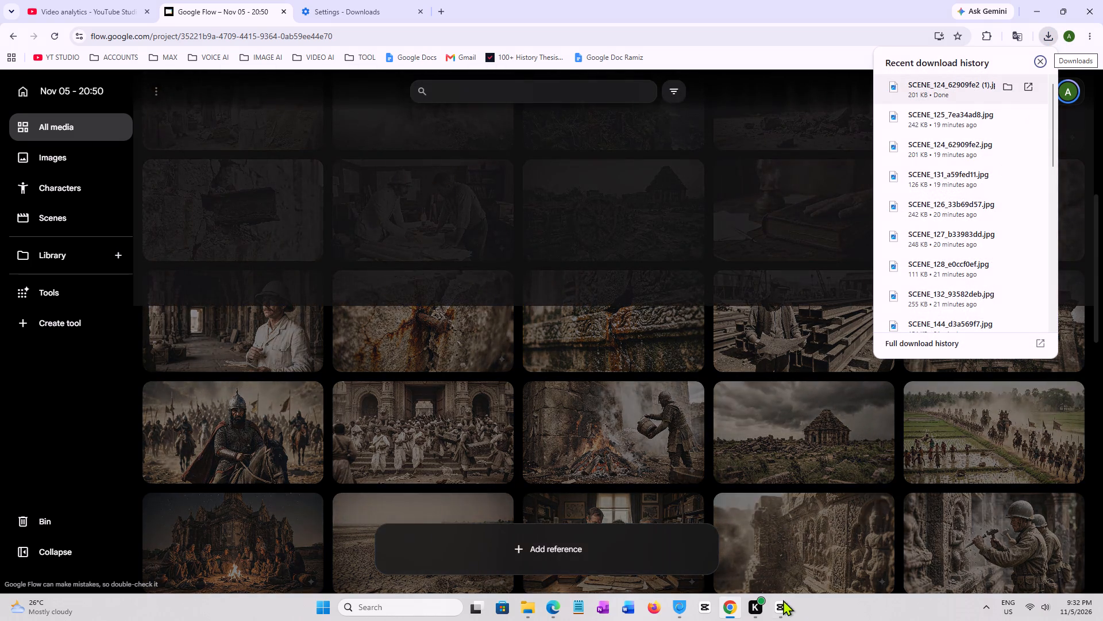
{"action": "left_click_drag", "start_coordinate": [783, 600], "coordinate": [456, 474]}
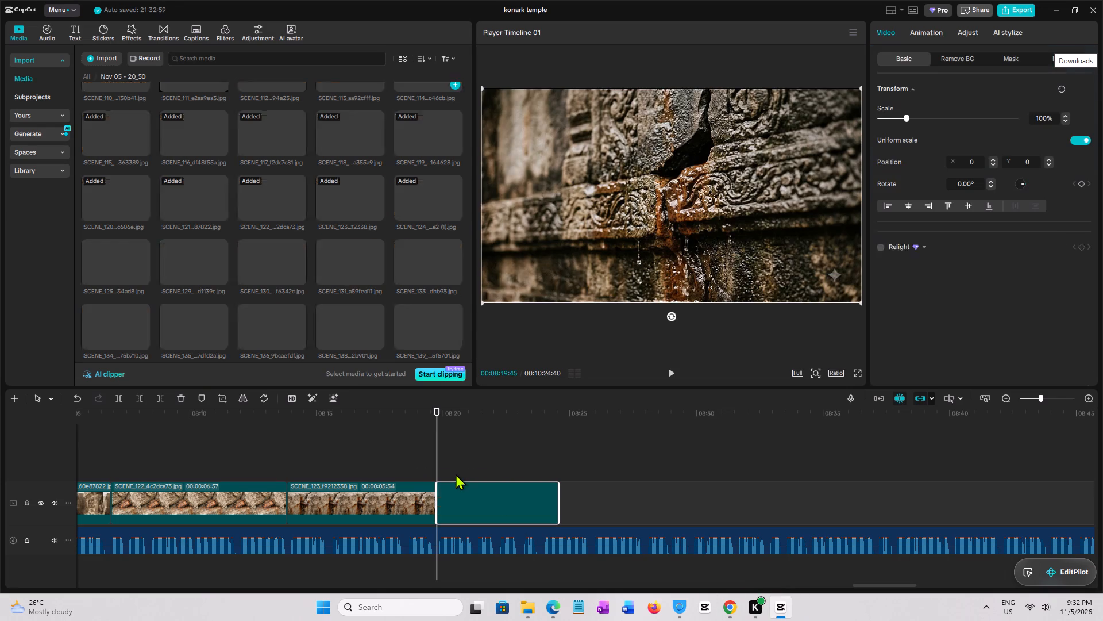
Play the narration over SCENE_124 to find the phrase break and trim the clip's end at 00:08:21:23.
{"action": "left_click", "coordinate": [433, 468]}
{"action": "key", "text": "space"}
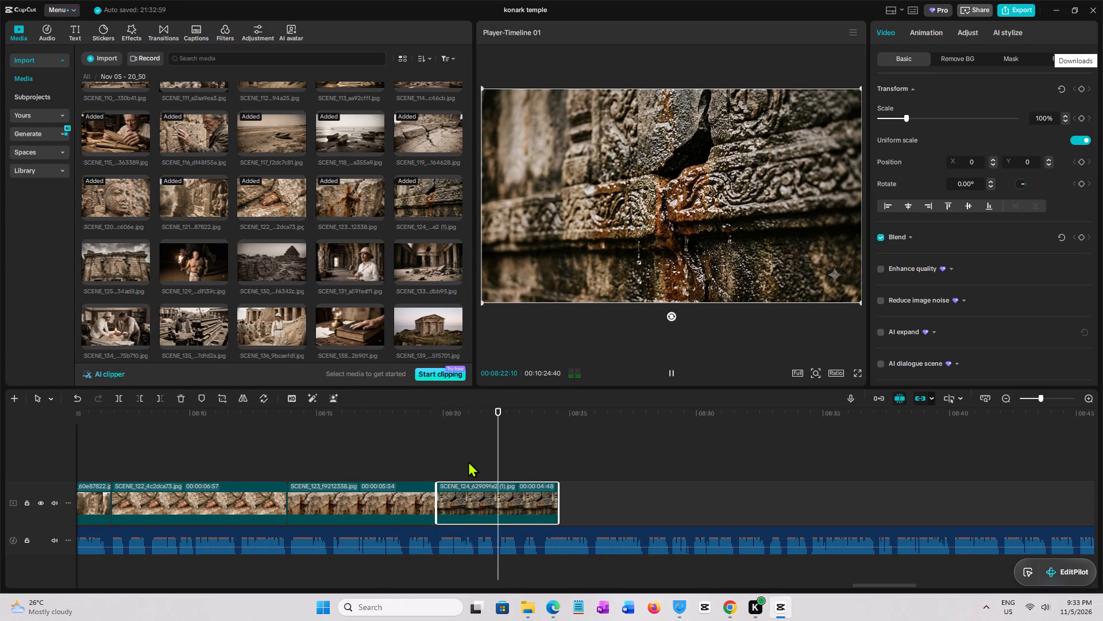
{"action": "left_click", "coordinate": [431, 467]}
{"action": "key", "text": "space"}
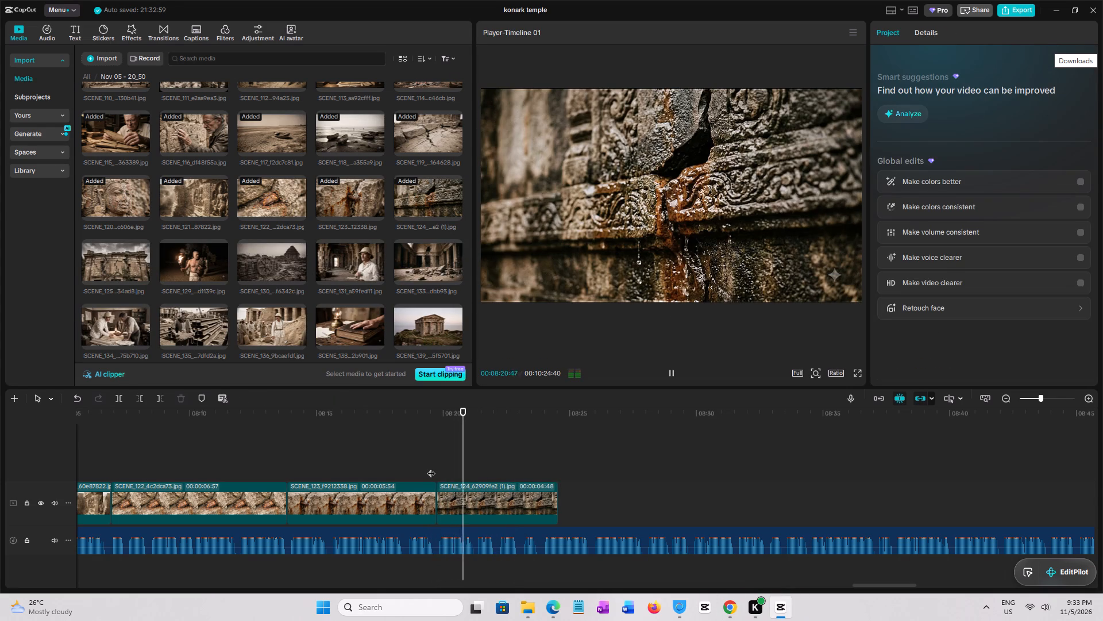
{"action": "left_click", "coordinate": [431, 467]}
{"action": "key", "text": "space"}
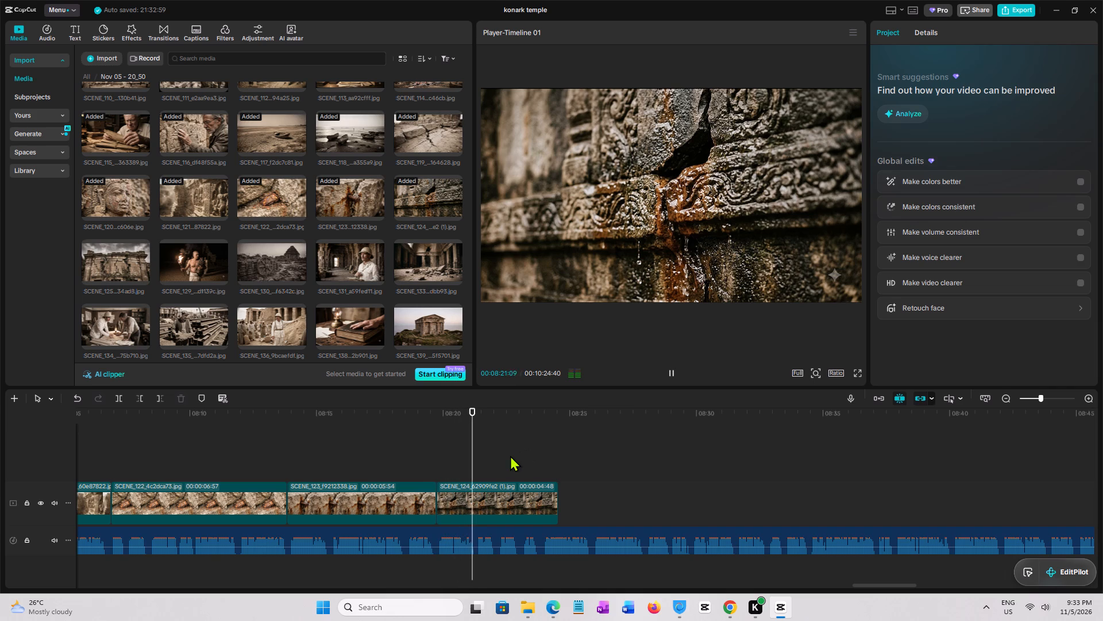
{"action": "key", "text": "space"}
{"action": "left_click", "coordinate": [481, 500]}
{"action": "key", "text": "w"}
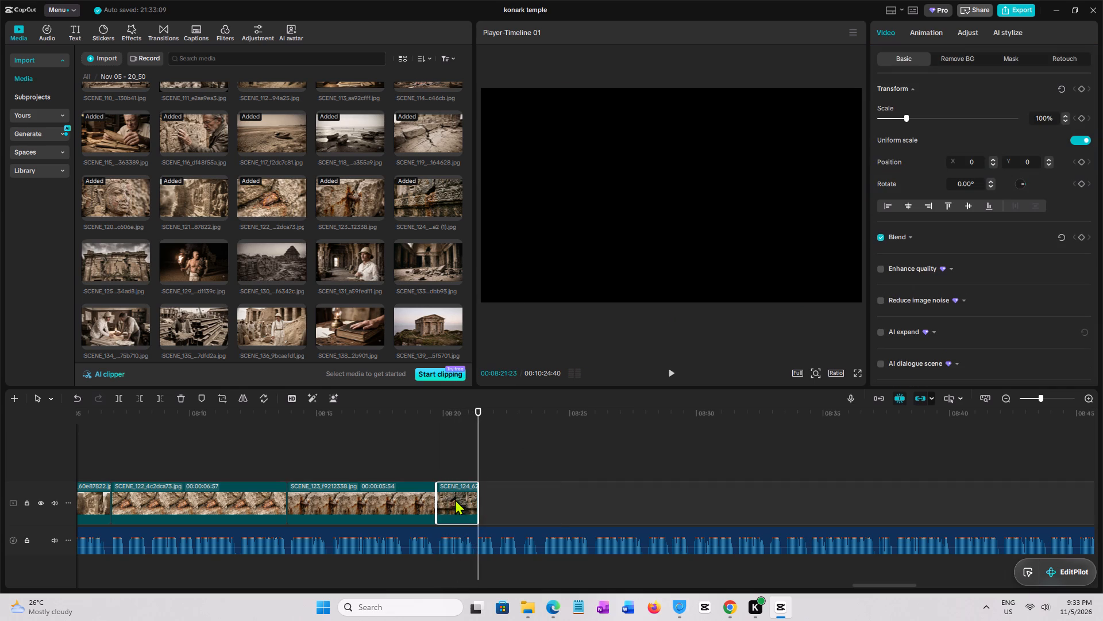
Add the SCENE_125 image to the main track directly after the trimmed SCENE_124 clip.
{"action": "scroll", "coordinate": [321, 198], "scroll_direction": "down", "scroll_amount": 1}
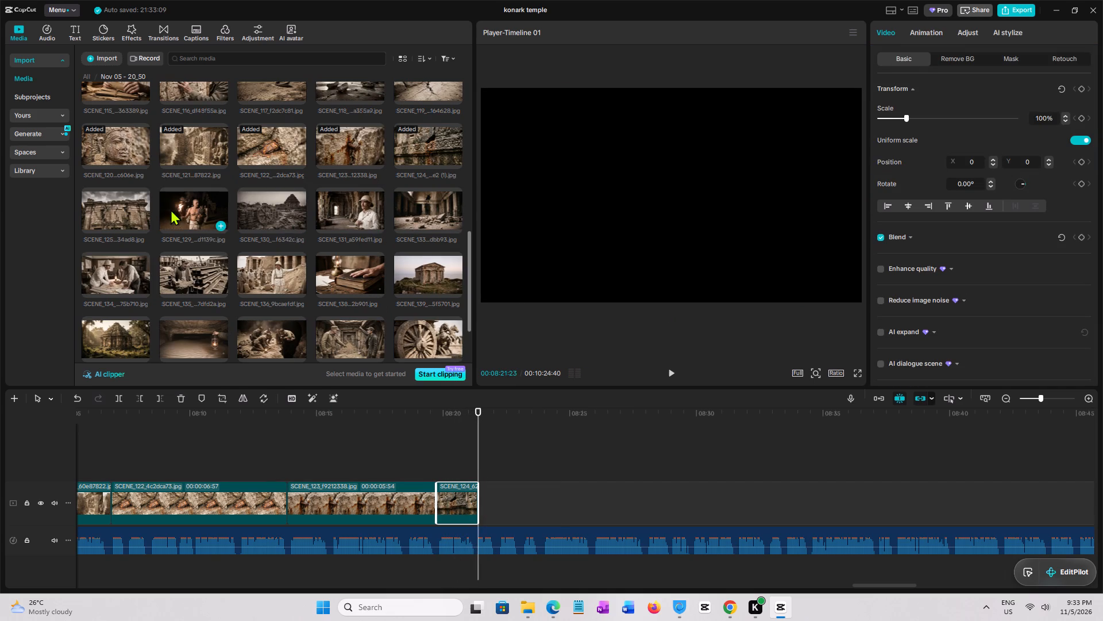
{"action": "left_click", "coordinate": [113, 216]}
{"action": "left_click_drag", "start_coordinate": [112, 215], "coordinate": [493, 493]}
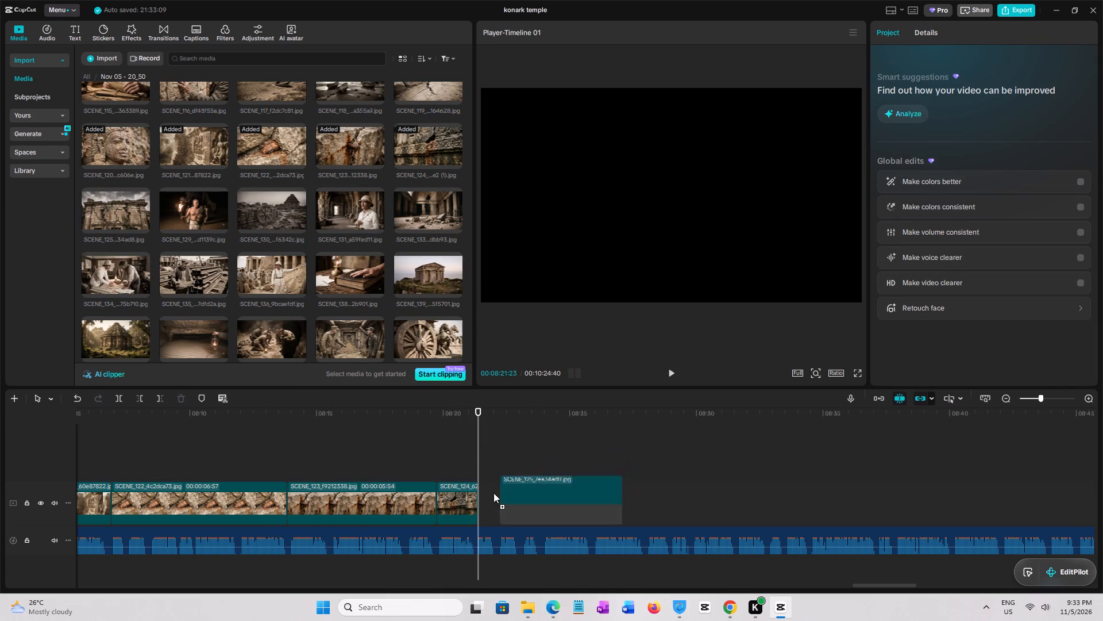
{"action": "left_click_drag", "start_coordinate": [493, 493], "coordinate": [480, 496]}
Play the narration repeatedly across the cut from SCENE_124 to SCENE_125 to check whether the image matches the voice-over.
{"action": "left_click", "coordinate": [457, 456]}
{"action": "key", "text": "space"}
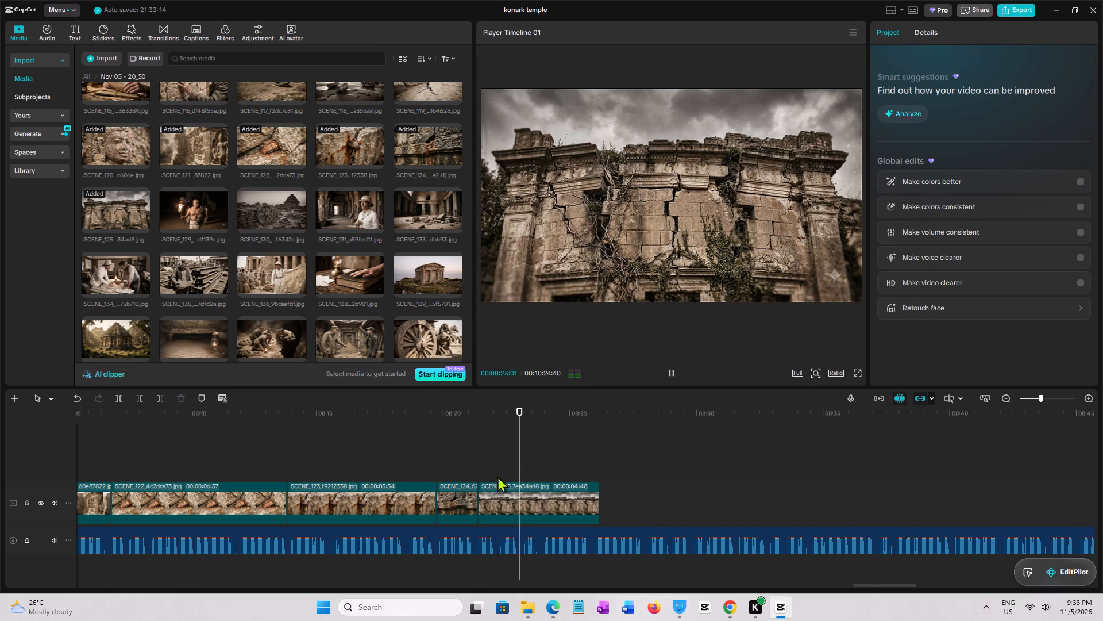
{"action": "key", "text": "space"}
{"action": "left_click", "coordinate": [479, 466]}
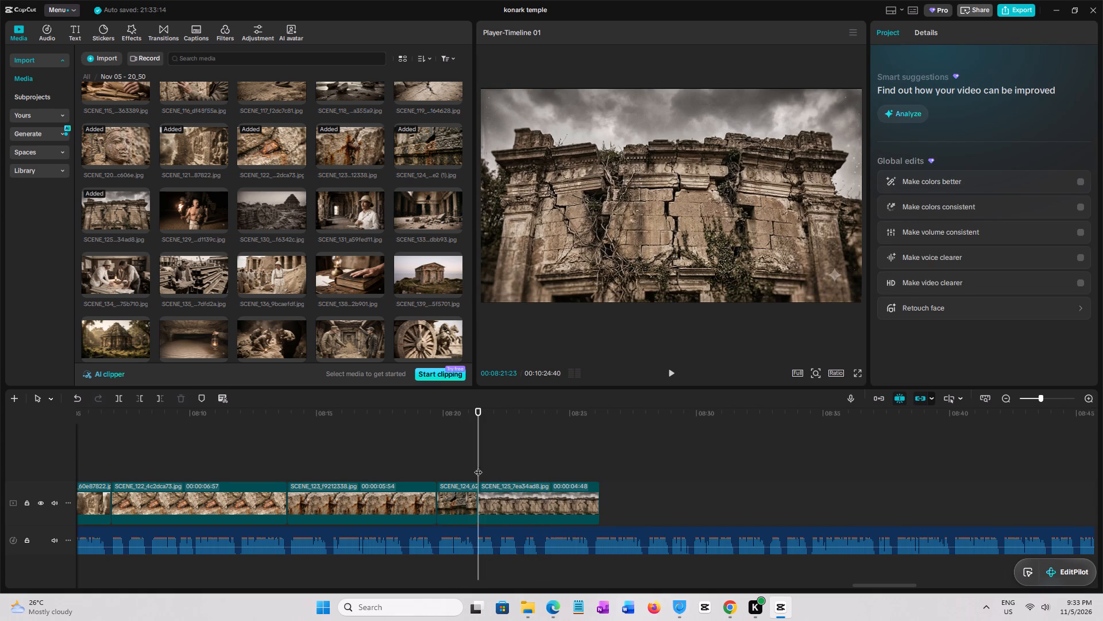
{"action": "key", "text": "space"}
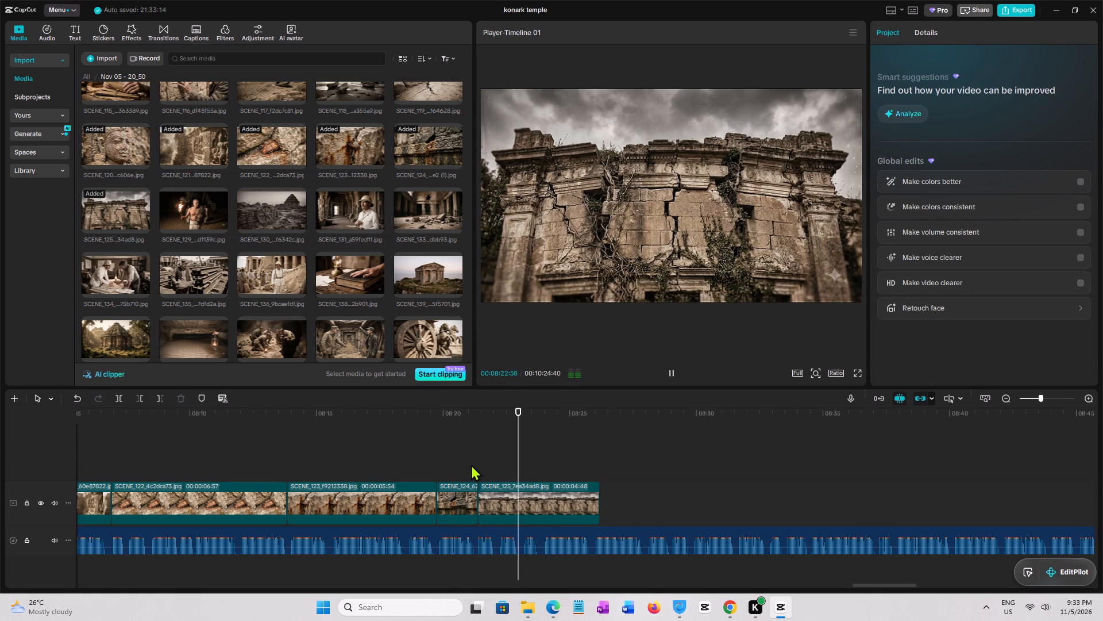
{"action": "left_click", "coordinate": [461, 456]}
{"action": "key", "text": "space"}
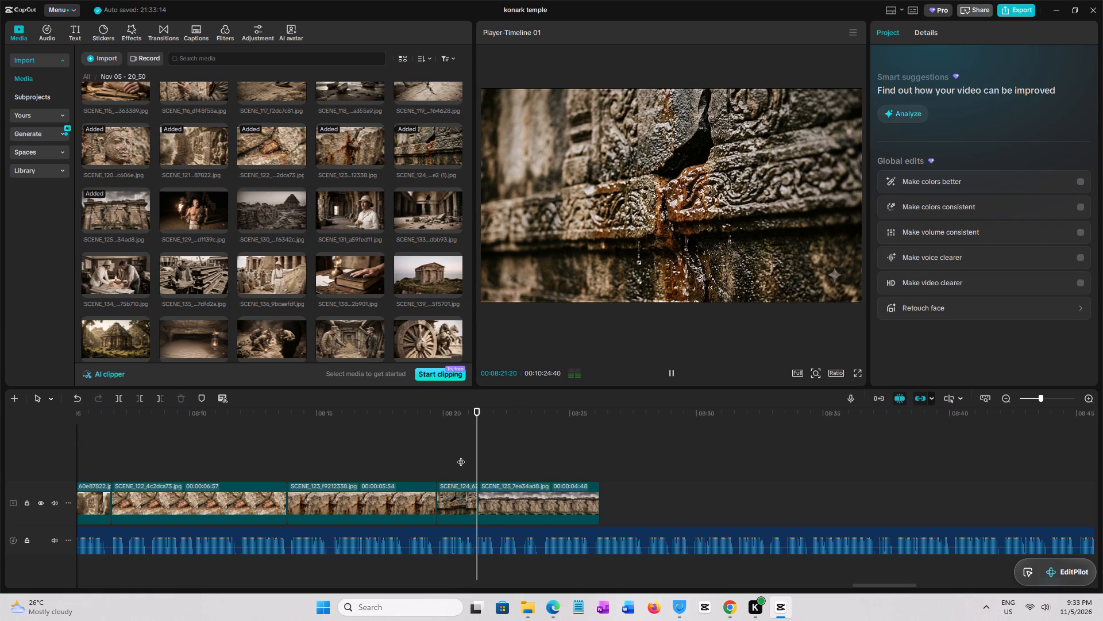
{"action": "left_click", "coordinate": [399, 434]}
{"action": "key", "text": "space"}
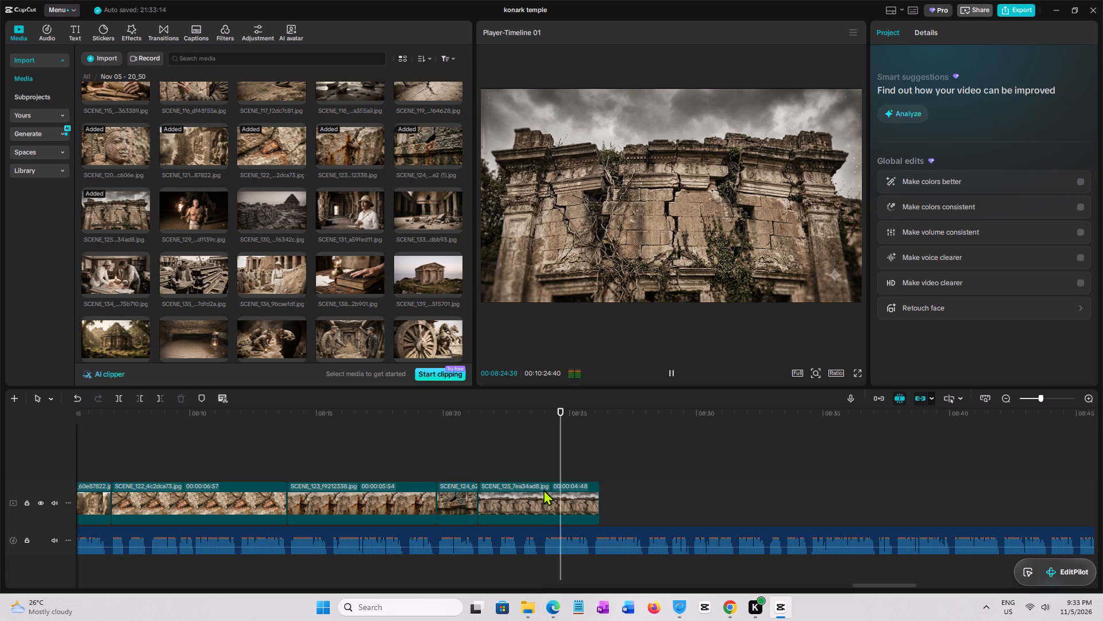
{"action": "key", "text": "space"}
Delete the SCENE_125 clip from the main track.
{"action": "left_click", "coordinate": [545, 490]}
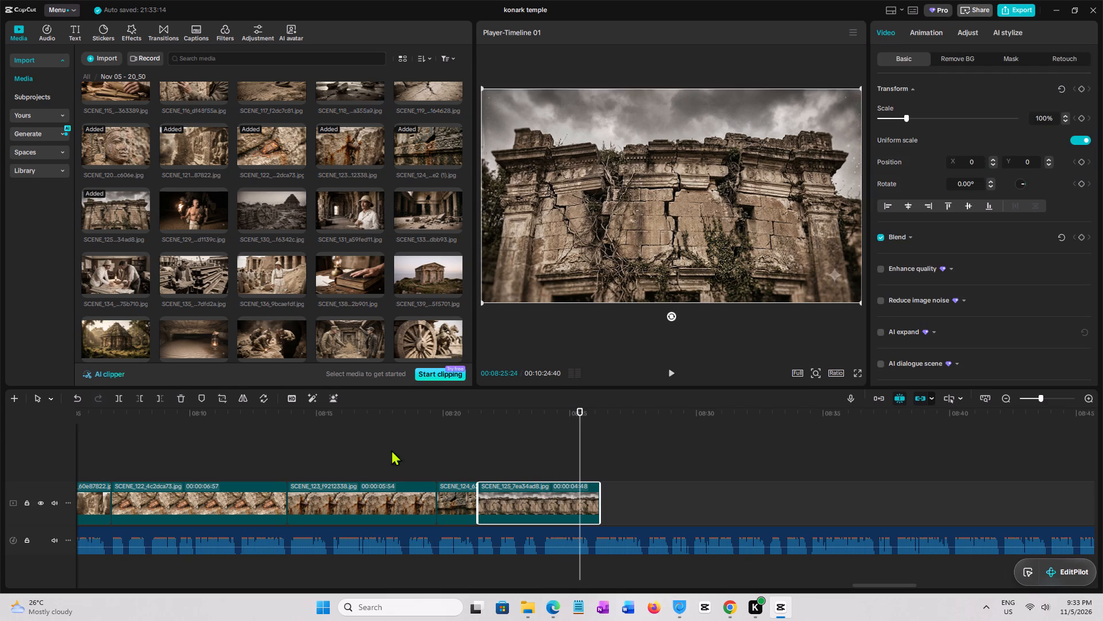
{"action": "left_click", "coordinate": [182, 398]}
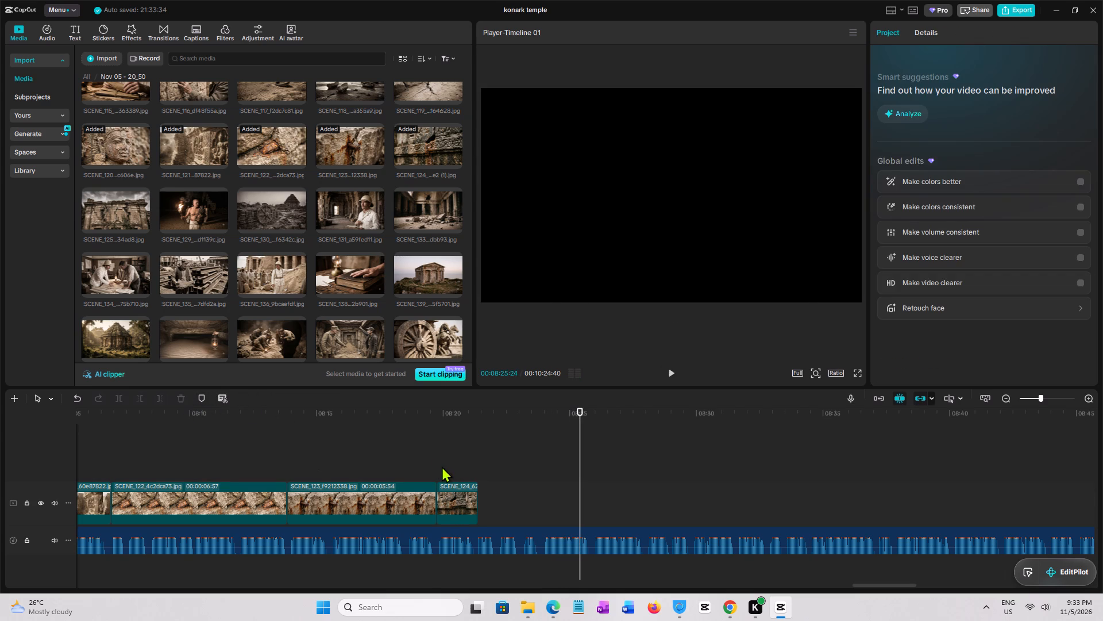
Replay the narration from the end of SCENE_123 through SCENE_124 and beyond to check which phrase SCENE_124 should cover.
{"action": "left_click", "coordinate": [431, 459]}
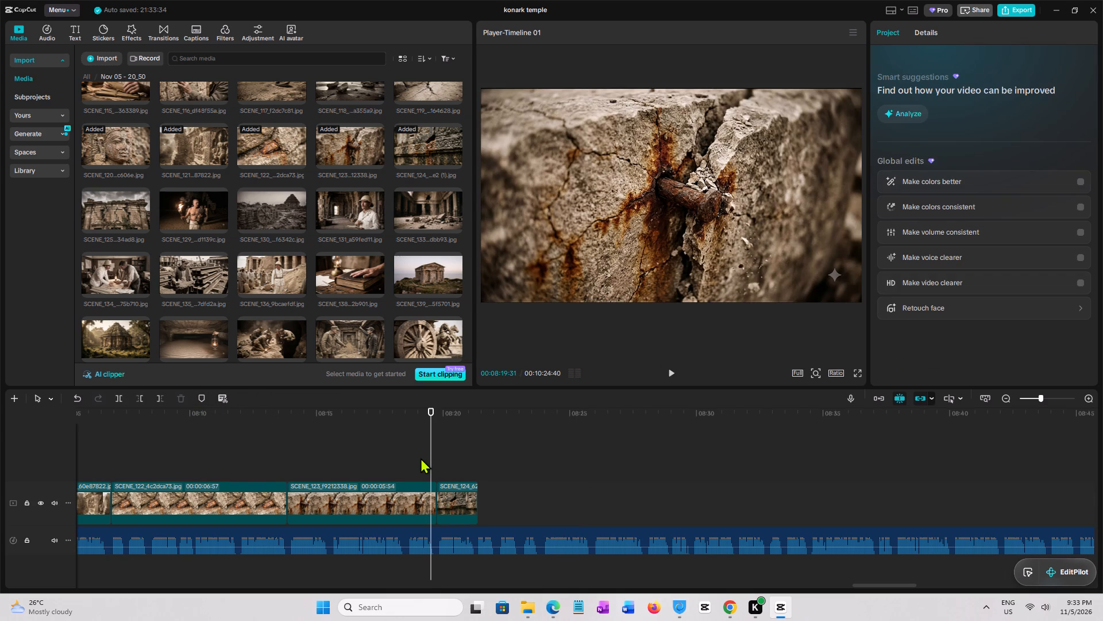
{"action": "left_click", "coordinate": [419, 458]}
{"action": "key", "text": "space"}
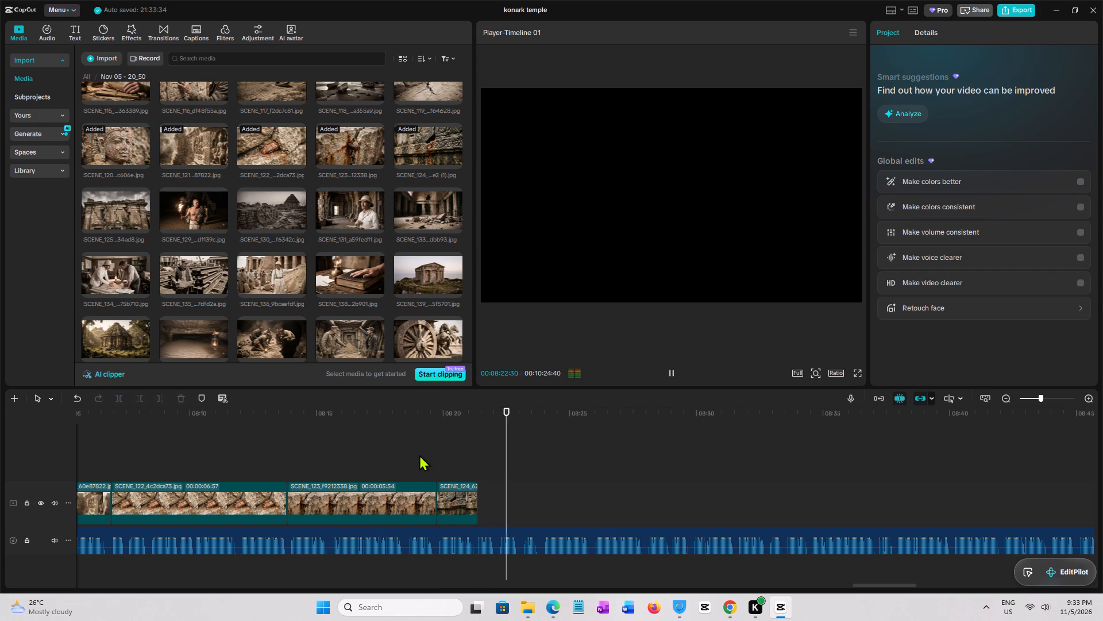
{"action": "key", "text": "space"}
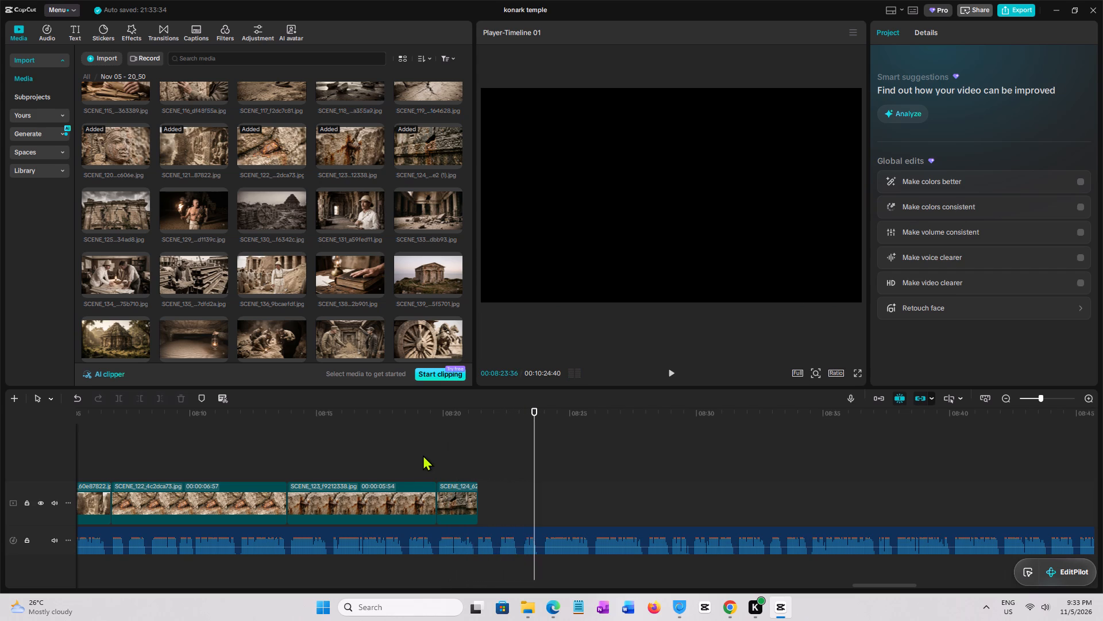
{"action": "left_click", "coordinate": [442, 464]}
{"action": "key", "text": "space"}
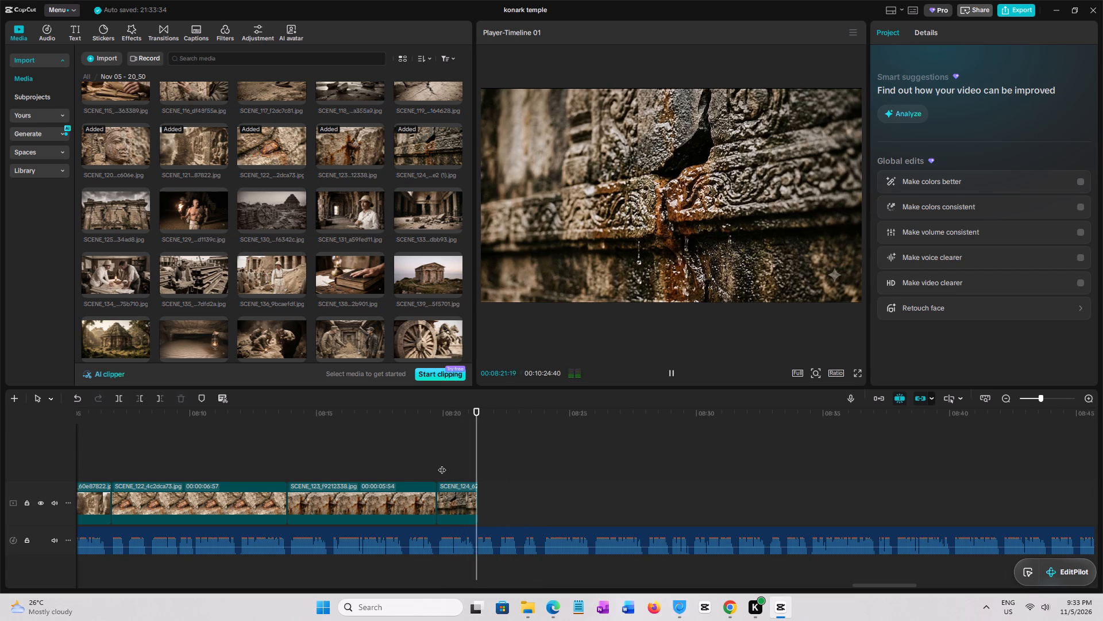
{"action": "key", "text": "space"}
{"action": "key", "text": "space"}
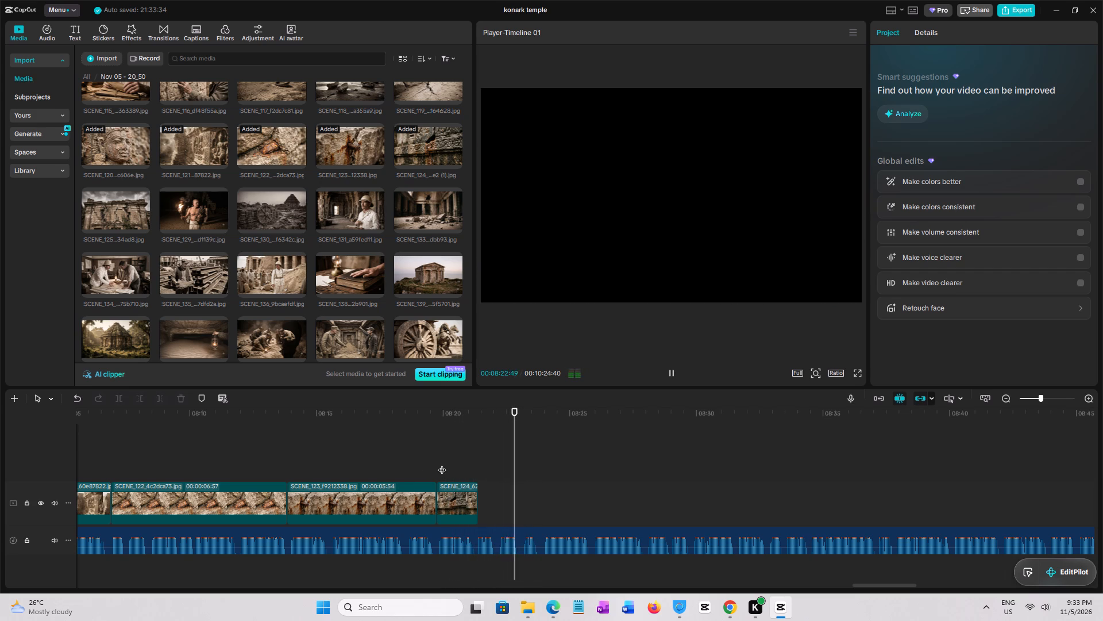
{"action": "left_click", "coordinate": [435, 470]}
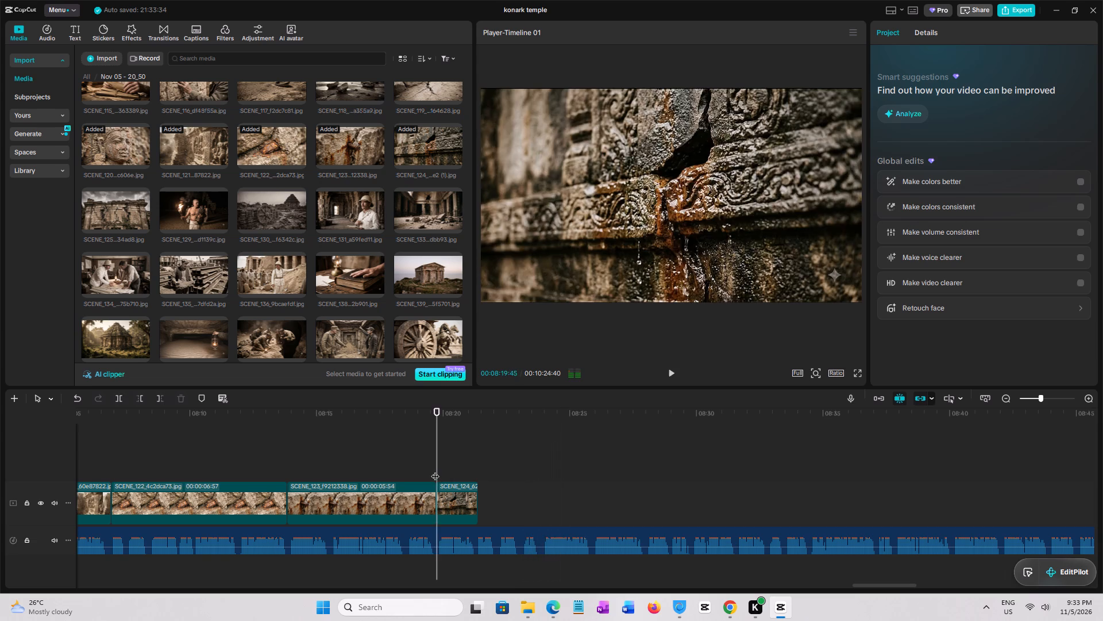
{"action": "left_click", "coordinate": [409, 468]}
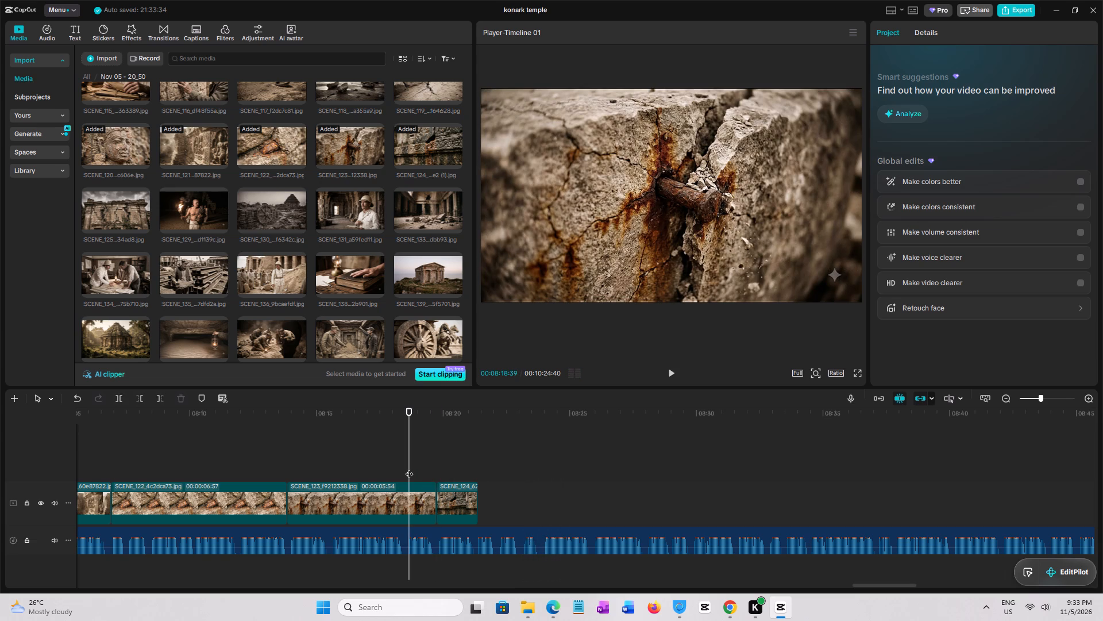
{"action": "key", "text": "space"}
{"action": "key", "text": "space"}
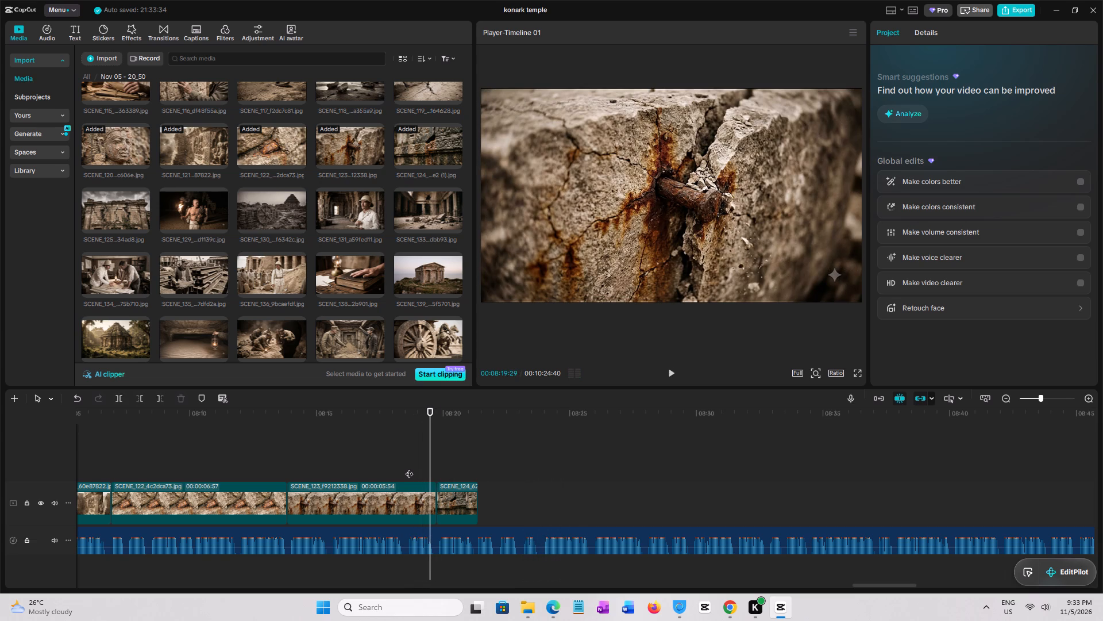
{"action": "key", "text": "space"}
{"action": "left_click", "coordinate": [409, 466]}
{"action": "key", "text": "space"}
{"action": "left_click", "coordinate": [409, 466]}
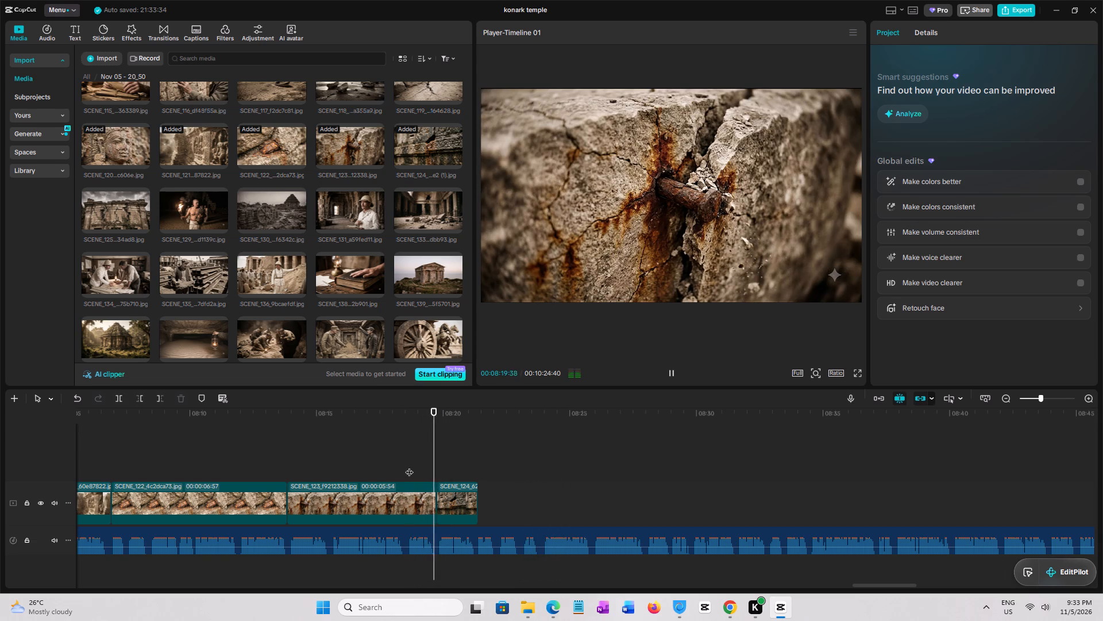
{"action": "key", "text": "space"}
{"action": "key", "text": "space"}
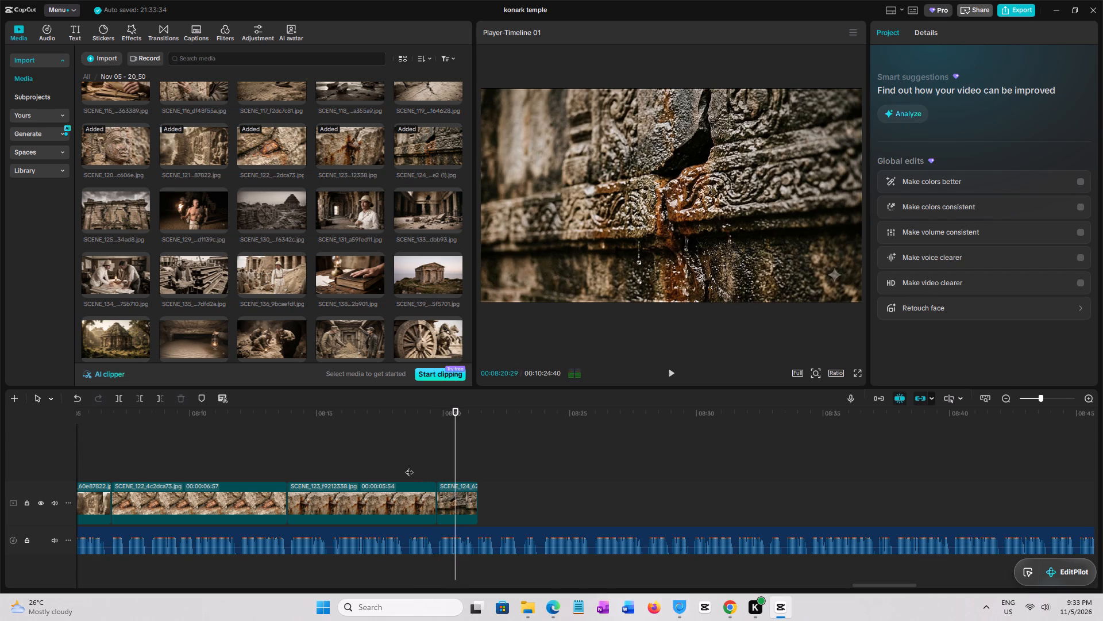
{"action": "key", "text": "space"}
{"action": "key", "text": "space"}
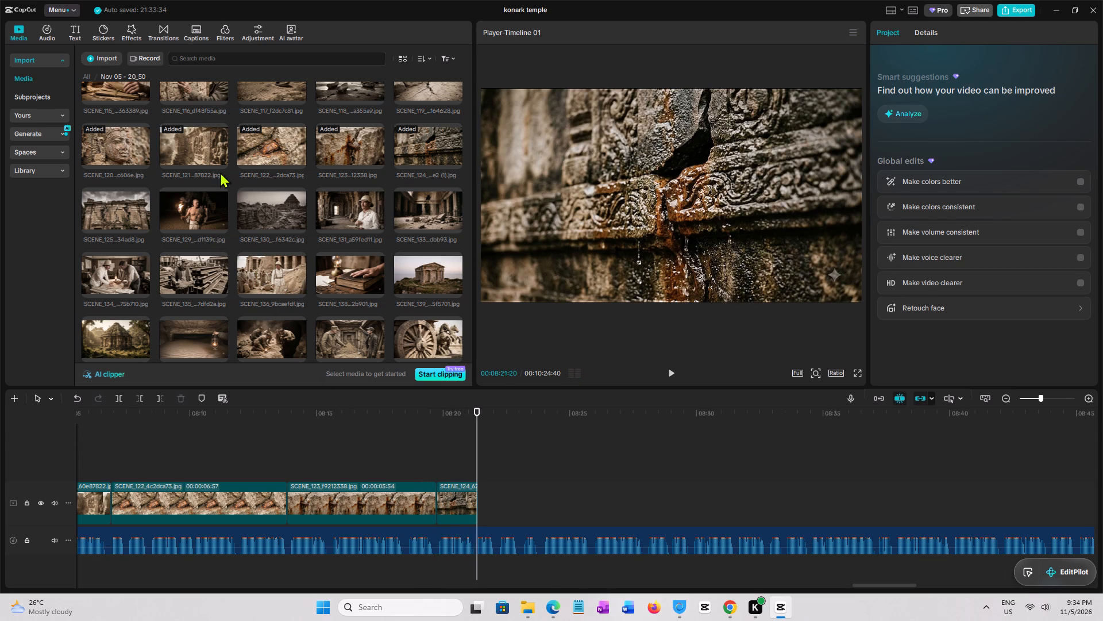
Place the SCENE_125 image on the main track directly after the SCENE_124 clip.
{"action": "left_click", "coordinate": [109, 206]}
{"action": "left_click_drag", "start_coordinate": [109, 206], "coordinate": [478, 483]}
{"action": "left_click_drag", "start_coordinate": [499, 463], "coordinate": [504, 493]}
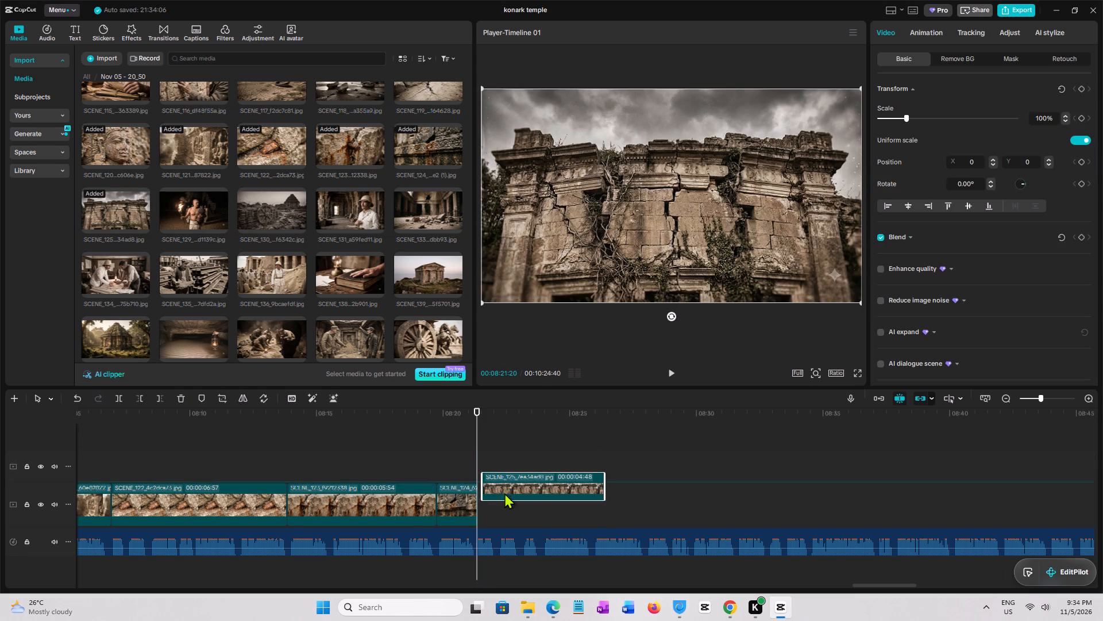
{"action": "left_click_drag", "start_coordinate": [504, 493], "coordinate": [500, 504]}
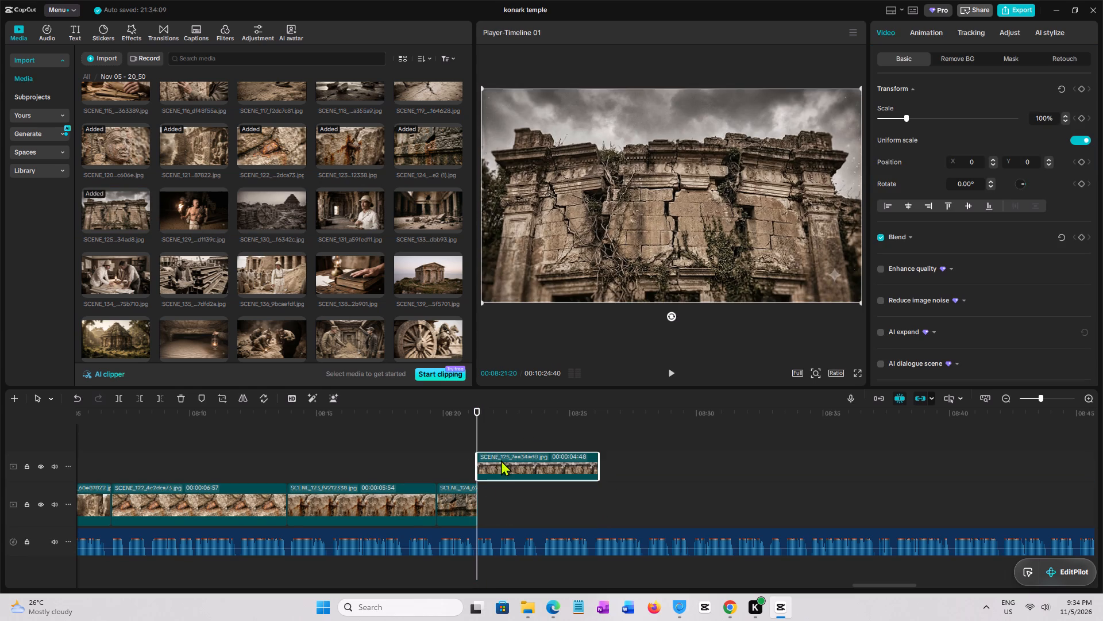
{"action": "left_click_drag", "start_coordinate": [503, 461], "coordinate": [509, 505]}
Play the narration over SCENE_125 to find the phrase break and trim the clip's end at 00:08:23:10.
{"action": "left_click", "coordinate": [475, 442]}
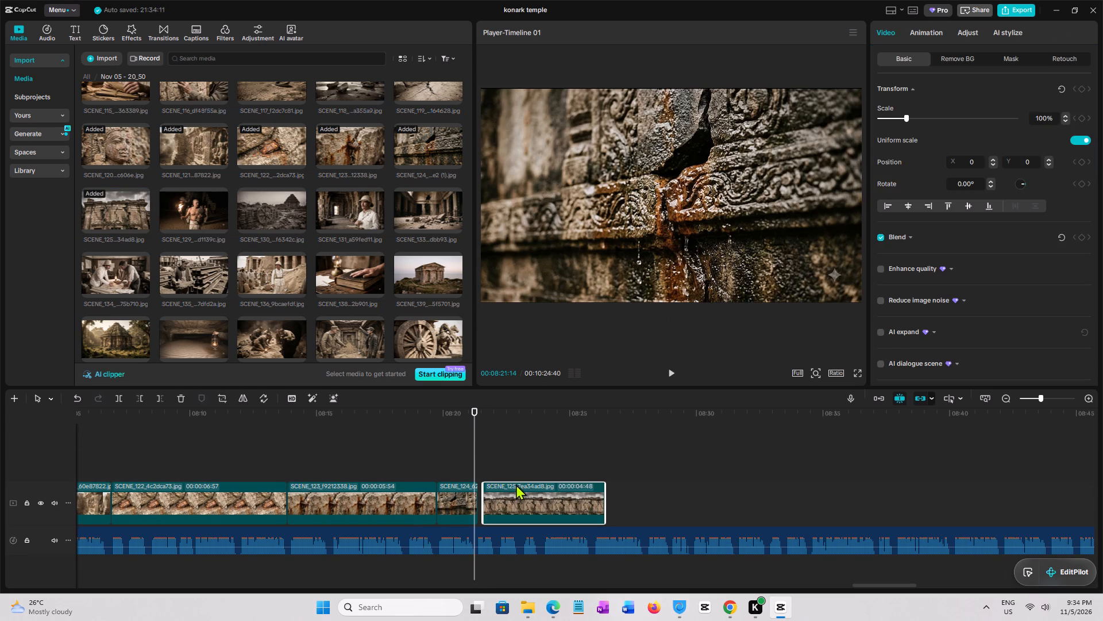
{"action": "left_click", "coordinate": [516, 485]}
{"action": "left_click", "coordinate": [458, 461]}
{"action": "key", "text": "space"}
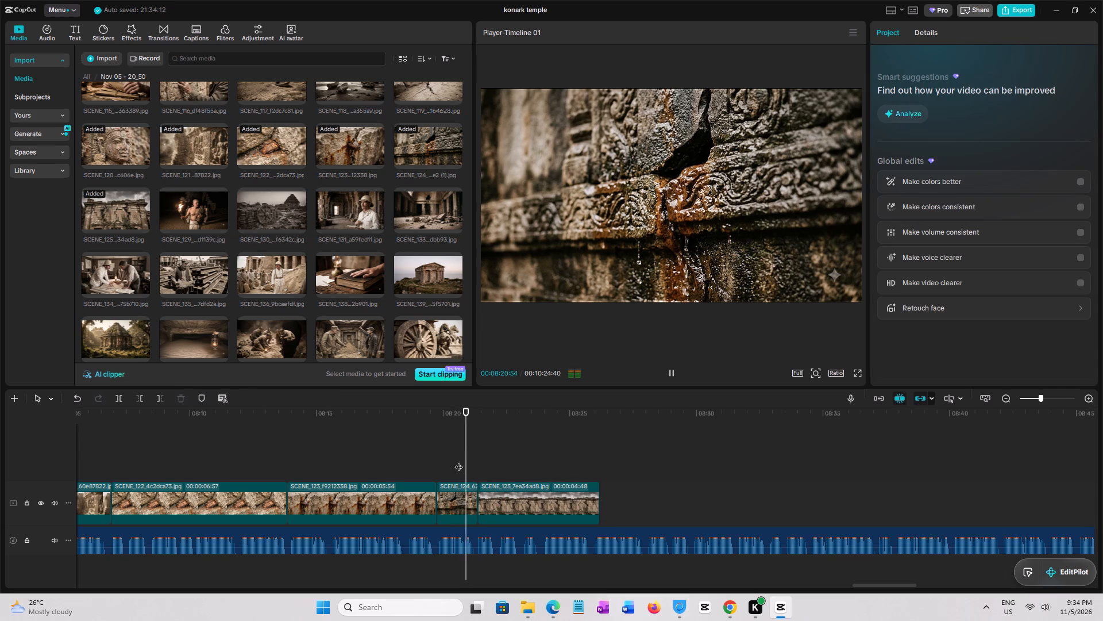
{"action": "left_click", "coordinate": [459, 460]}
{"action": "key", "text": "space"}
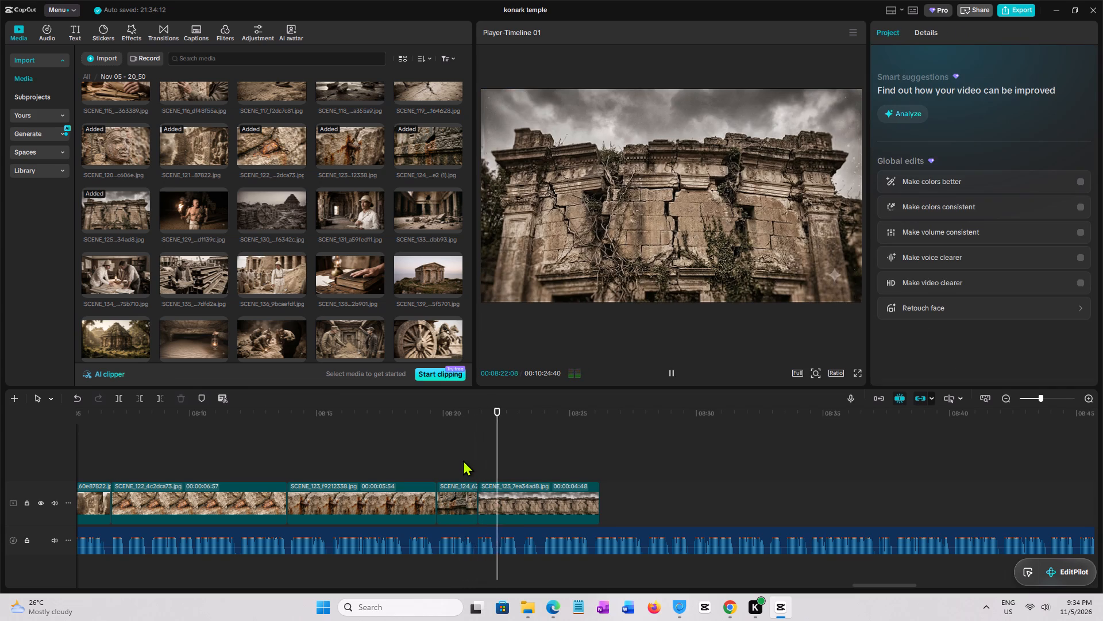
{"action": "left_click", "coordinate": [463, 460]}
{"action": "key", "text": "space"}
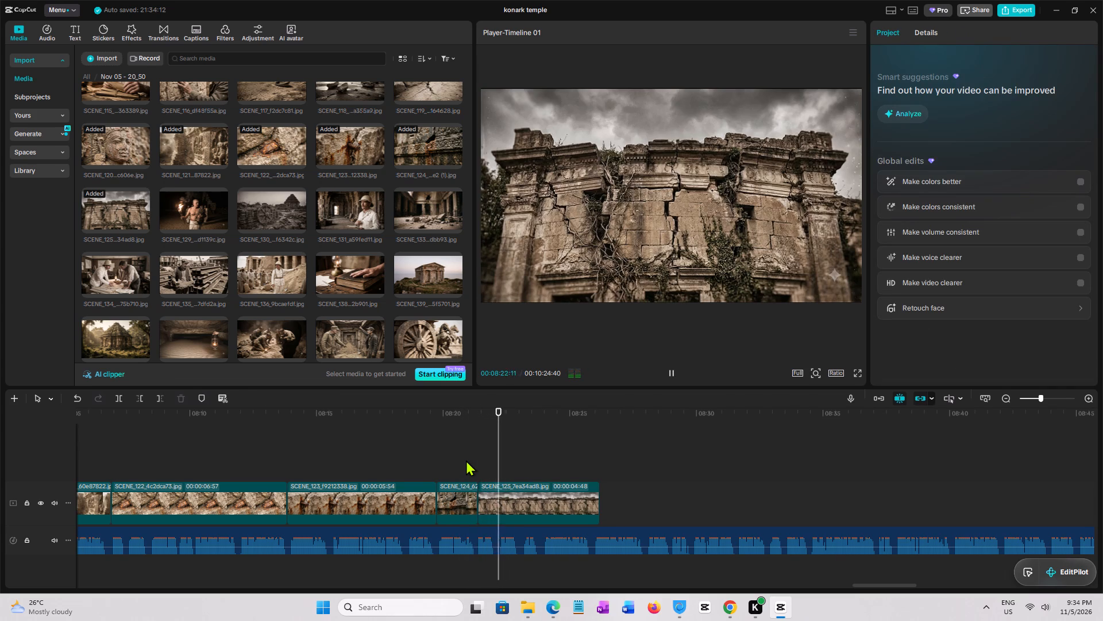
{"action": "left_click", "coordinate": [540, 500]}
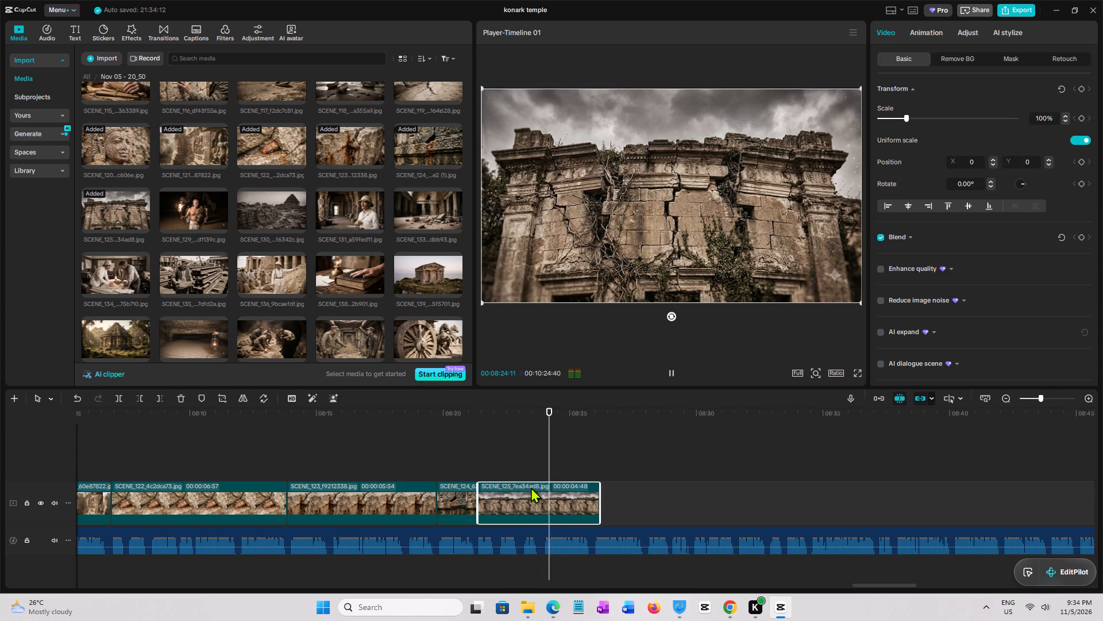
{"action": "left_click", "coordinate": [542, 474]}
{"action": "key", "text": "space"}
{"action": "left_click", "coordinate": [542, 474]}
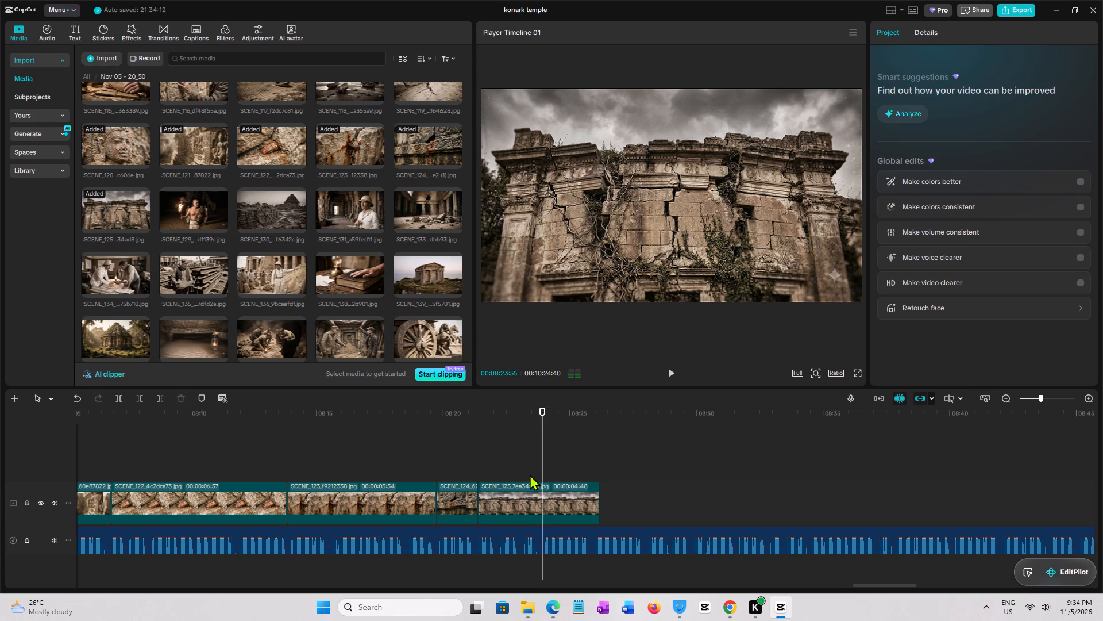
{"action": "left_click", "coordinate": [530, 474]}
{"action": "left_click", "coordinate": [519, 476]}
{"action": "left_click", "coordinate": [522, 479]}
{"action": "left_click", "coordinate": [523, 479]}
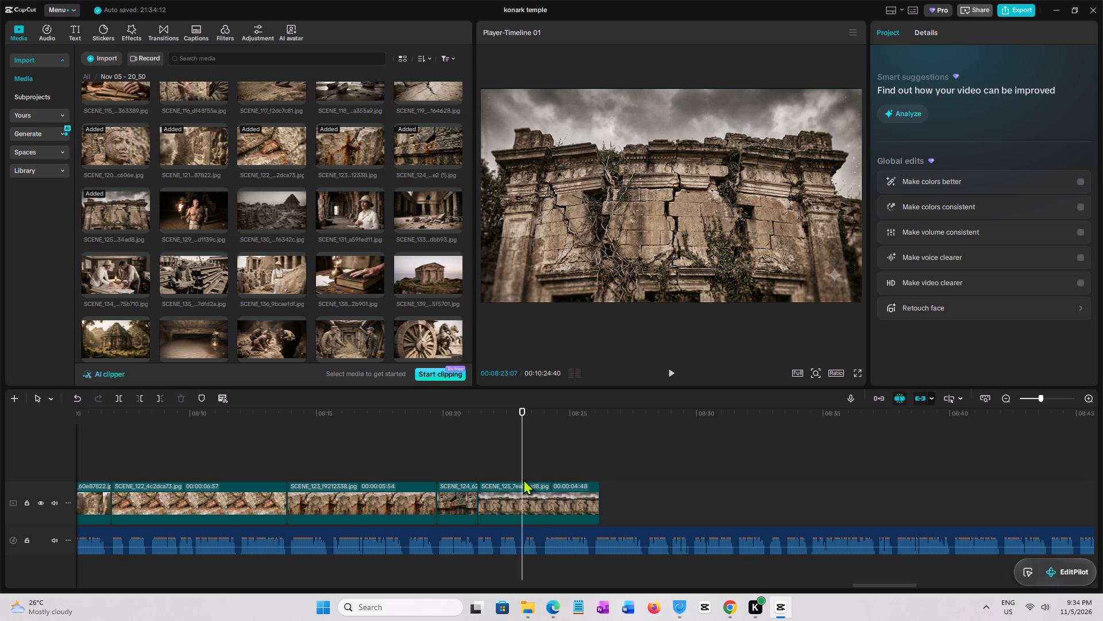
{"action": "left_click", "coordinate": [532, 493]}
{"action": "key", "text": "w"}
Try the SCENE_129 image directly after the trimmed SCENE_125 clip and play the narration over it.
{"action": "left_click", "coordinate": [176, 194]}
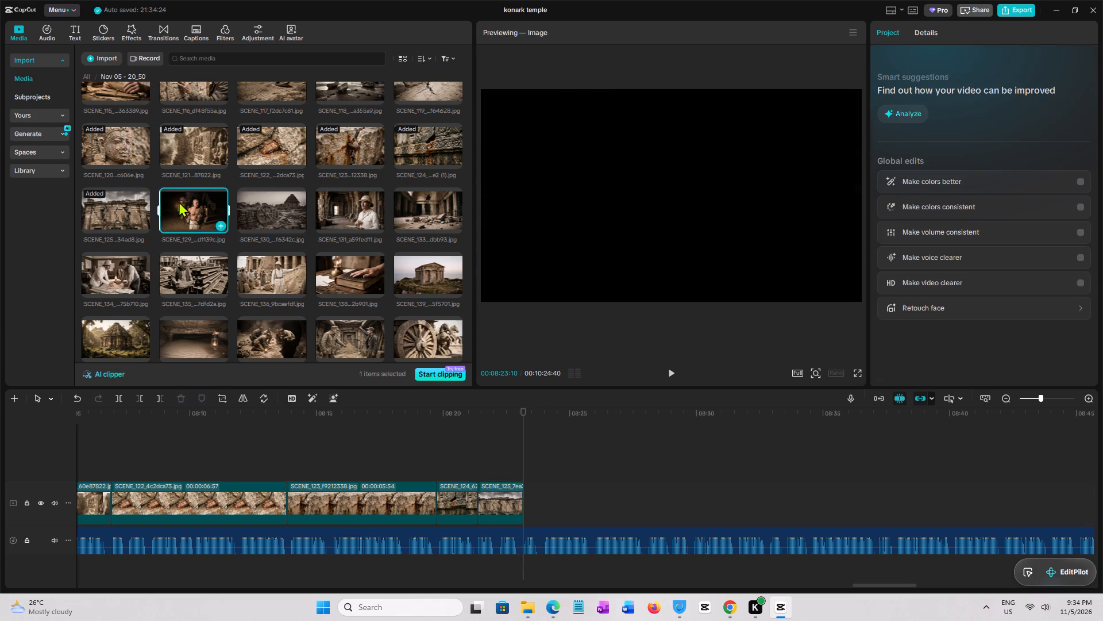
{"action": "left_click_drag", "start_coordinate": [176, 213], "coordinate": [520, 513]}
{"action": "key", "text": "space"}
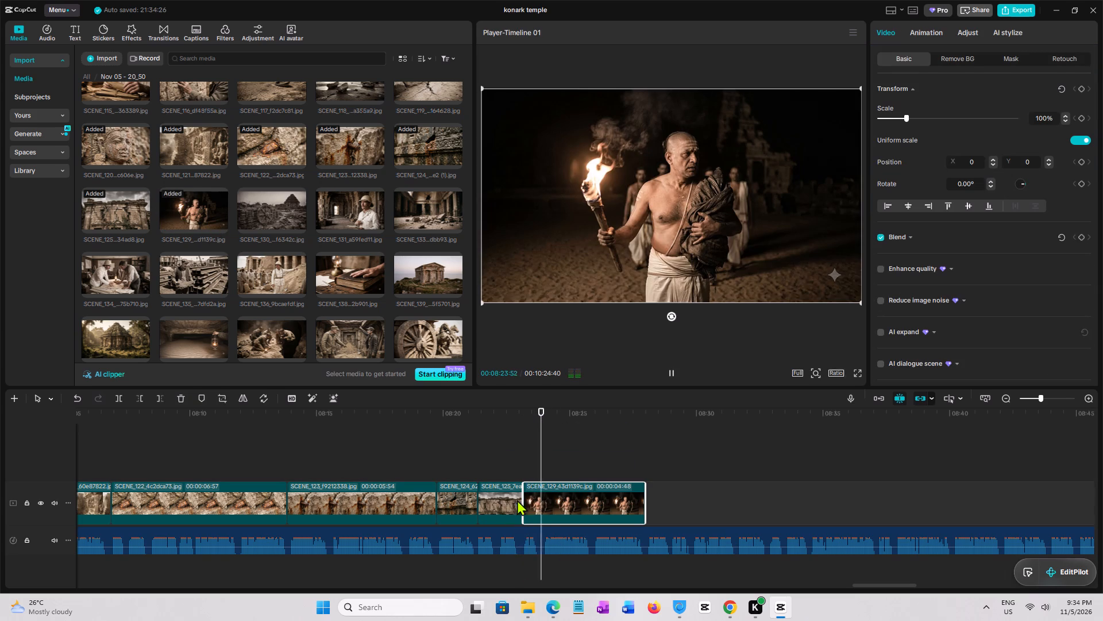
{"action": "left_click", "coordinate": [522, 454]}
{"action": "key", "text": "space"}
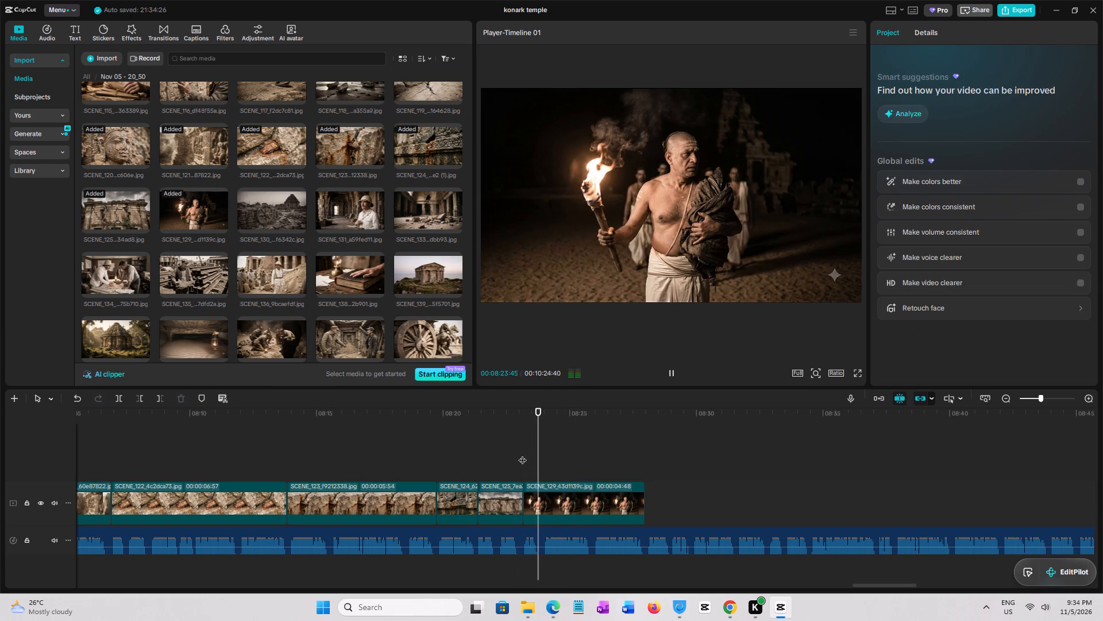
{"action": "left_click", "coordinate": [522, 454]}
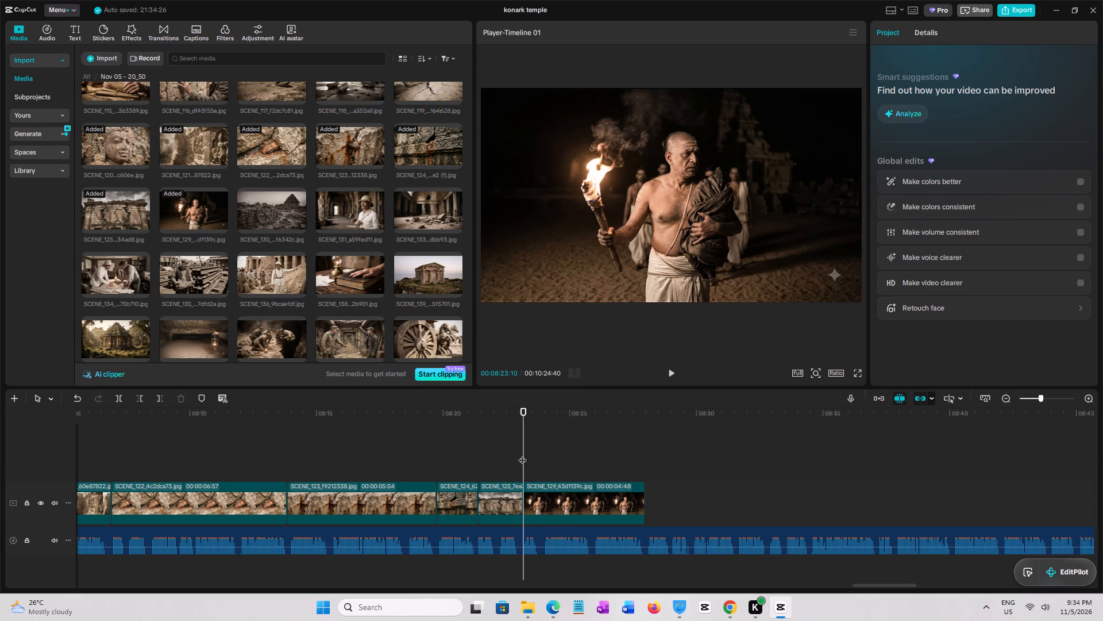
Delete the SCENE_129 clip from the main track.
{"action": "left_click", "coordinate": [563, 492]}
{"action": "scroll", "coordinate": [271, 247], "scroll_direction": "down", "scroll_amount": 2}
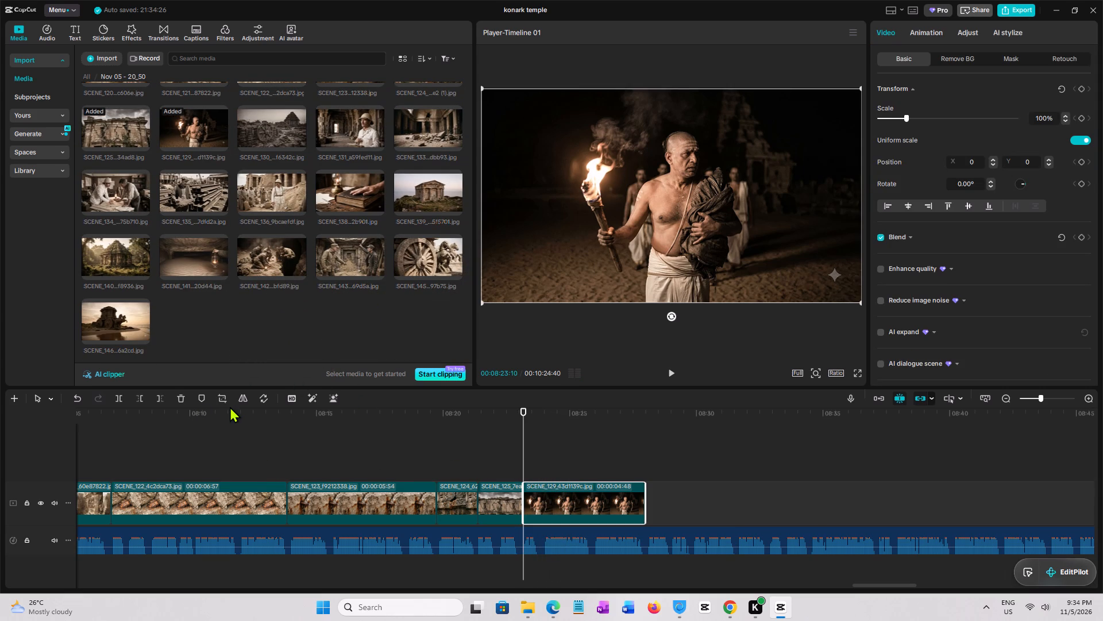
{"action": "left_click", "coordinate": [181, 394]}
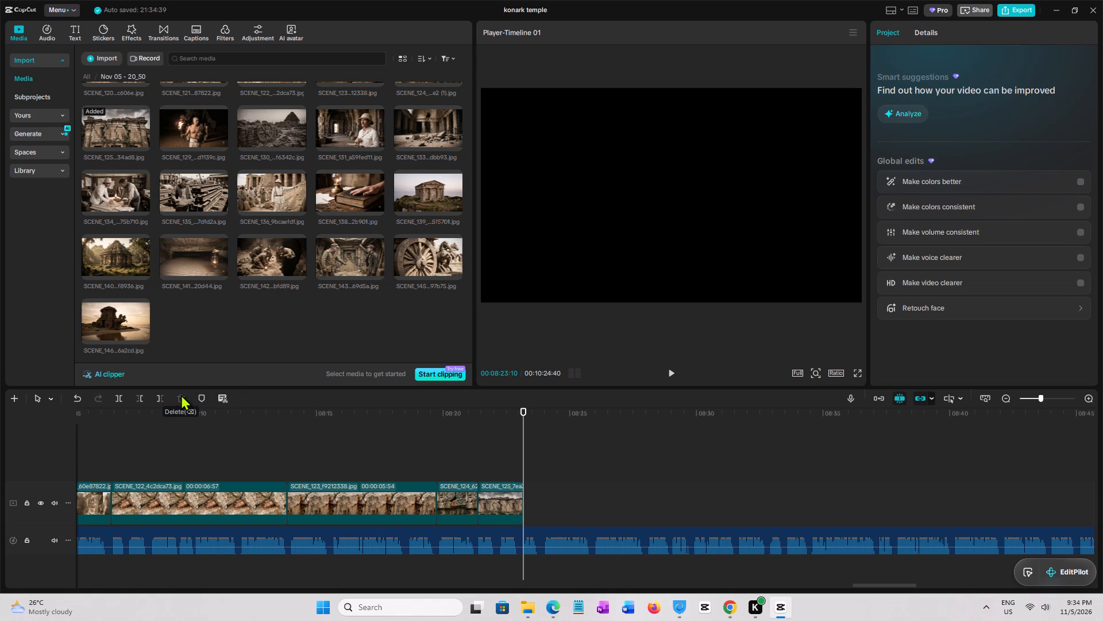
Look through the imported images for the scene following SCENE_125 and listen to the narration that comes after that clip.
{"action": "scroll", "coordinate": [394, 260], "scroll_direction": "up", "scroll_amount": 1}
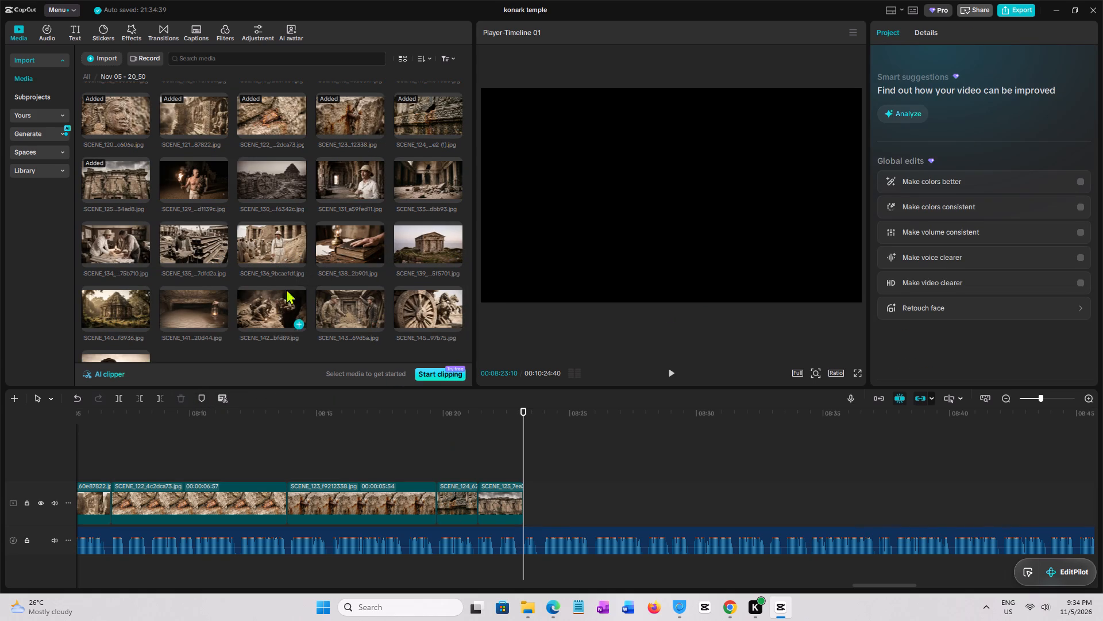
{"action": "scroll", "coordinate": [271, 263], "scroll_direction": "up", "scroll_amount": 6}
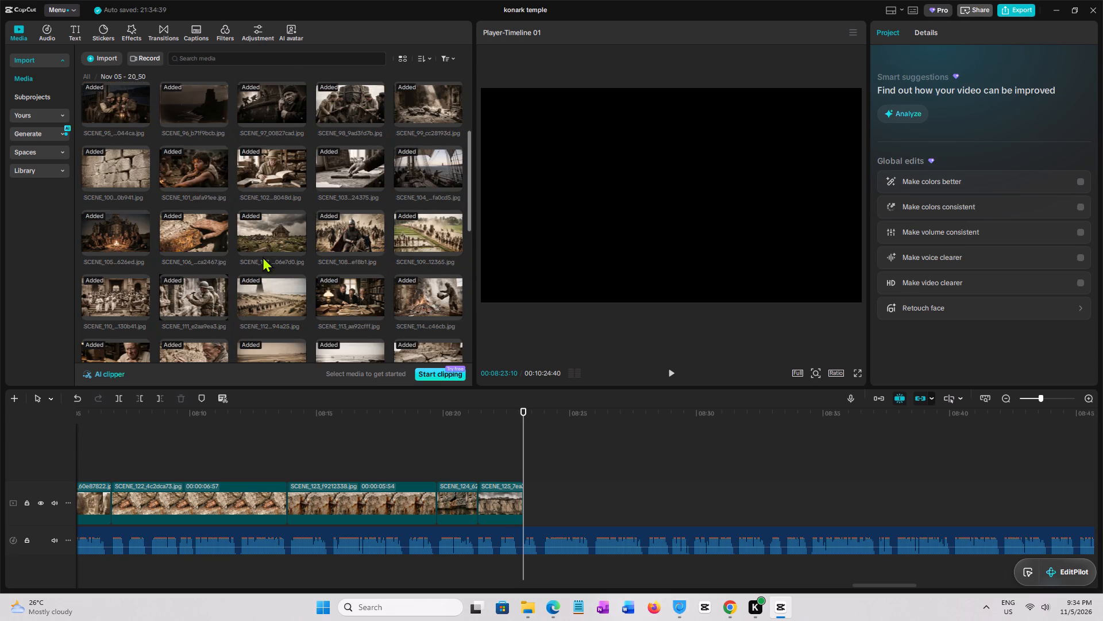
{"action": "scroll", "coordinate": [269, 262], "scroll_direction": "up", "scroll_amount": 5}
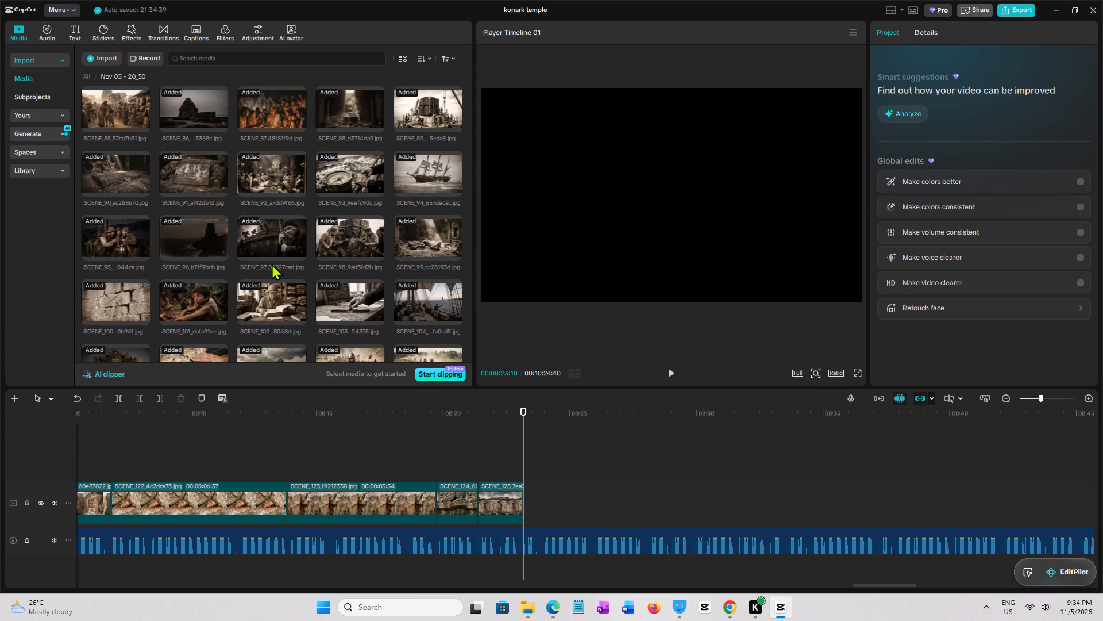
{"action": "scroll", "coordinate": [272, 264], "scroll_direction": "down", "scroll_amount": 9}
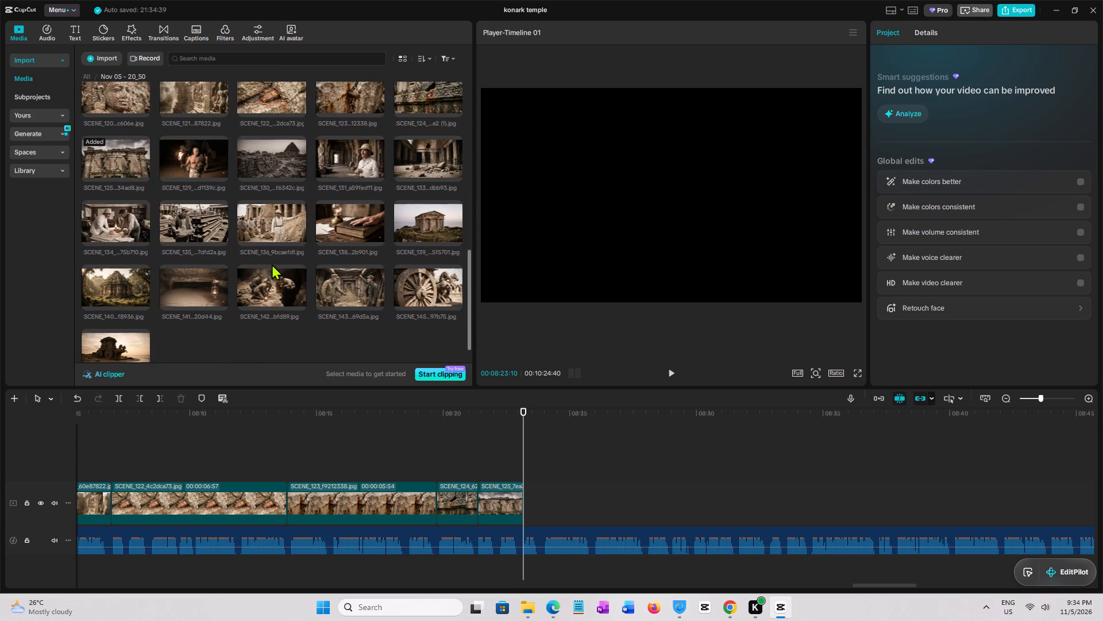
{"action": "scroll", "coordinate": [272, 264], "scroll_direction": "down", "scroll_amount": 1}
{"action": "scroll", "coordinate": [271, 264], "scroll_direction": "up", "scroll_amount": 3}
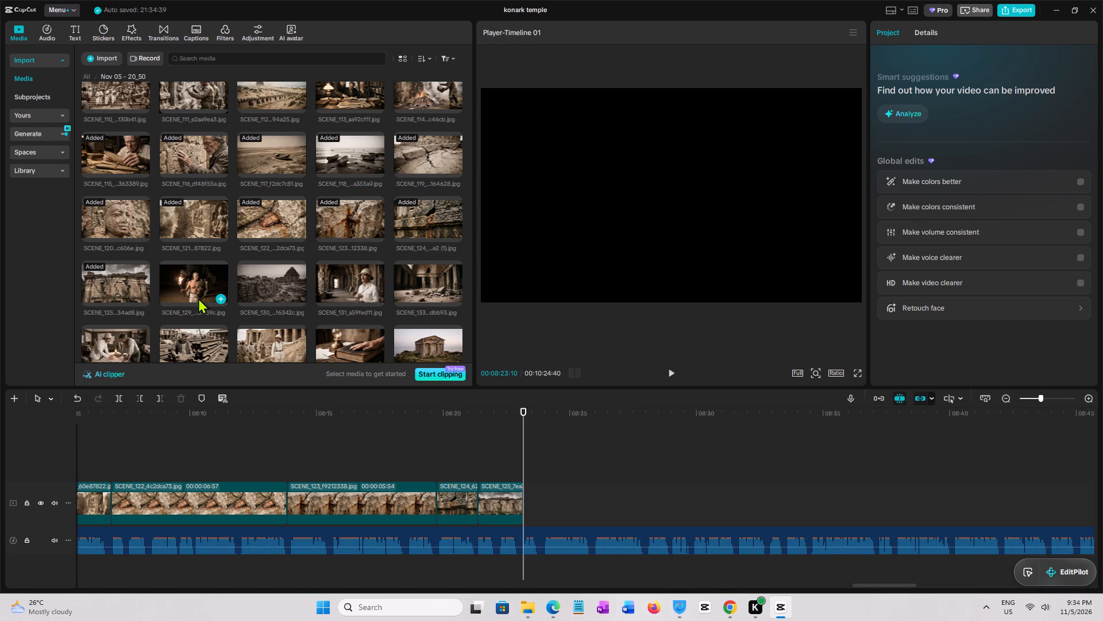
{"action": "key", "text": "space"}
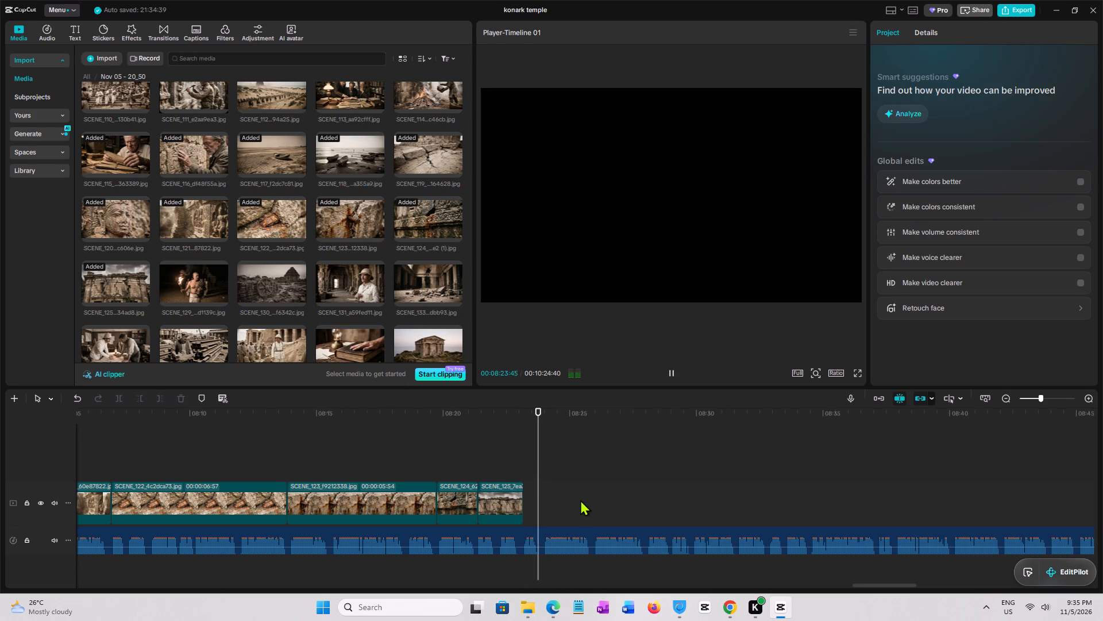
{"action": "left_click", "coordinate": [520, 470]}
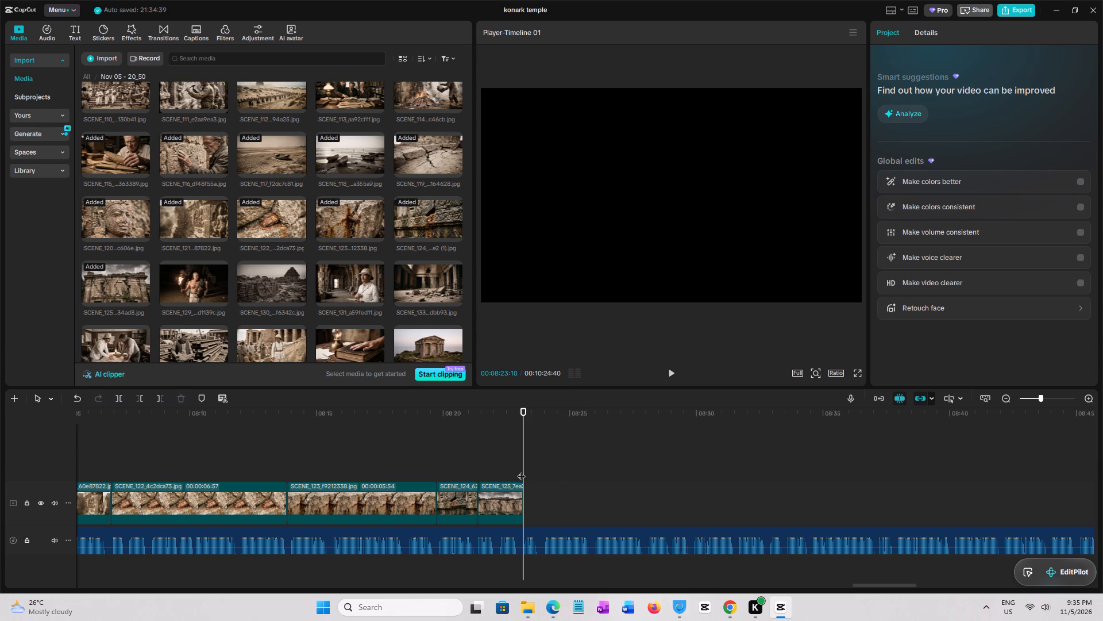
{"action": "left_click", "coordinate": [736, 608]}
{"action": "scroll", "coordinate": [642, 204], "scroll_direction": "up", "scroll_amount": 1}
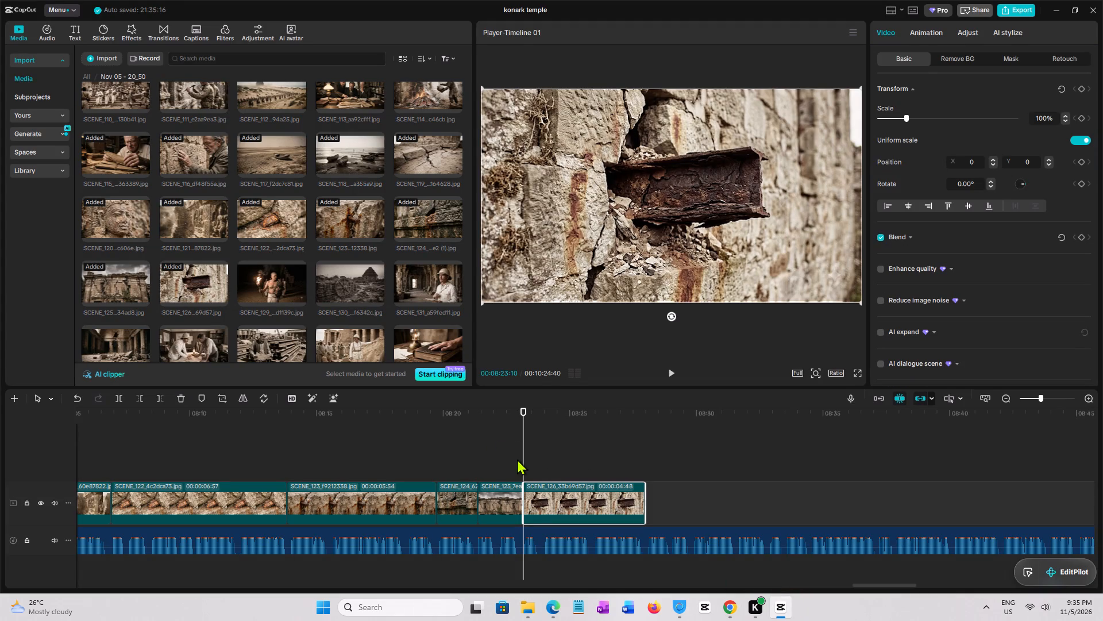
Play the narration over SCENE_126 to find the phrase break and extend the clip's end to 00:08:31:39.
{"action": "left_click", "coordinate": [517, 459]}
{"action": "key", "text": "space"}
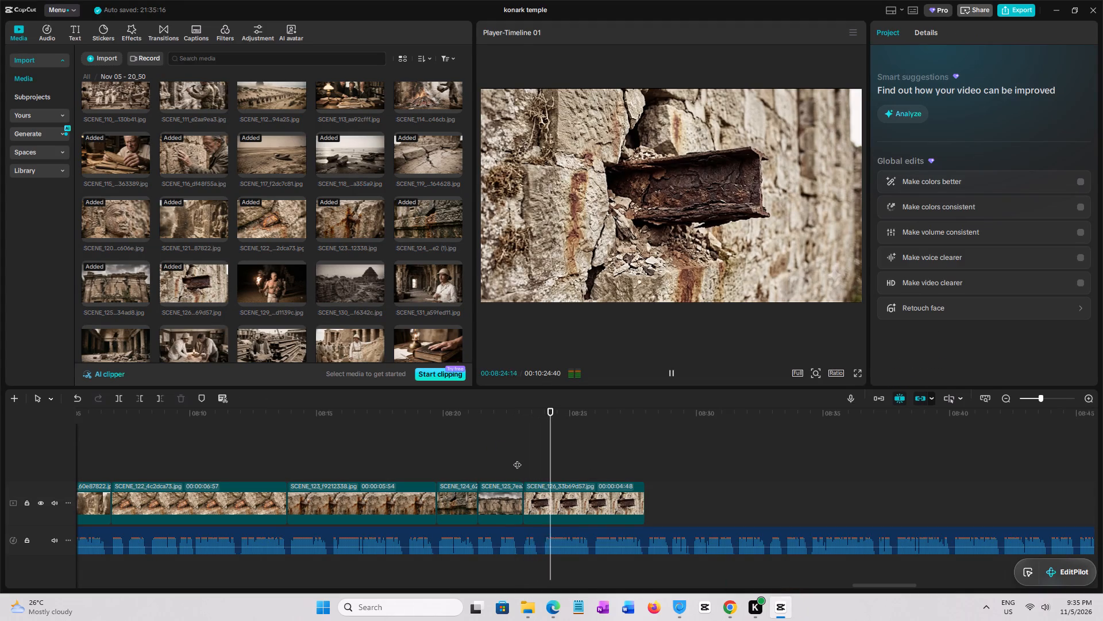
{"action": "key", "text": "space"}
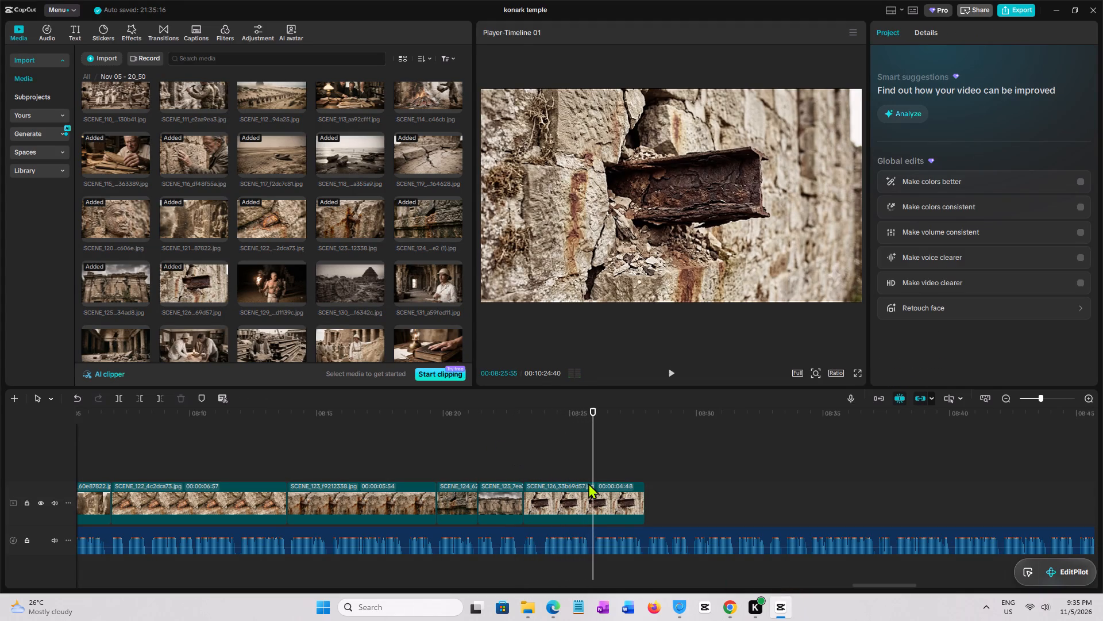
{"action": "key", "text": "space"}
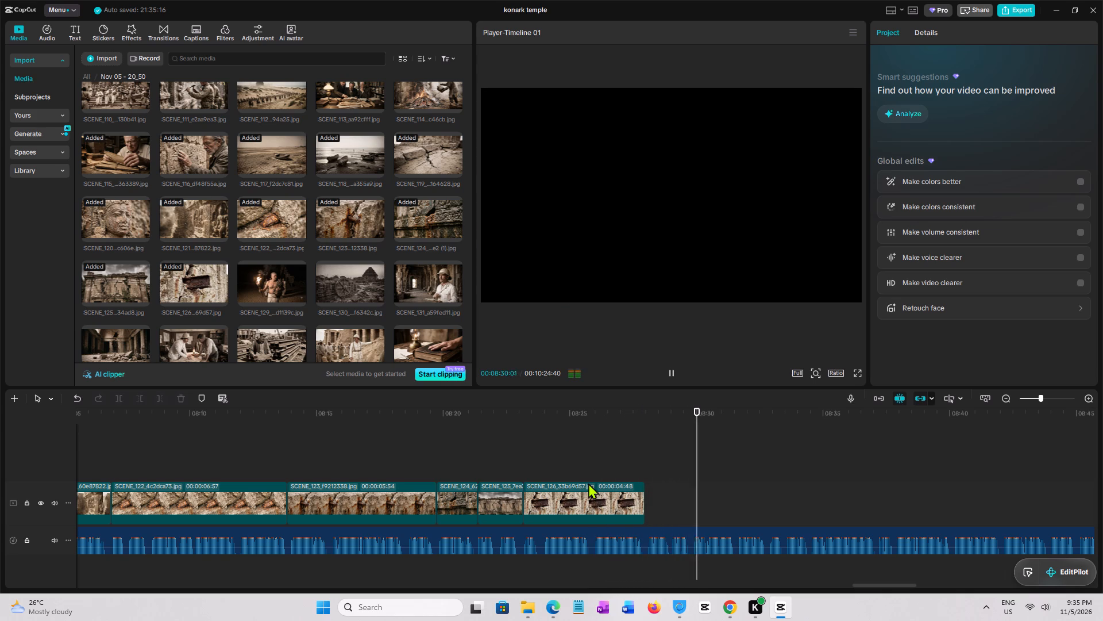
{"action": "key", "text": "space"}
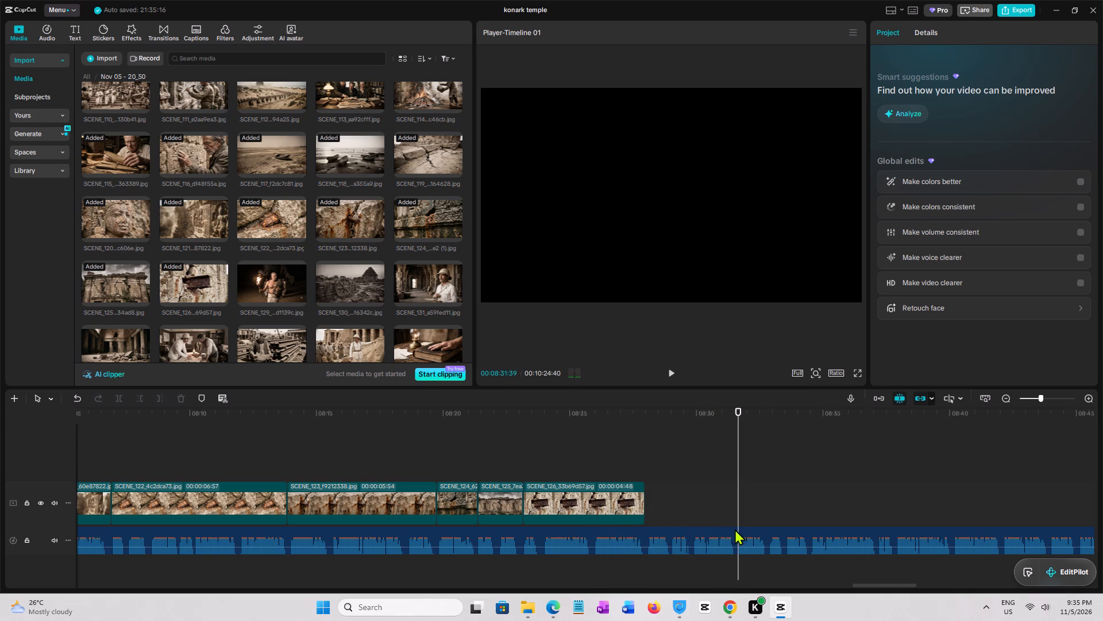
{"action": "left_click", "coordinate": [629, 510]}
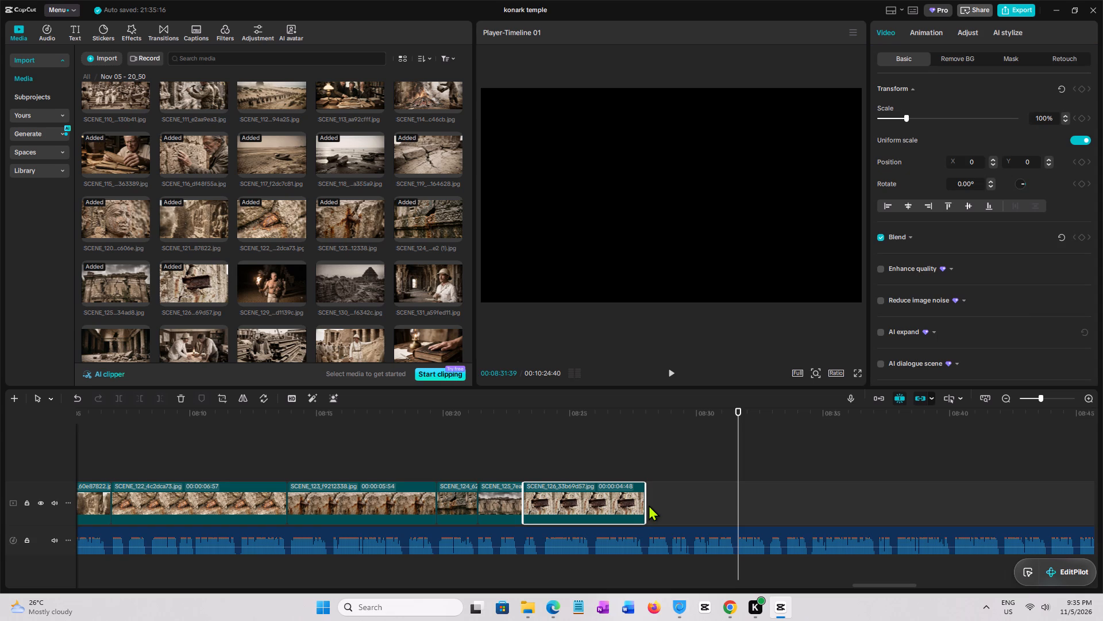
{"action": "left_click_drag", "start_coordinate": [645, 505], "coordinate": [735, 516]}
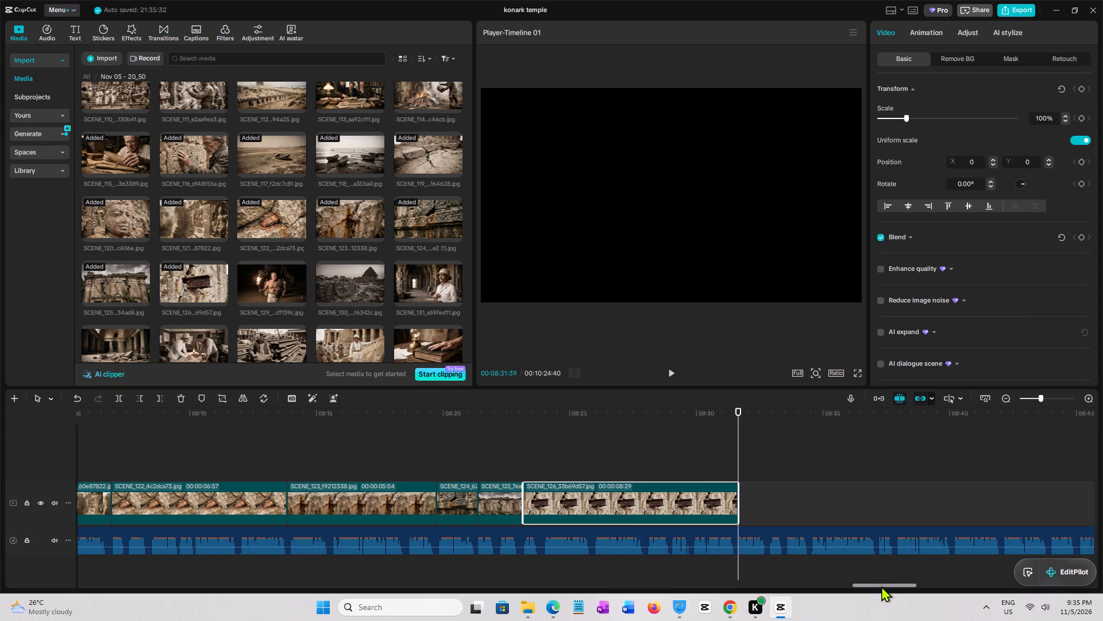
Bring the downloaded SCENE_127 image from Chrome's recent downloads onto CapCut's main track directly after the SCENE_126 clip.
{"action": "left_click_drag", "start_coordinate": [877, 585], "coordinate": [990, 592]}
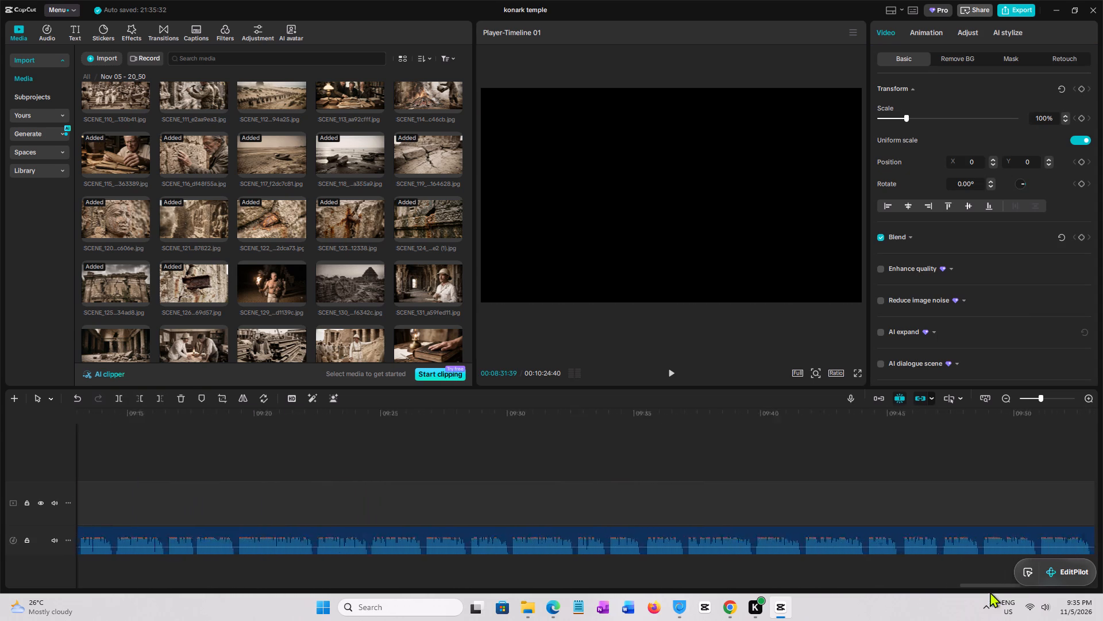
{"action": "left_click_drag", "start_coordinate": [990, 592], "coordinate": [905, 596]}
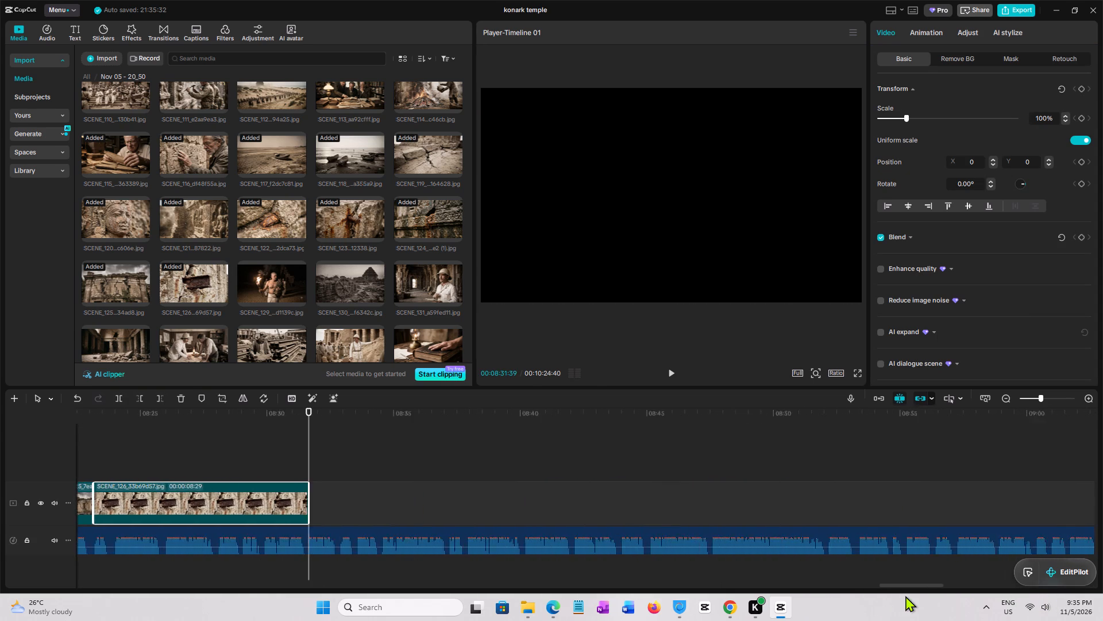
{"action": "left_click_drag", "start_coordinate": [905, 596], "coordinate": [907, 596]}
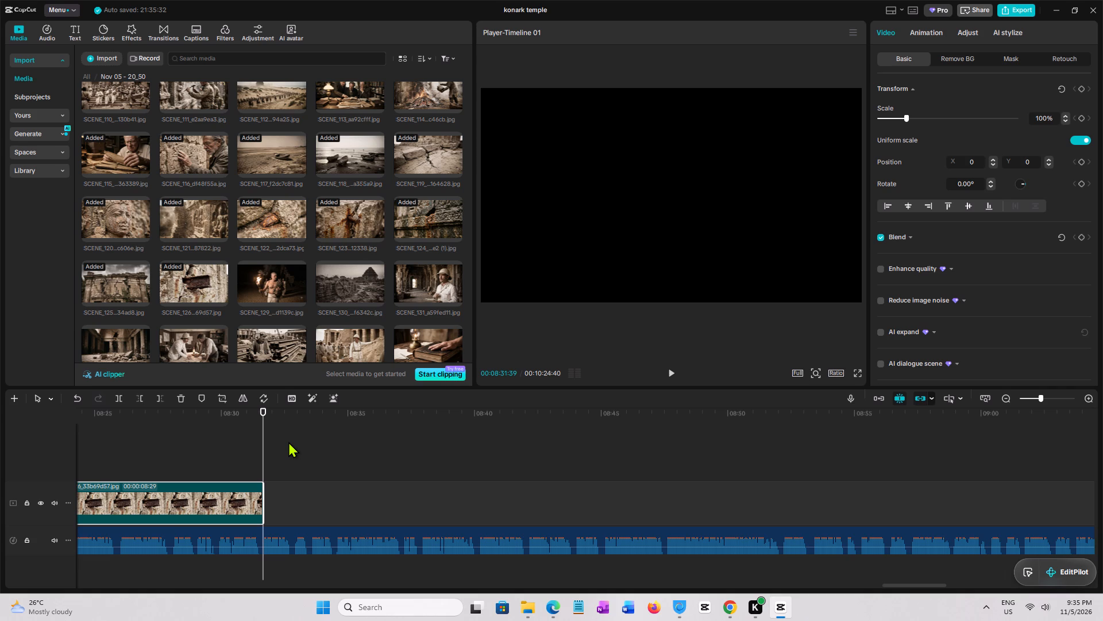
{"action": "key", "text": "space"}
{"action": "left_click", "coordinate": [268, 446]}
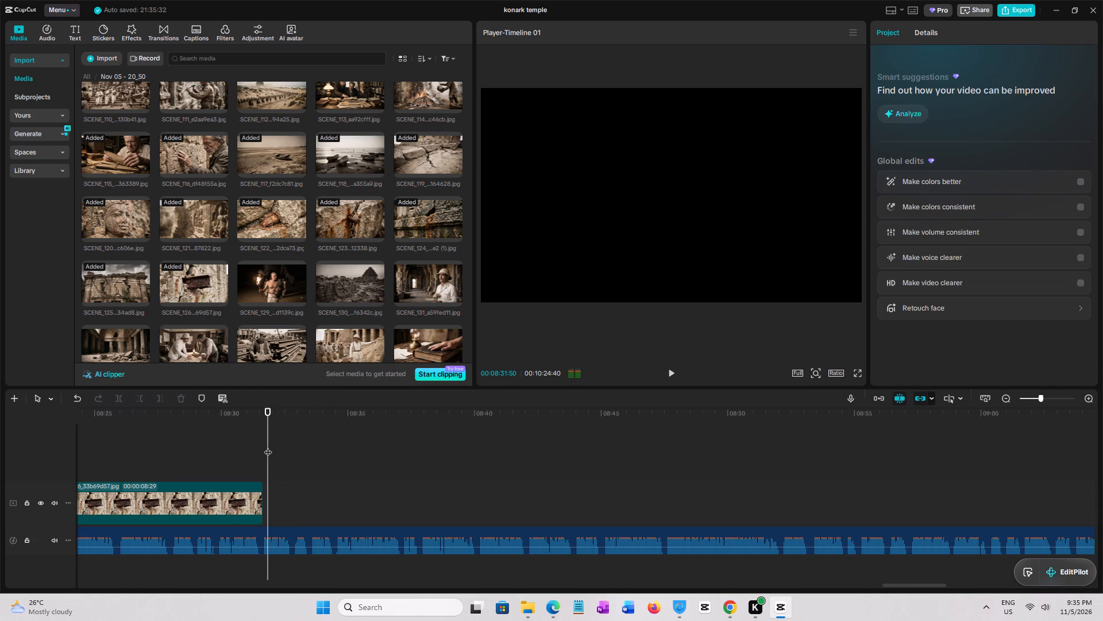
{"action": "left_click", "coordinate": [263, 447]}
{"action": "left_click", "coordinate": [252, 499]}
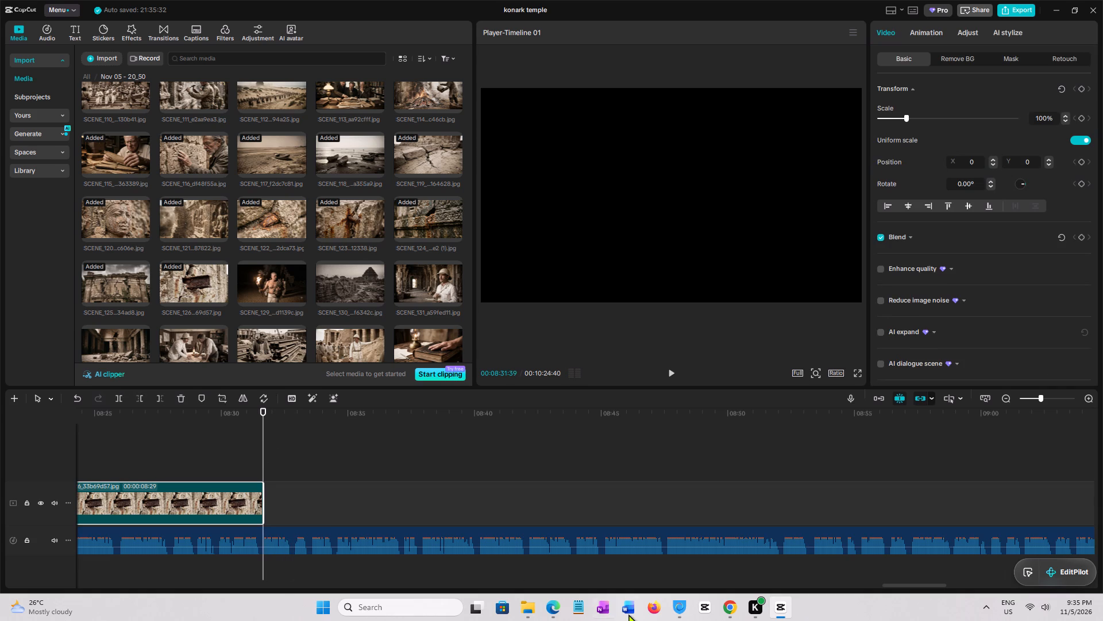
{"action": "left_click", "coordinate": [731, 611]}
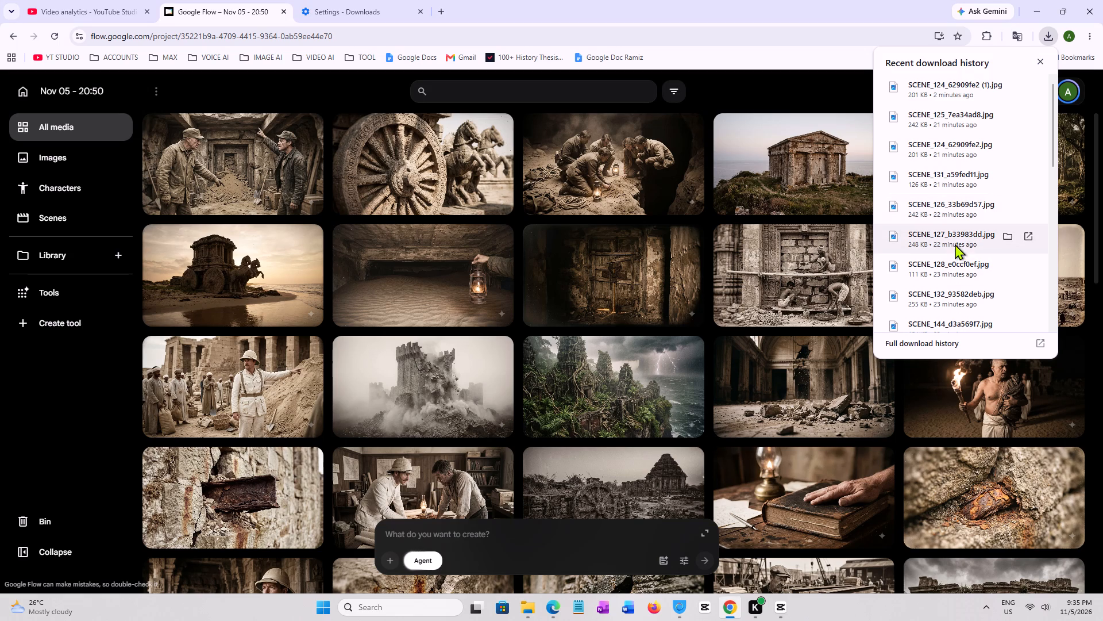
{"action": "left_click_drag", "start_coordinate": [955, 243], "coordinate": [328, 480]}
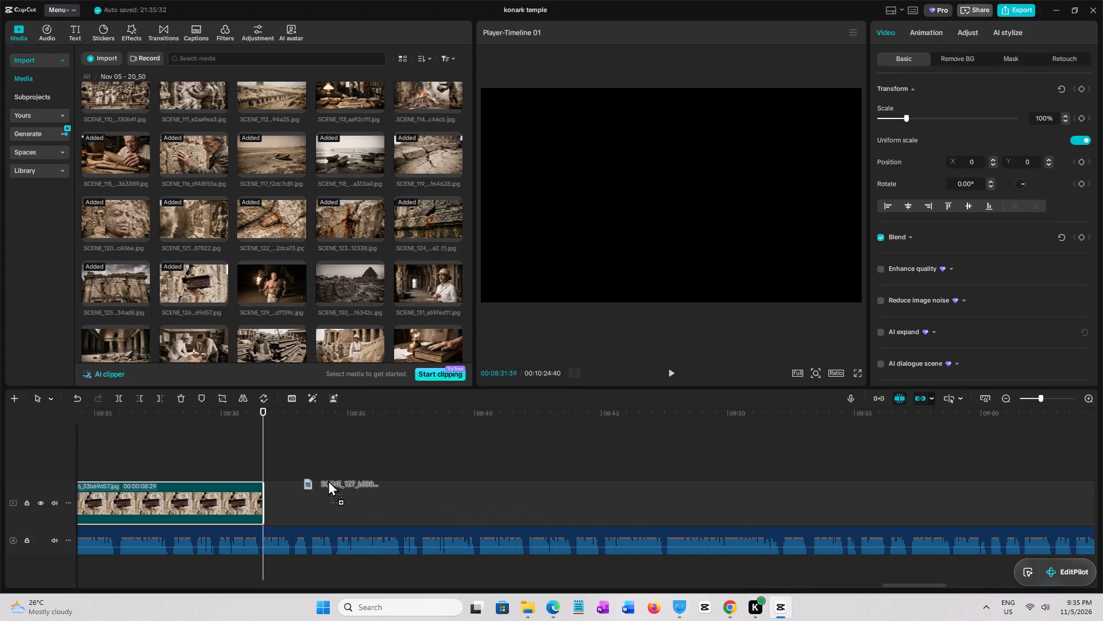
{"action": "left_click_drag", "start_coordinate": [328, 480], "coordinate": [271, 453]}
Play the narration over SCENE_127 to find the phrase break and trim the clip's end at 00:08:34:33.
{"action": "key", "text": "space"}
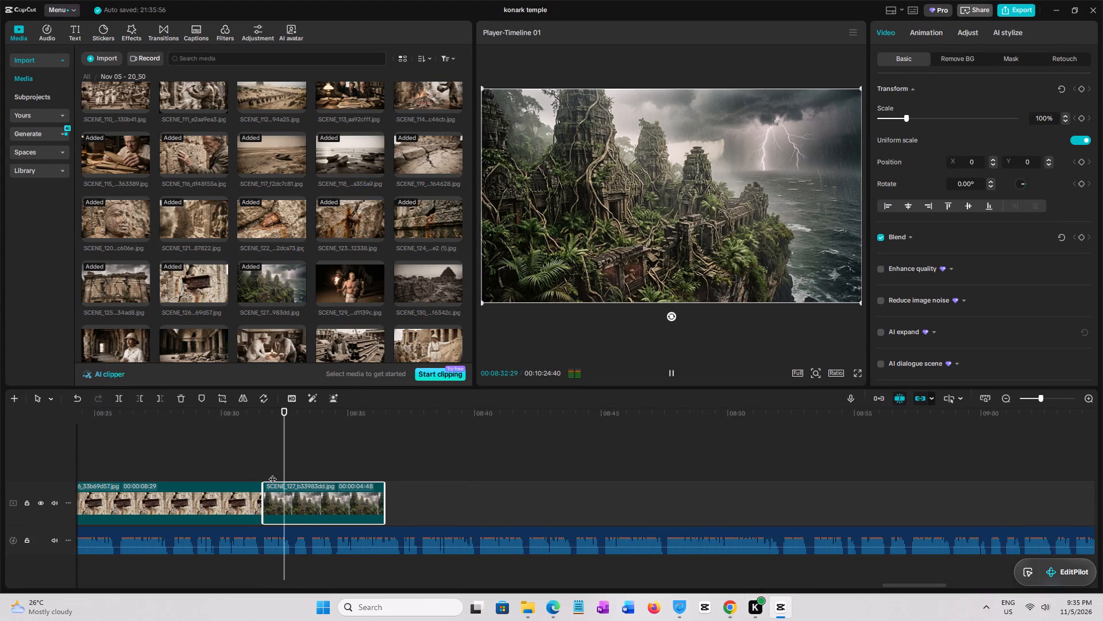
{"action": "key", "text": "space"}
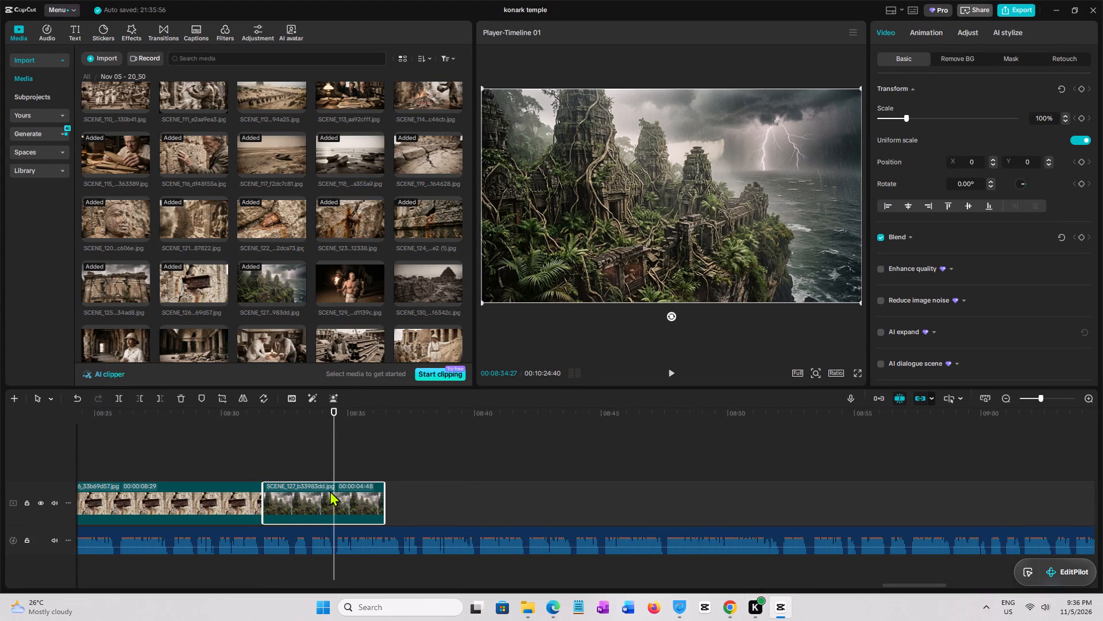
{"action": "key", "text": "space"}
{"action": "key", "text": "space"}
{"action": "left_click", "coordinate": [339, 477]}
{"action": "left_click", "coordinate": [337, 477]}
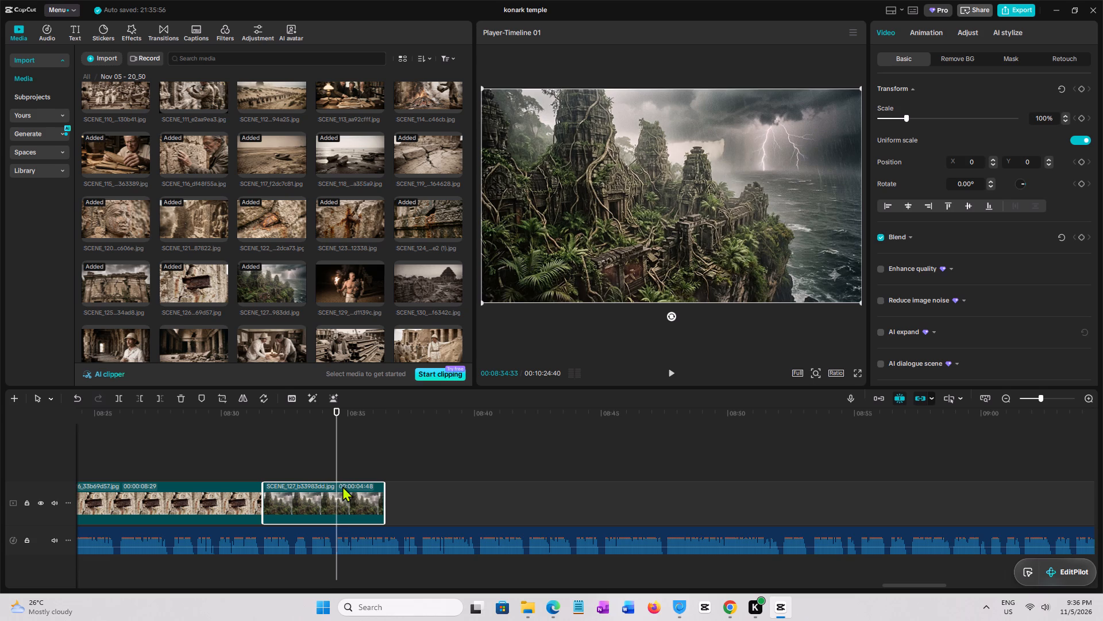
{"action": "left_click", "coordinate": [344, 493]}
{"action": "key", "text": "w"}
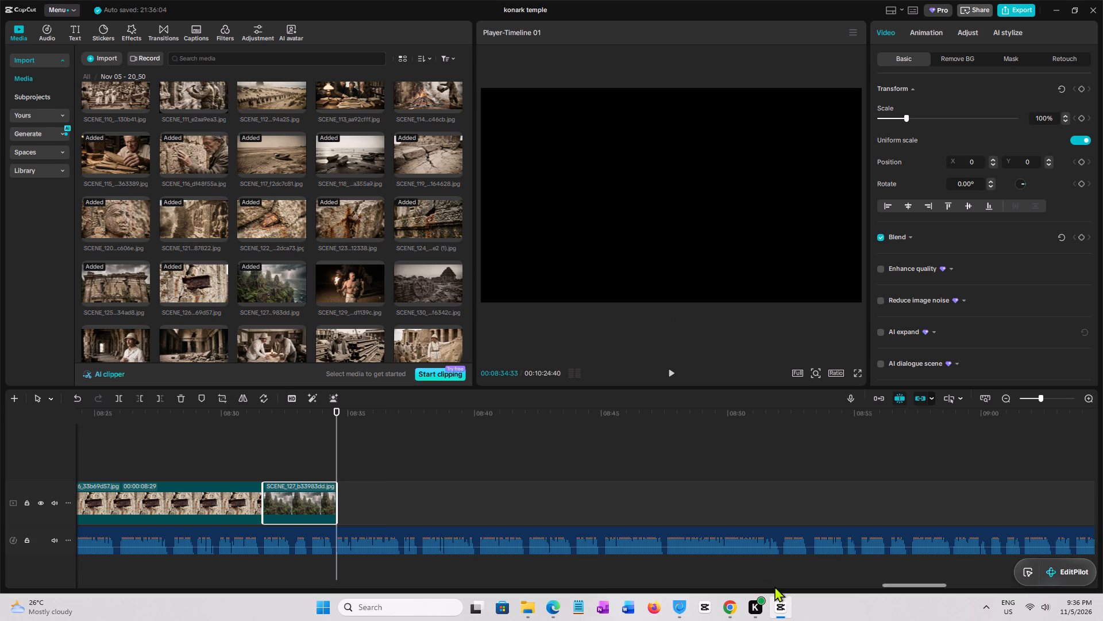
Bring the downloaded SCENE_128 image from Chrome's recent downloads onto CapCut's main track directly after the SCENE_127 clip.
{"action": "left_click", "coordinate": [736, 605]}
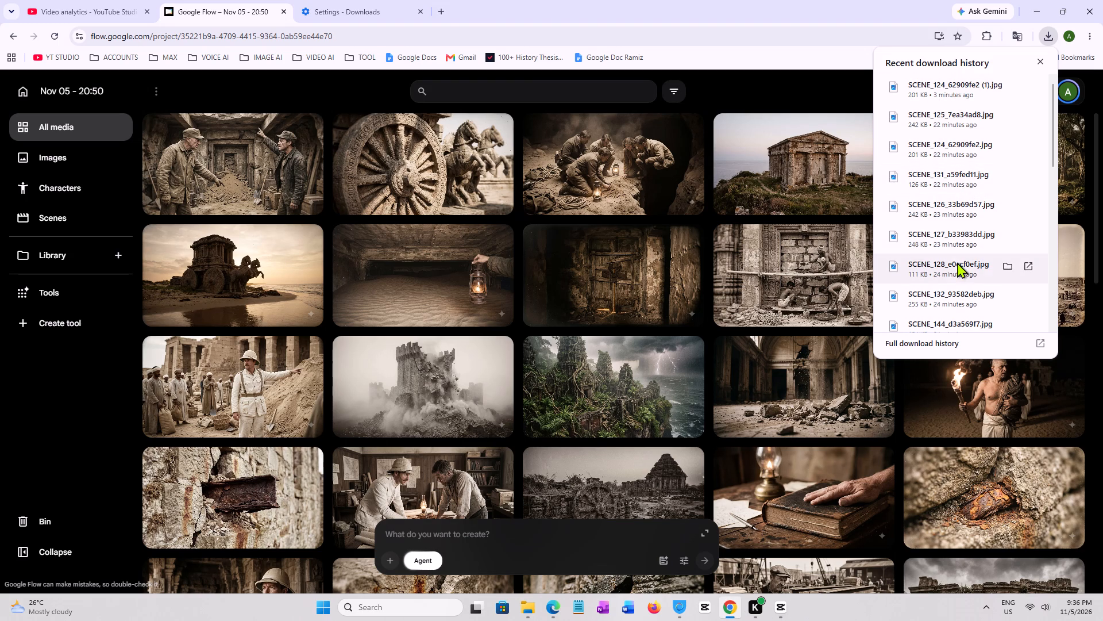
{"action": "left_click_drag", "start_coordinate": [952, 263], "coordinate": [606, 548]}
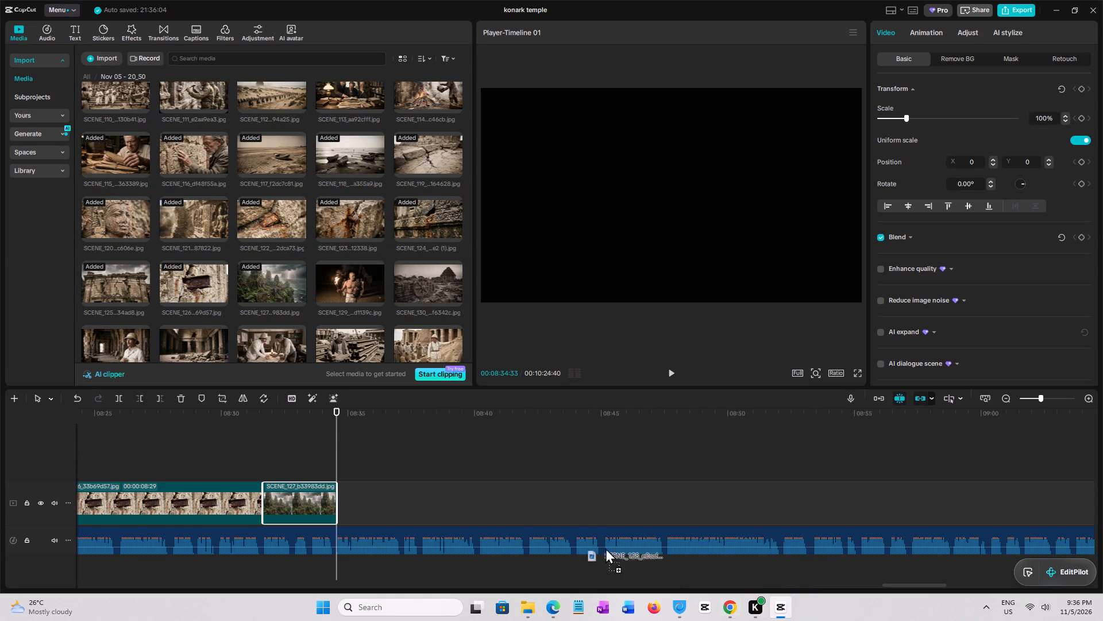
{"action": "left_click_drag", "start_coordinate": [606, 548], "coordinate": [340, 444]}
Play the narration over SCENE_128 to find the phrase break and extend the clip to a duration of 00:00:09:20.
{"action": "key", "text": "space"}
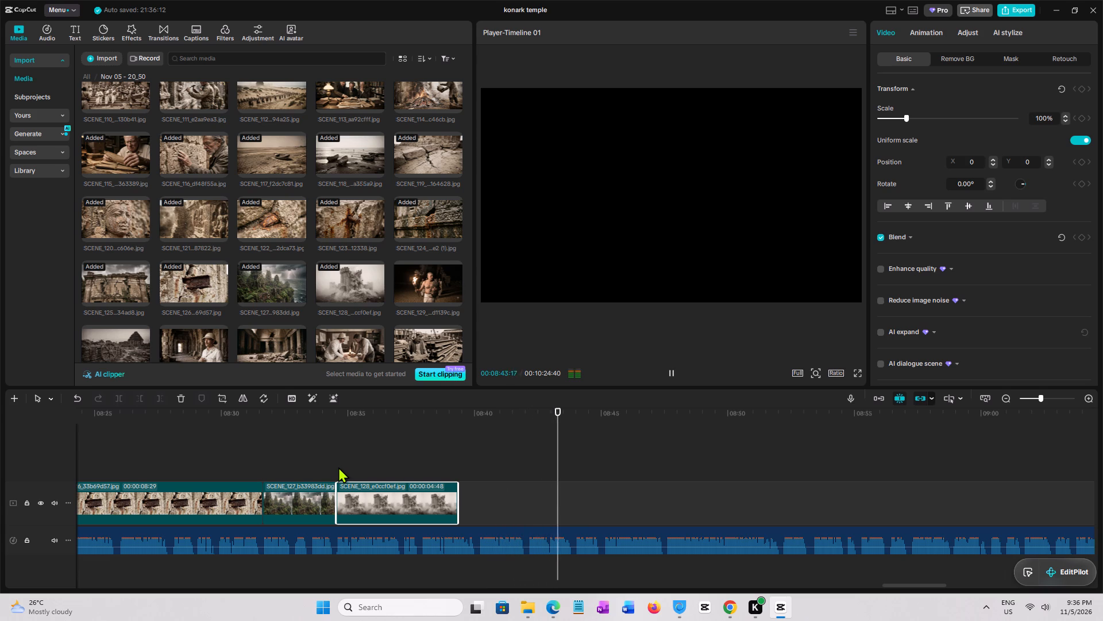
{"action": "key", "text": "space"}
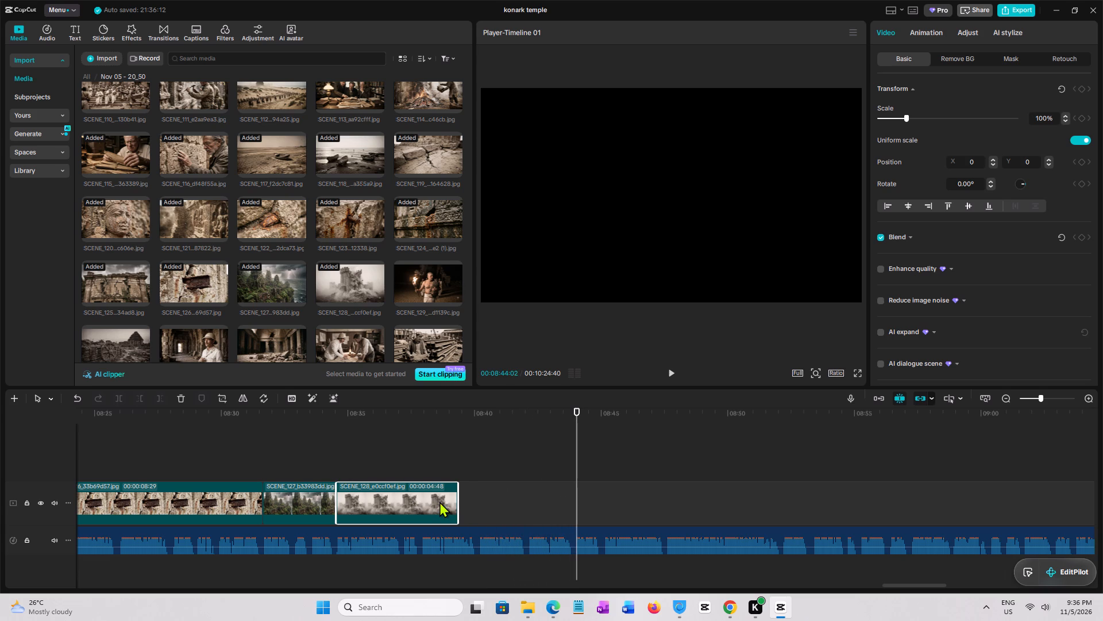
{"action": "left_click", "coordinate": [439, 501]}
{"action": "left_click_drag", "start_coordinate": [459, 498], "coordinate": [570, 524]}
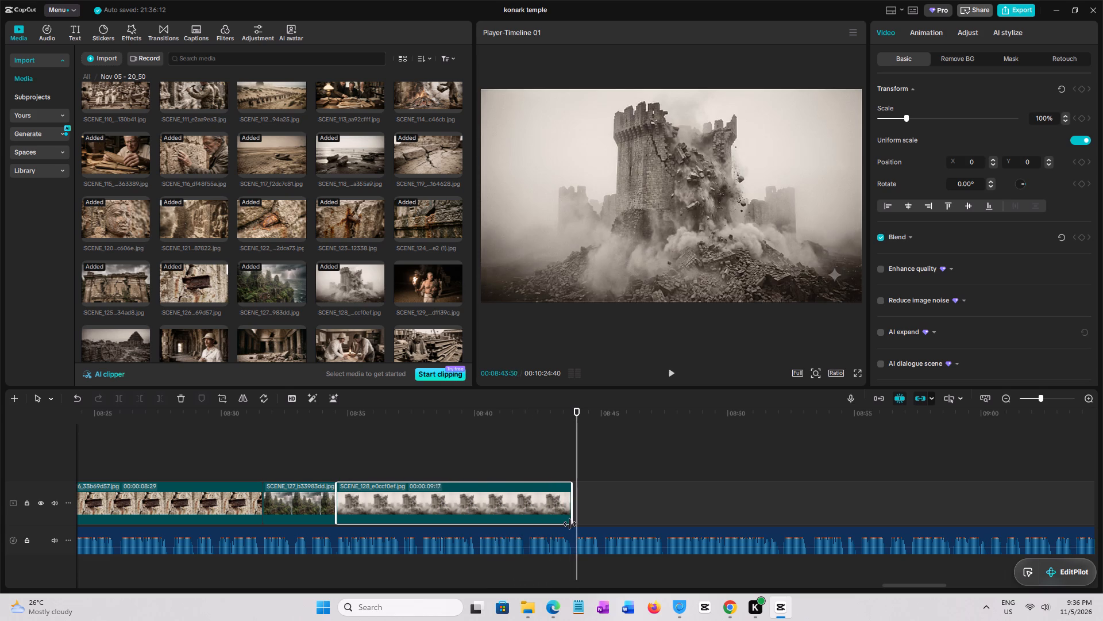
{"action": "left_click_drag", "start_coordinate": [570, 524], "coordinate": [571, 524]}
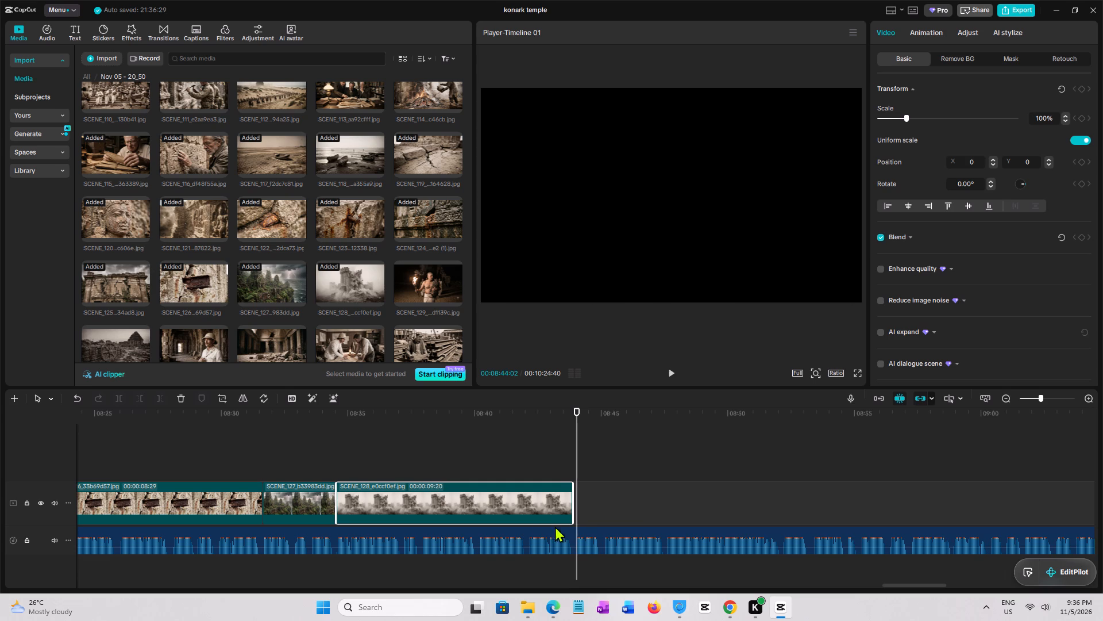
Place the SCENE_129 image from the imported media on the main track directly after the SCENE_128 clip.
{"action": "scroll", "coordinate": [345, 176], "scroll_direction": "down", "scroll_amount": 2}
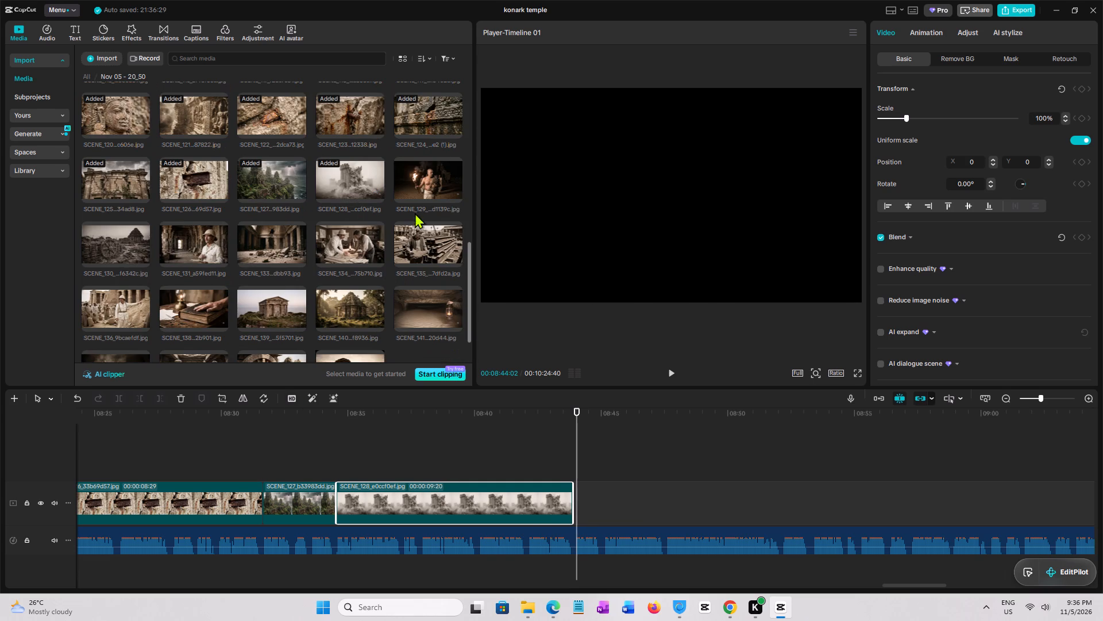
{"action": "left_click", "coordinate": [420, 193]}
{"action": "left_click_drag", "start_coordinate": [415, 180], "coordinate": [573, 500]}
Play the narration over SCENE_129 to find the phrase break and extend the clip's end to 00:08:52:07.
{"action": "left_click", "coordinate": [559, 473]}
{"action": "key", "text": "space"}
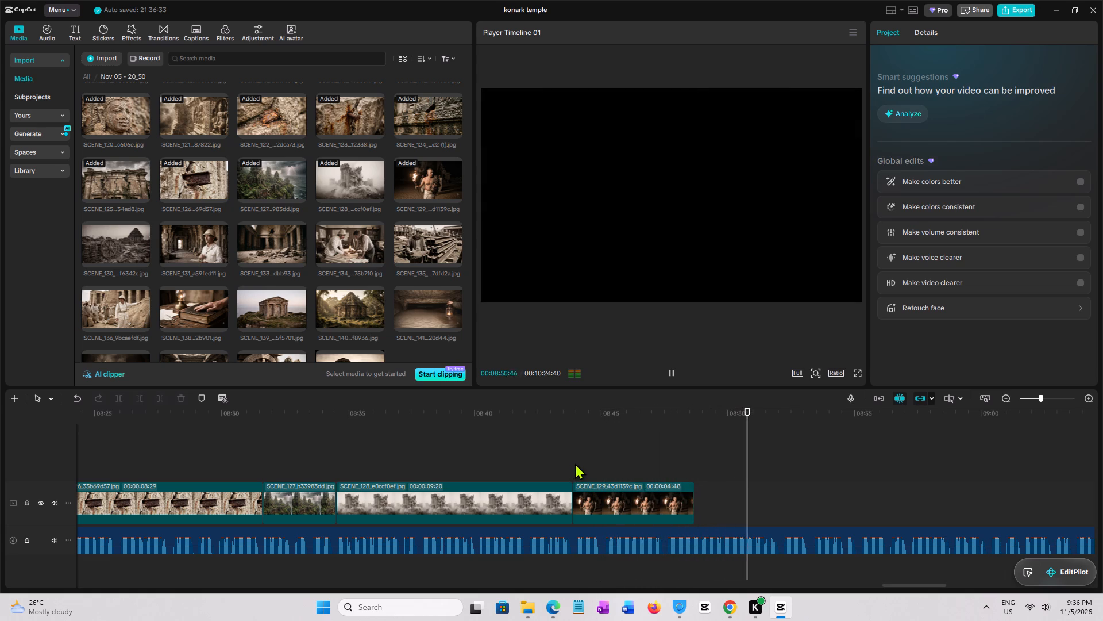
{"action": "key", "text": "space"}
{"action": "left_click", "coordinate": [680, 503]}
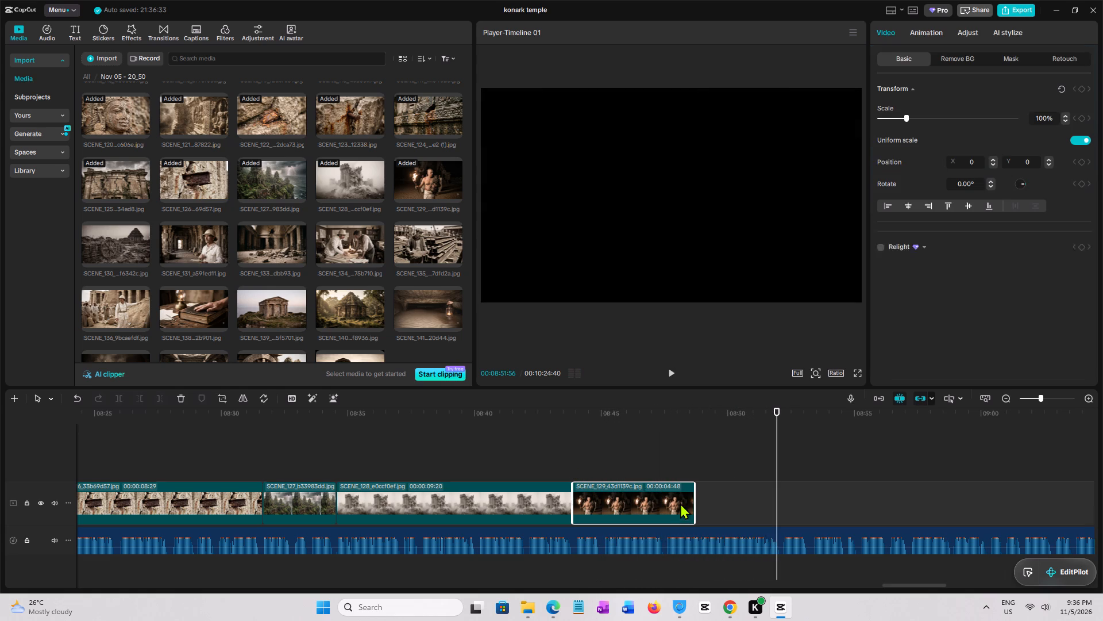
{"action": "left_click_drag", "start_coordinate": [693, 503], "coordinate": [780, 519]}
{"action": "key", "text": "space"}
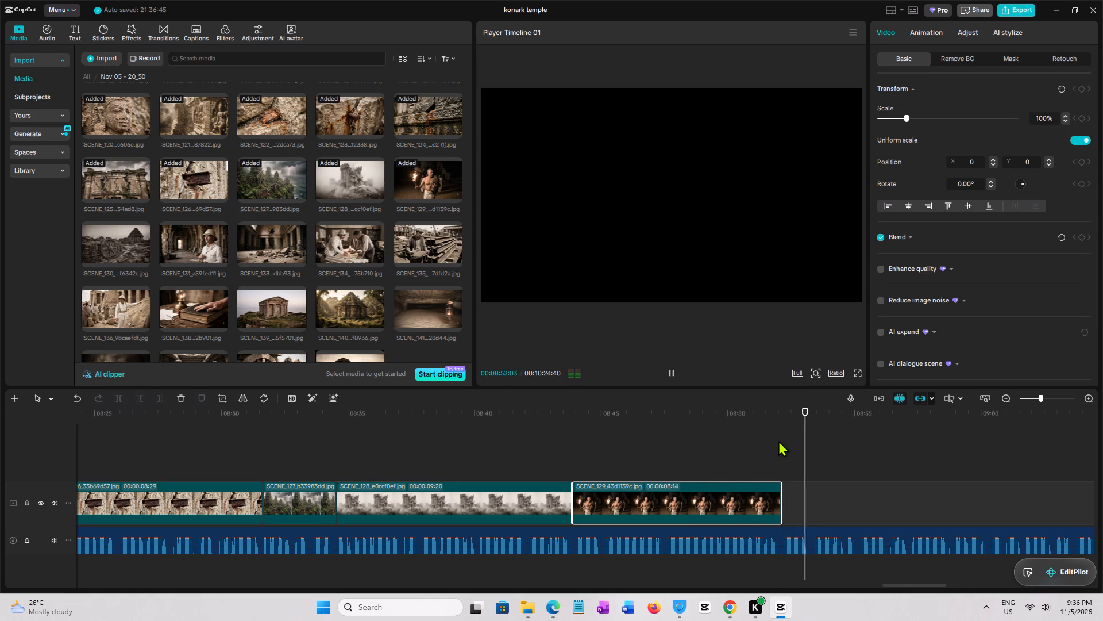
{"action": "left_click", "coordinate": [778, 439]}
Place the SCENE_130 image from the imported media on the main track directly after the SCENE_129 clip.
{"action": "left_click_drag", "start_coordinate": [888, 583], "coordinate": [900, 585]}
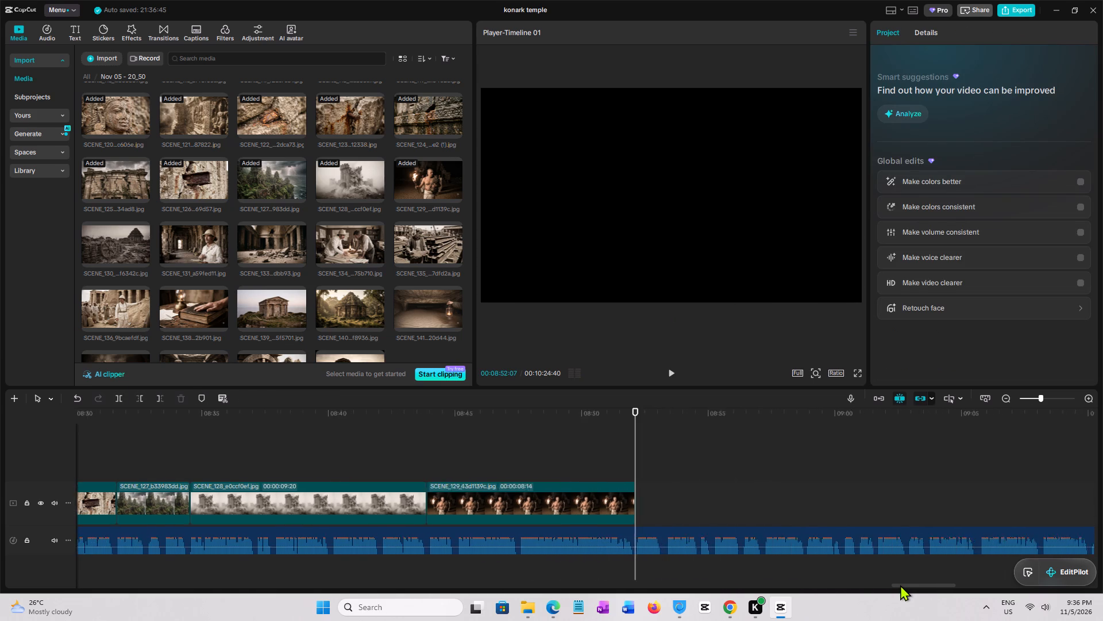
{"action": "left_click_drag", "start_coordinate": [900, 585], "coordinate": [923, 585]}
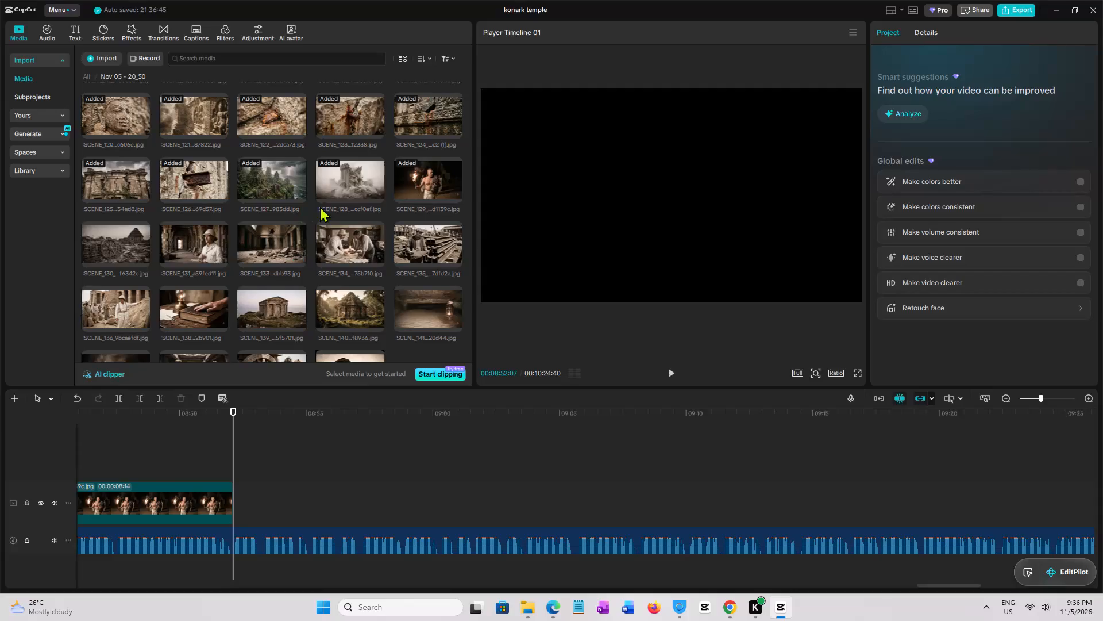
{"action": "left_click", "coordinate": [114, 252]}
{"action": "left_click_drag", "start_coordinate": [107, 250], "coordinate": [268, 423]}
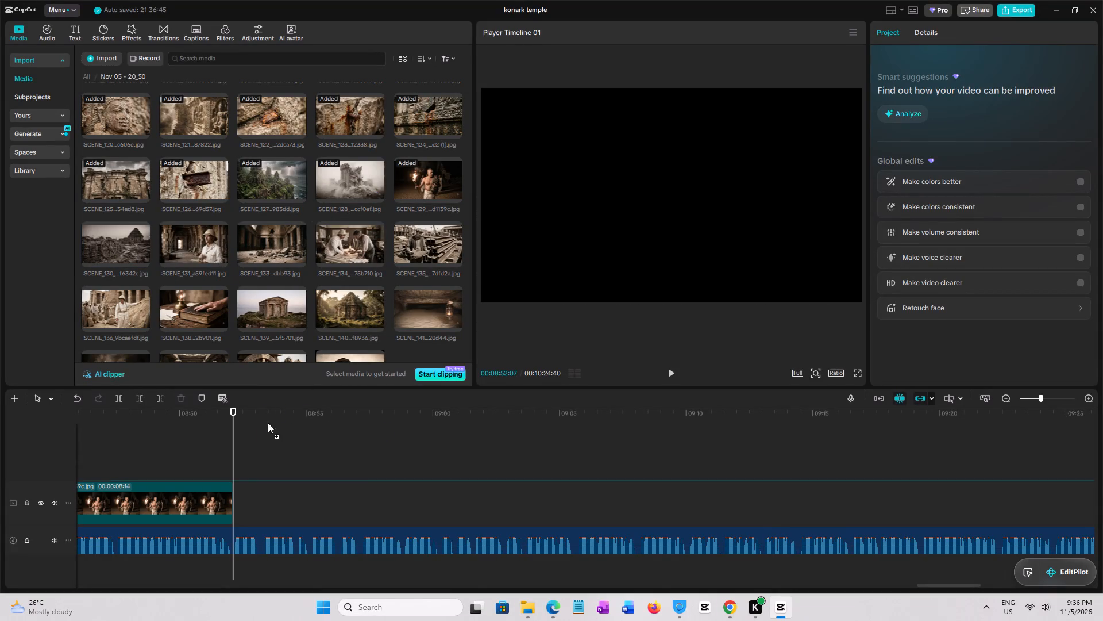
{"action": "left_click_drag", "start_coordinate": [268, 423], "coordinate": [232, 488]}
Play the narration over SCENE_130 to find the phrase break and extend the clip's end to 00:09:03:41.
{"action": "key", "text": "space"}
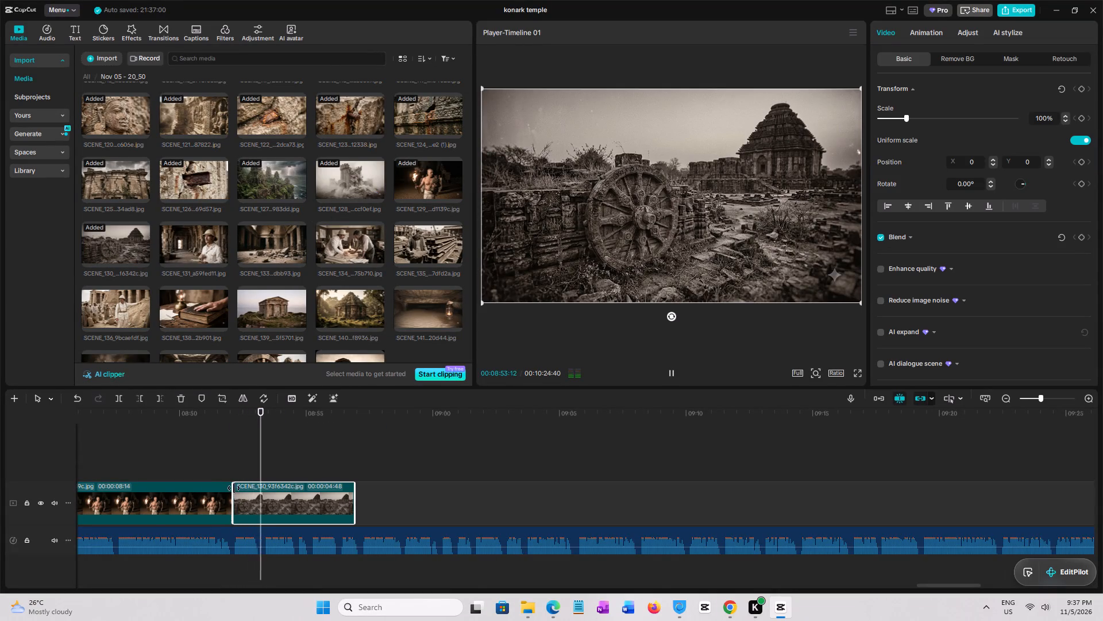
{"action": "left_click", "coordinate": [233, 473]}
{"action": "key", "text": "space"}
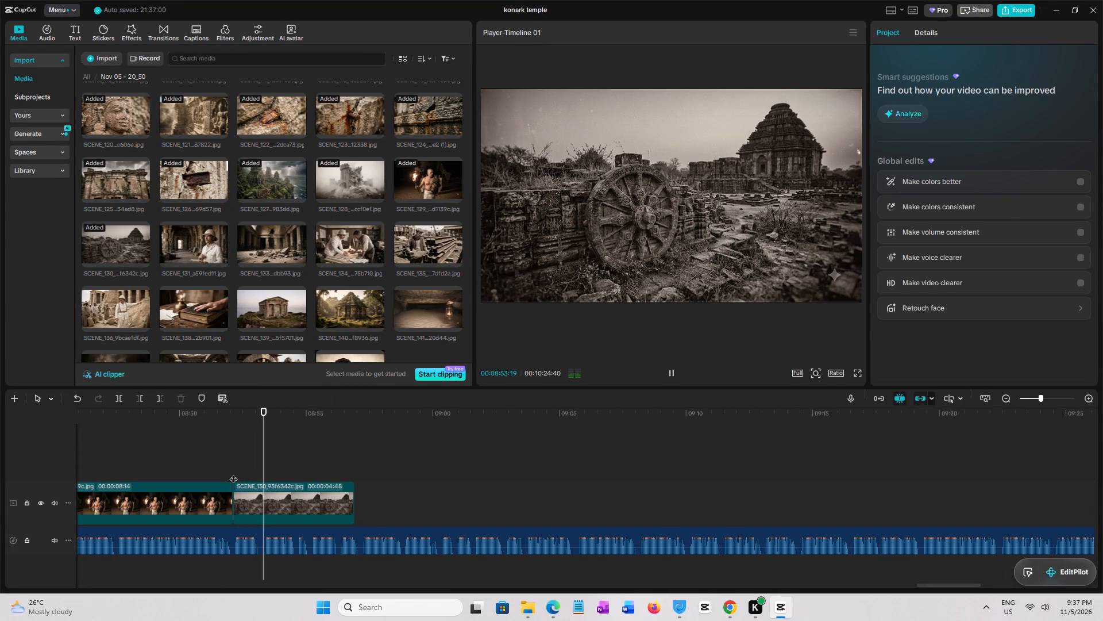
{"action": "left_click", "coordinate": [236, 472]}
{"action": "key", "text": "space"}
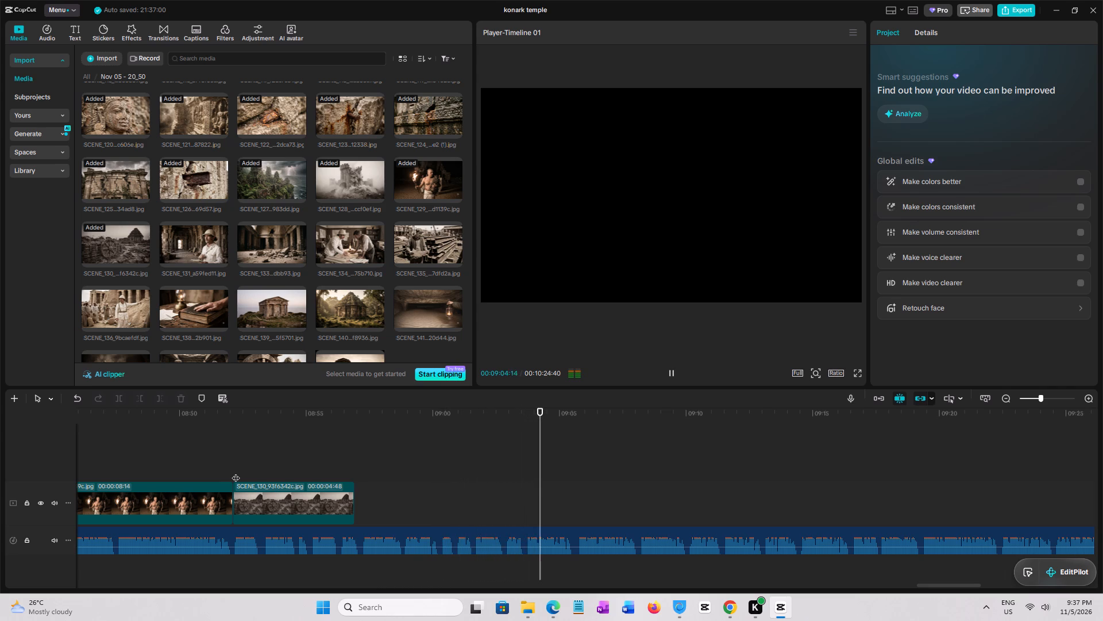
{"action": "key", "text": "space"}
{"action": "left_click", "coordinate": [511, 505]}
{"action": "key", "text": "space"}
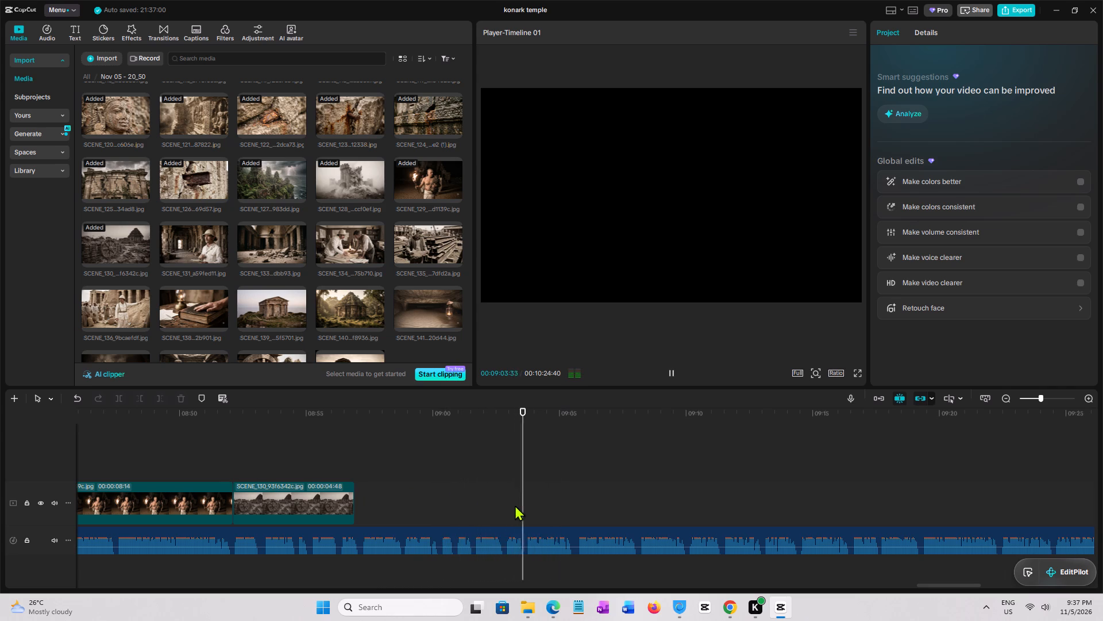
{"action": "left_click", "coordinate": [526, 505]}
{"action": "left_click", "coordinate": [336, 503]}
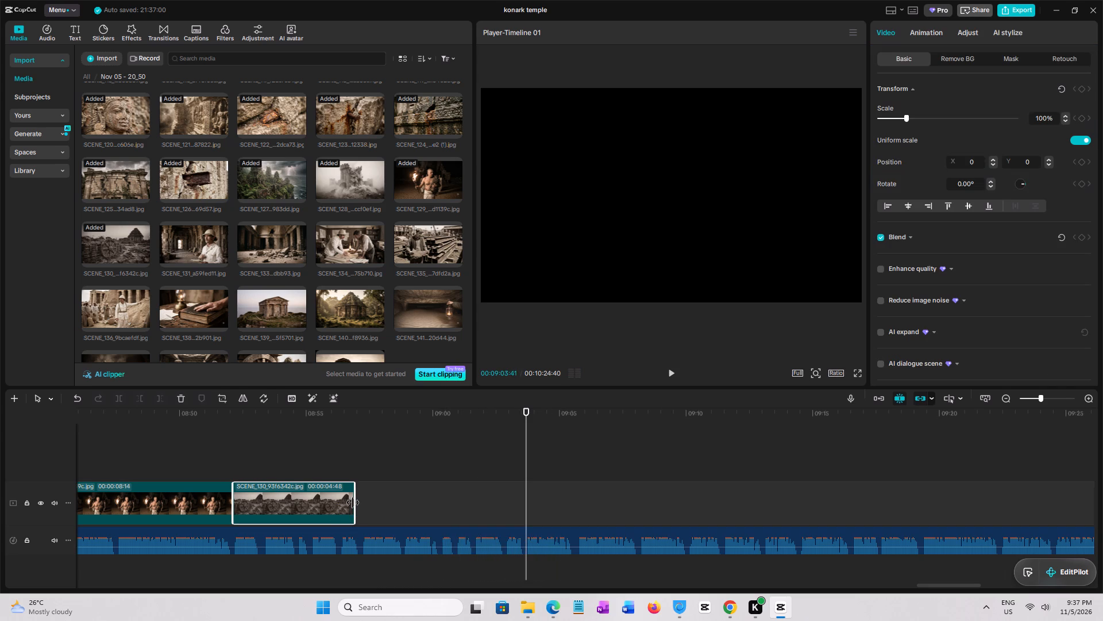
{"action": "left_click_drag", "start_coordinate": [354, 503], "coordinate": [450, 519]}
{"action": "left_click_drag", "start_coordinate": [452, 513], "coordinate": [513, 517]}
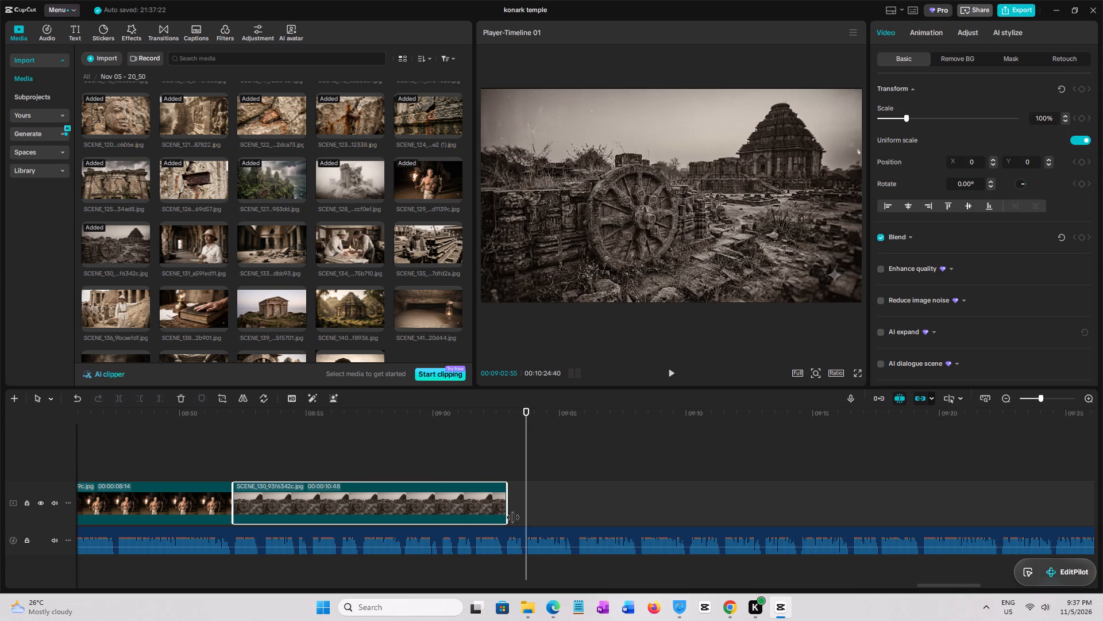
{"action": "left_click_drag", "start_coordinate": [513, 517], "coordinate": [525, 519]}
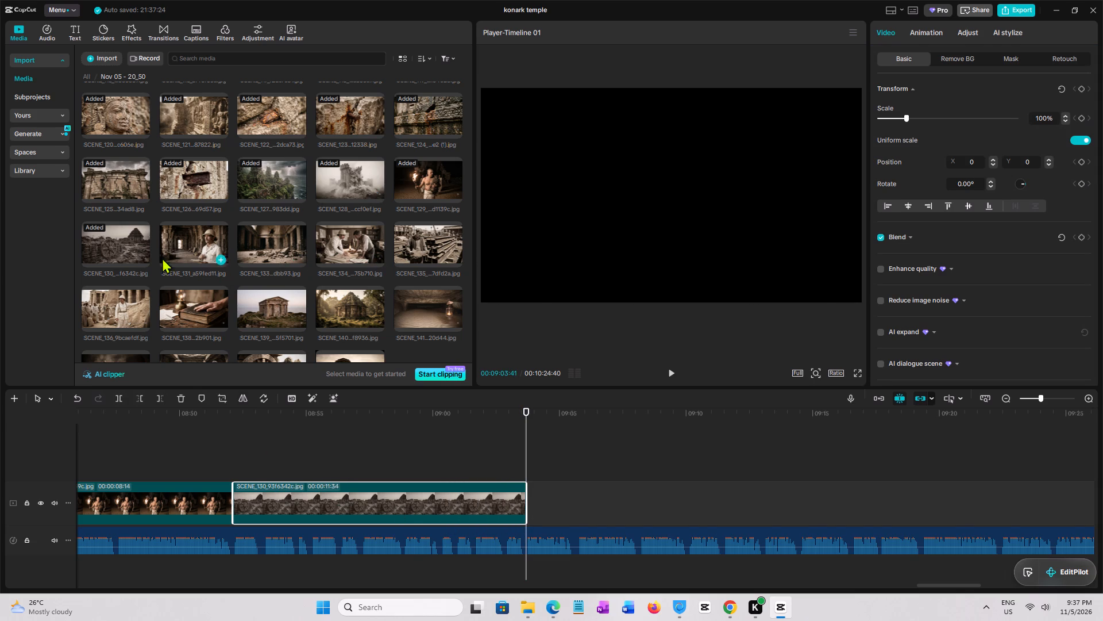
Place the SCENE_131 image on the main track directly after the SCENE_130 clip and play the narration over it.
{"action": "left_click", "coordinate": [192, 252]}
{"action": "left_click_drag", "start_coordinate": [180, 242], "coordinate": [528, 492]}
{"action": "key", "text": "space"}
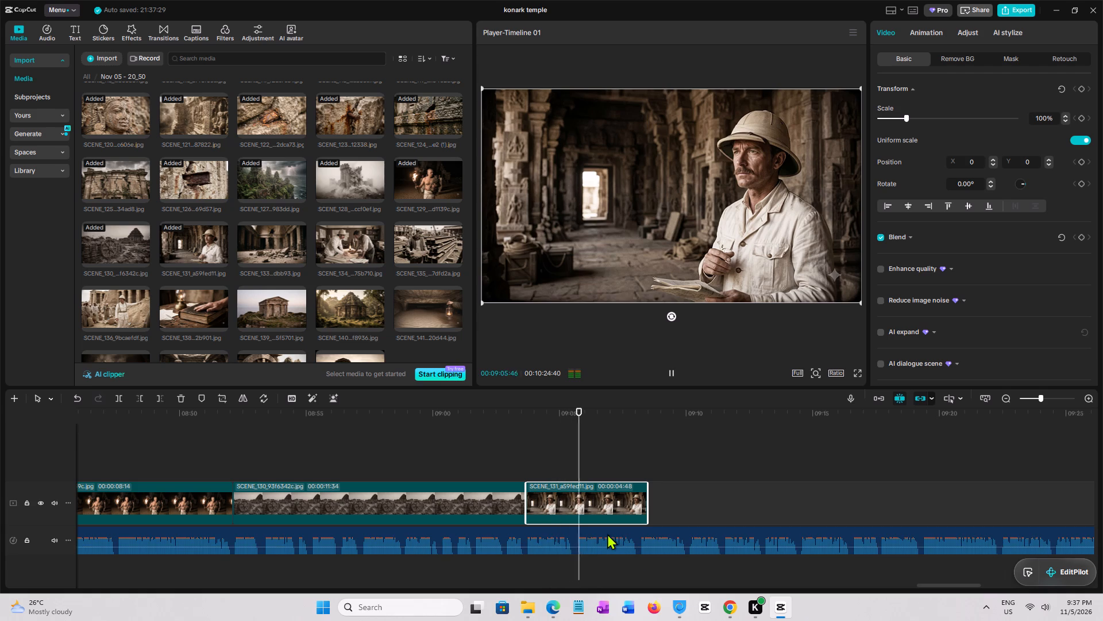
Play the narration over SCENE_131 to find the phrase break and trim the clip's end to 00:09:08:15.
{"action": "left_click", "coordinate": [524, 463]}
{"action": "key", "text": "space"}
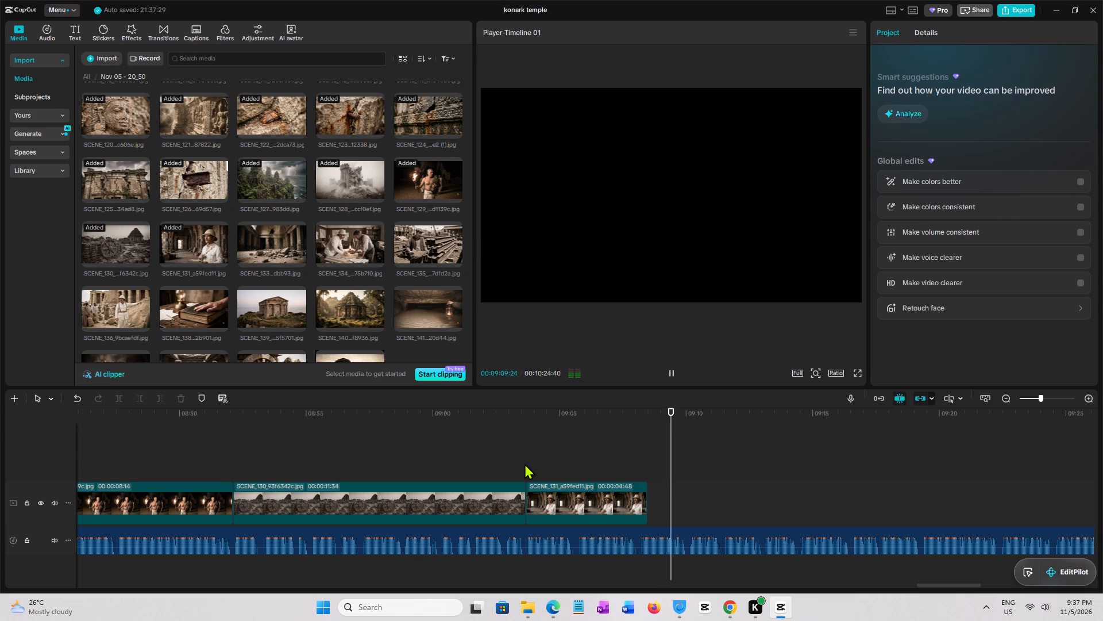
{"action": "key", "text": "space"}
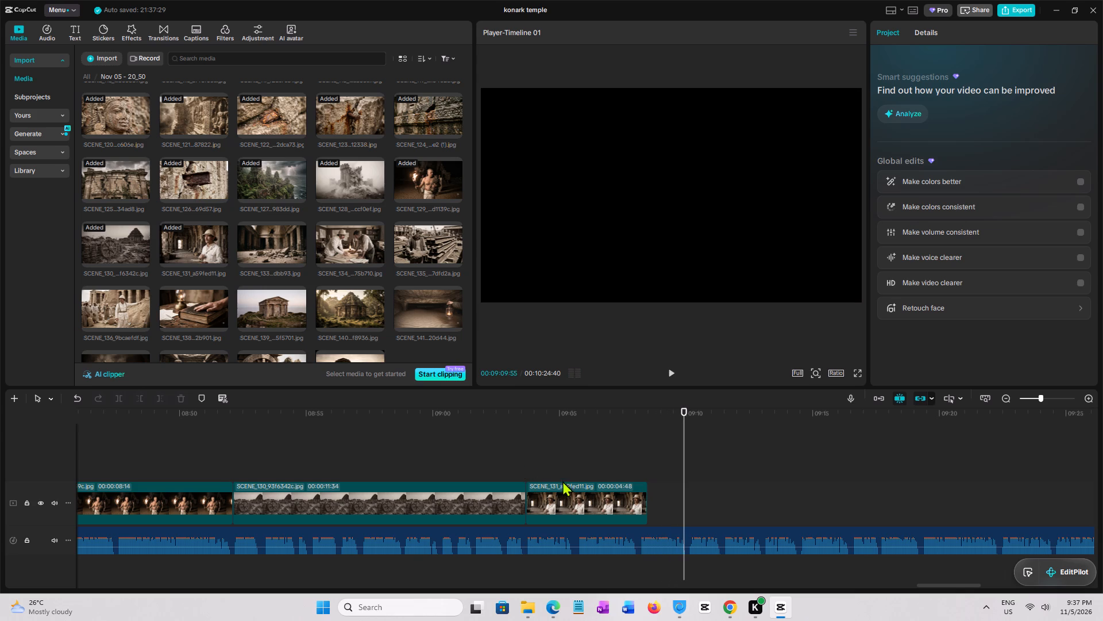
{"action": "left_click", "coordinate": [642, 469]}
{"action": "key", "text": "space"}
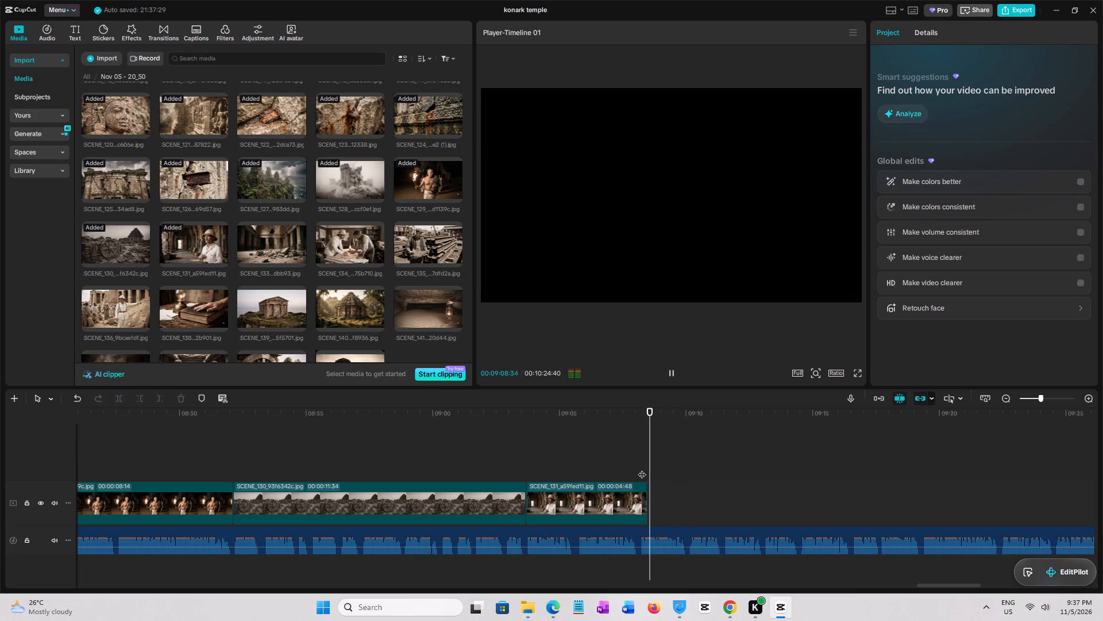
{"action": "left_click", "coordinate": [642, 469]}
{"action": "left_click", "coordinate": [629, 498]}
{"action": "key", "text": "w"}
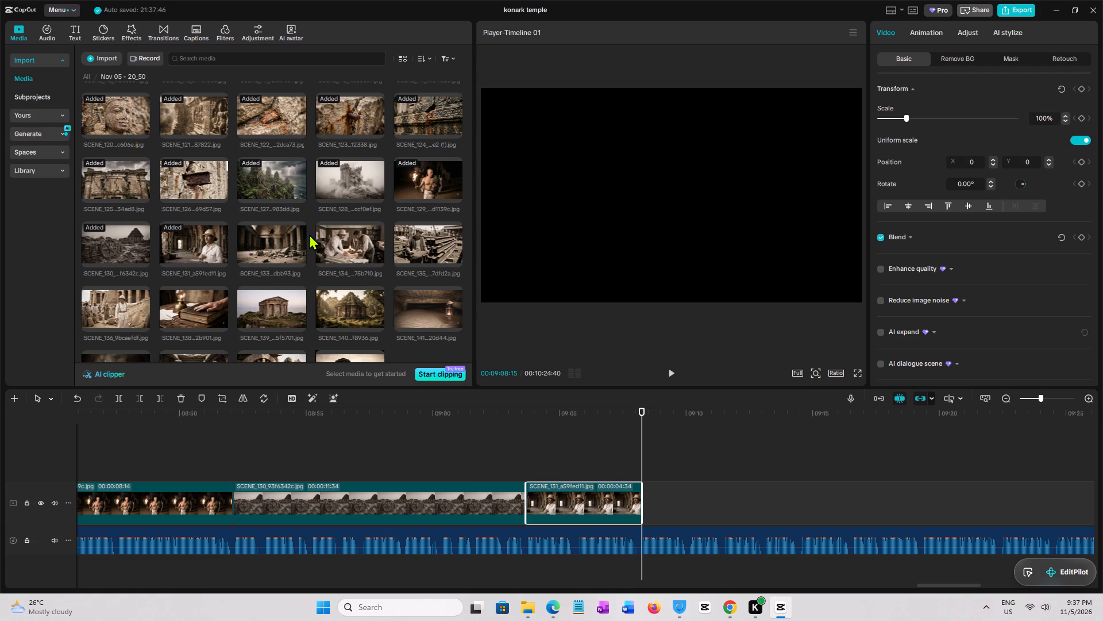
Check the SCENE_133 image, import the missing SCENE_132 image, and place SCENE_132 on the main track directly after the SCENE_131 clip.
{"action": "left_click", "coordinate": [262, 251]}
{"action": "left_click_drag", "start_coordinate": [257, 243], "coordinate": [260, 243]}
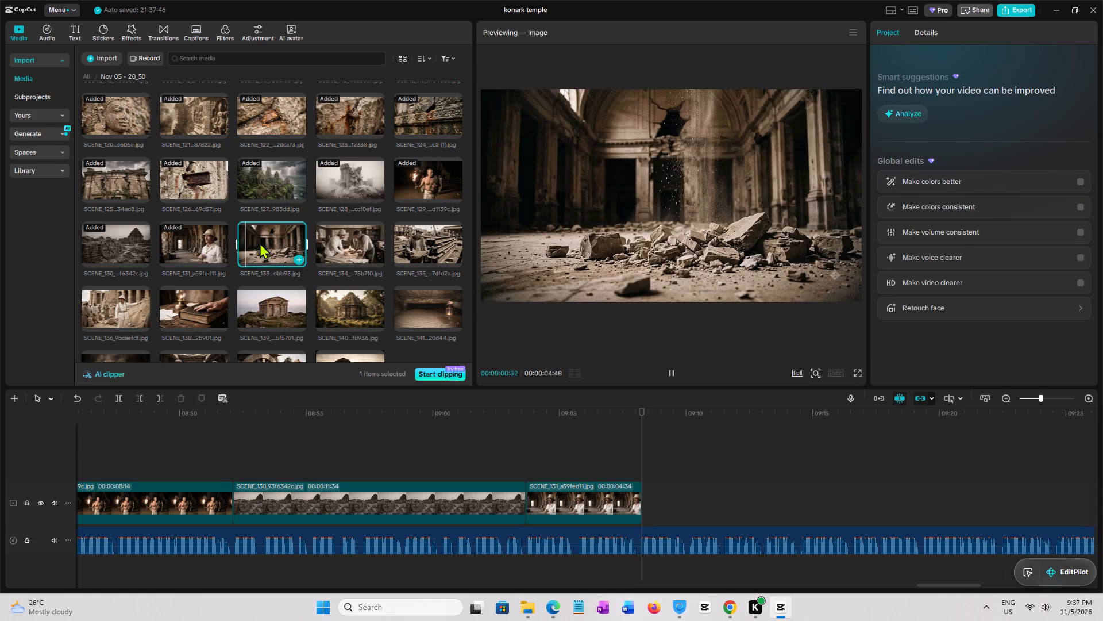
{"action": "left_click_drag", "start_coordinate": [260, 243], "coordinate": [247, 231]}
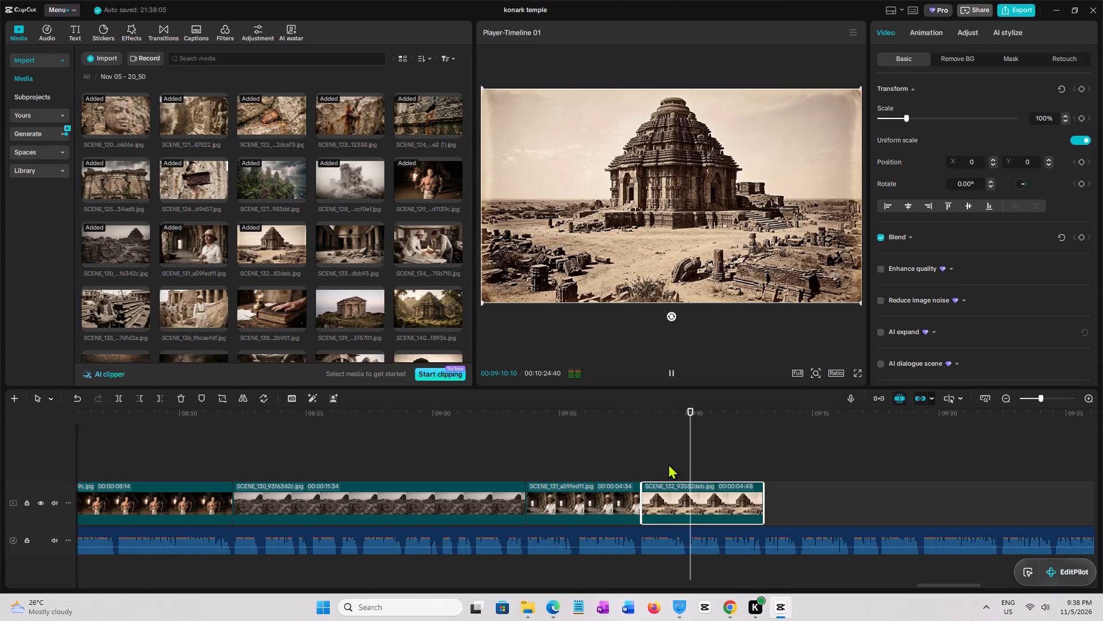
{"action": "key", "text": "space"}
{"action": "key", "text": "space"}
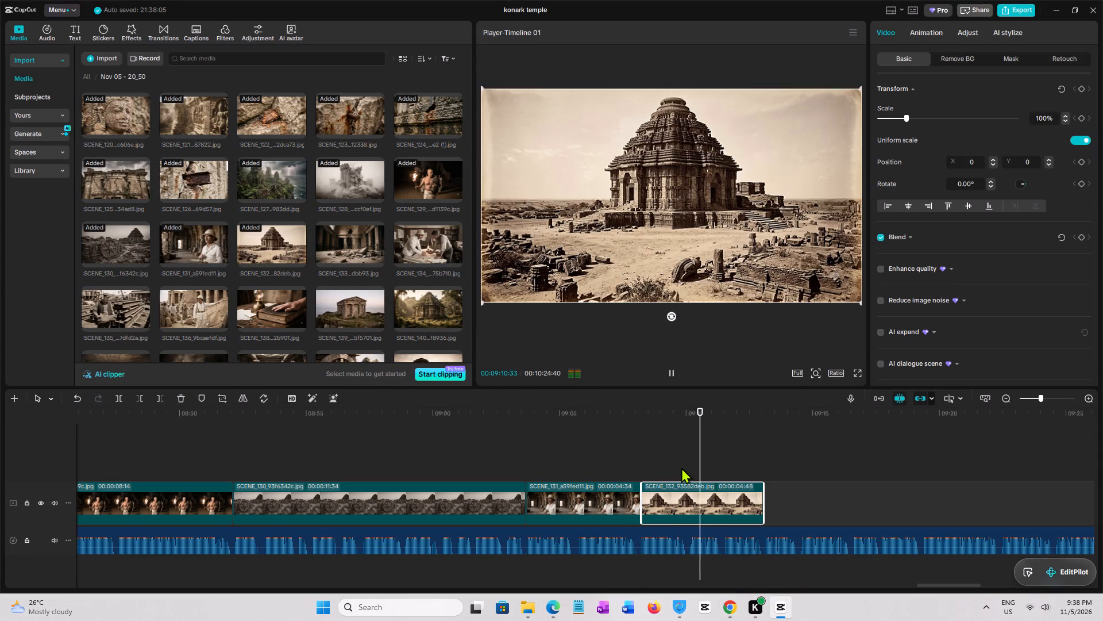
{"action": "left_click", "coordinate": [724, 473]}
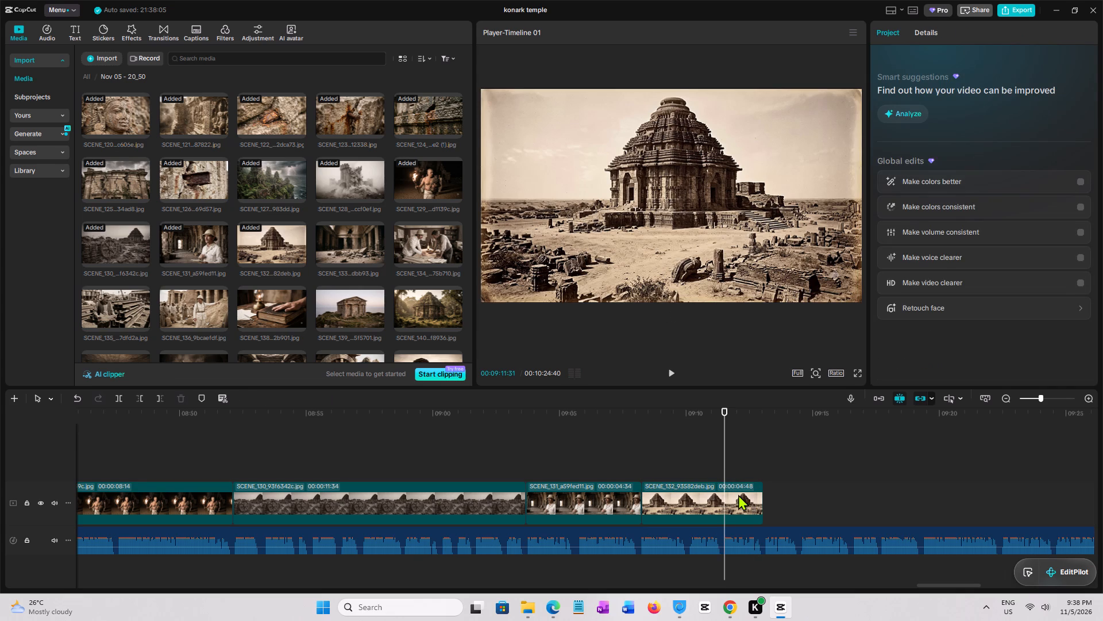
{"action": "left_click", "coordinate": [738, 494]}
{"action": "key", "text": "w"}
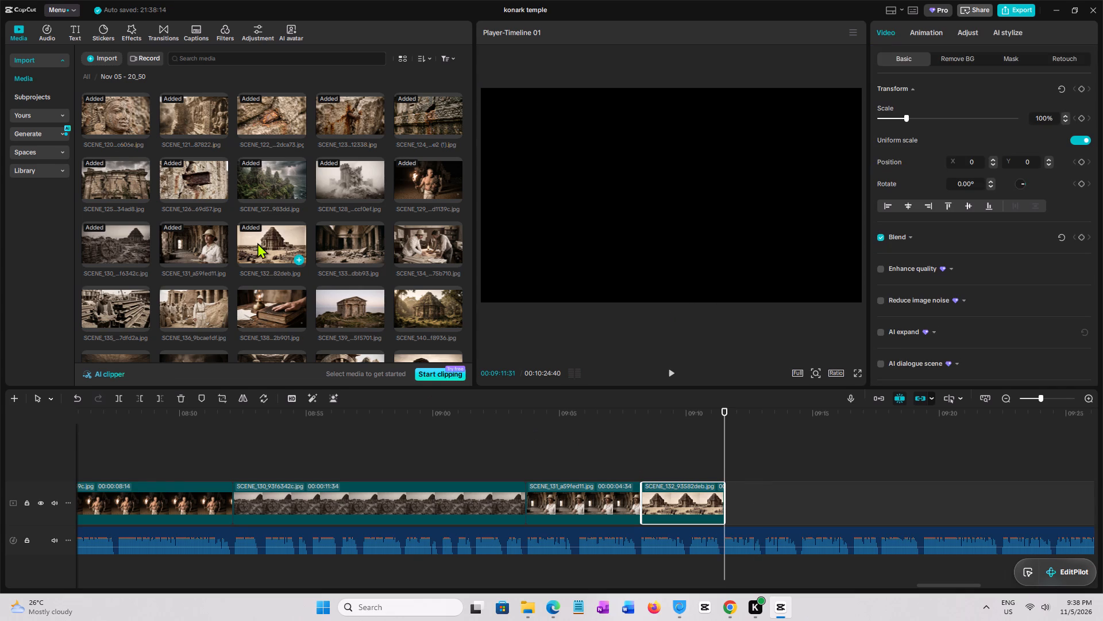
Place the SCENE_133 image from the imported media on the main track directly after the SCENE_132 clip.
{"action": "left_click", "coordinate": [354, 246]}
{"action": "left_click_drag", "start_coordinate": [343, 244], "coordinate": [724, 494]}
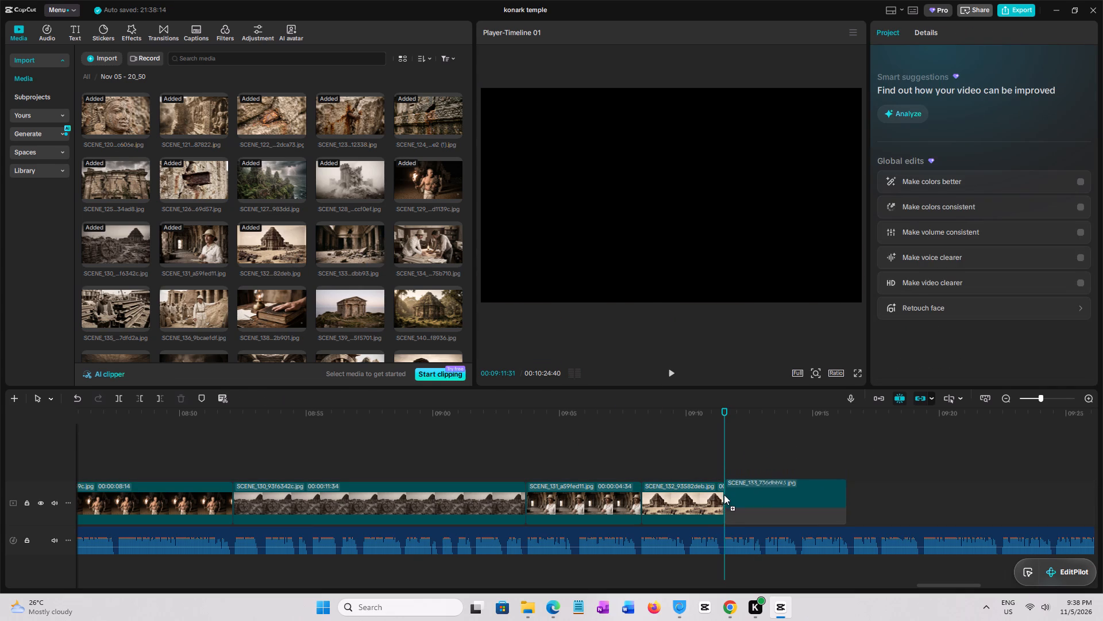
{"action": "left_click_drag", "start_coordinate": [724, 494], "coordinate": [722, 495]}
Play the narration over SCENE_133 to find the phrase break and extend the clip's end to 00:09:16:33.
{"action": "key", "text": "space"}
{"action": "key", "text": "space"}
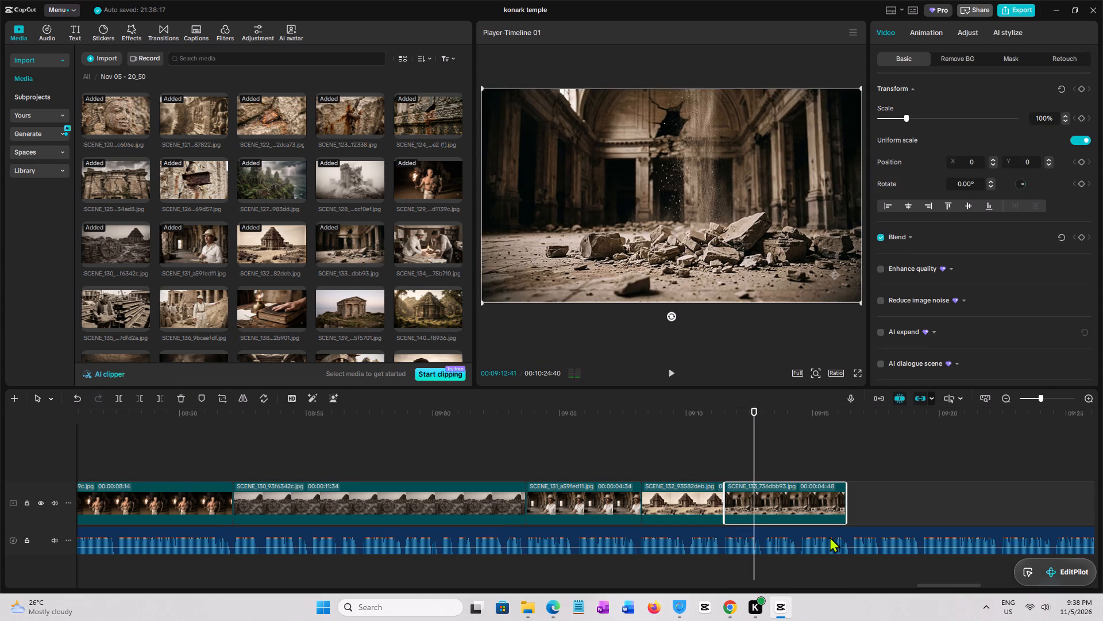
{"action": "key", "text": "space"}
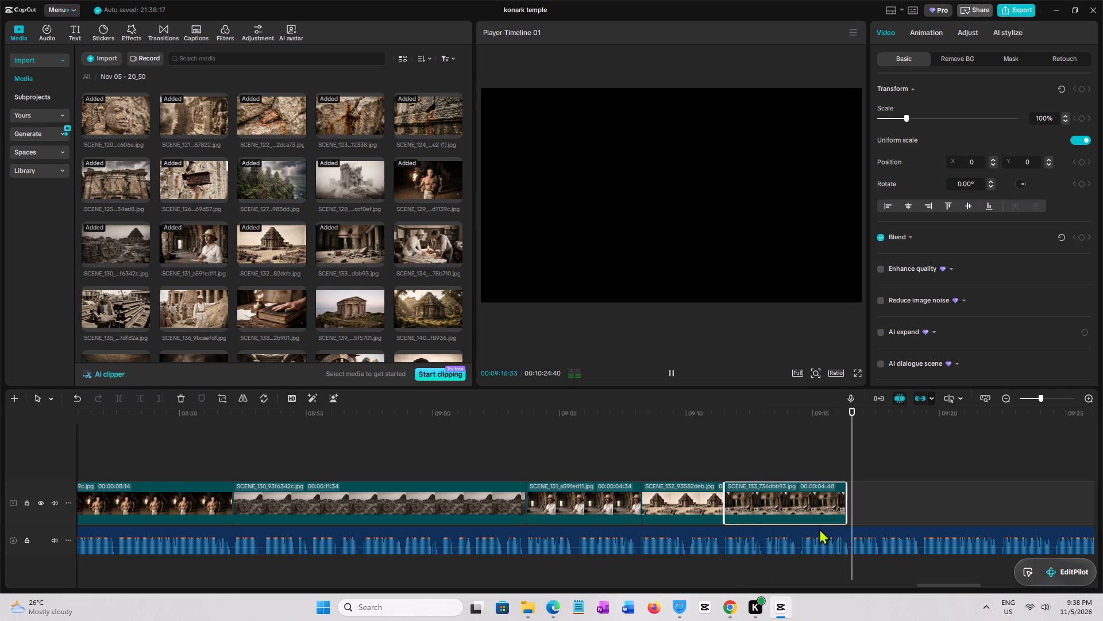
{"action": "key", "text": "space"}
{"action": "left_click", "coordinate": [847, 503]}
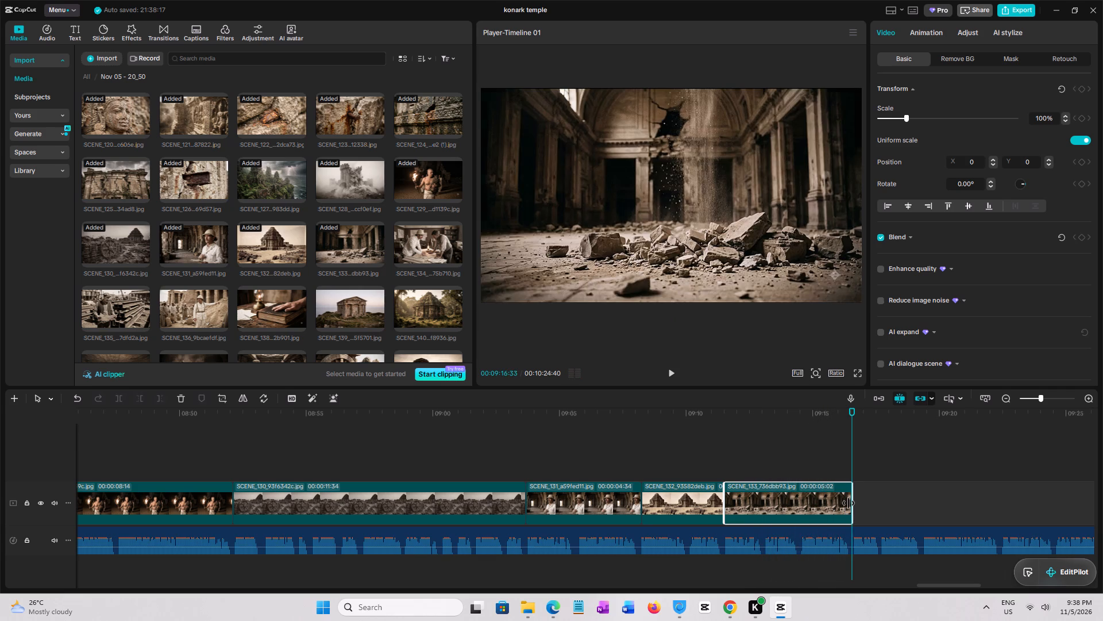
Place the SCENE_134 image from the imported media on the main track directly after the SCENE_133 clip.
{"action": "left_click", "coordinate": [433, 237]}
{"action": "left_click_drag", "start_coordinate": [414, 241], "coordinate": [437, 253]}
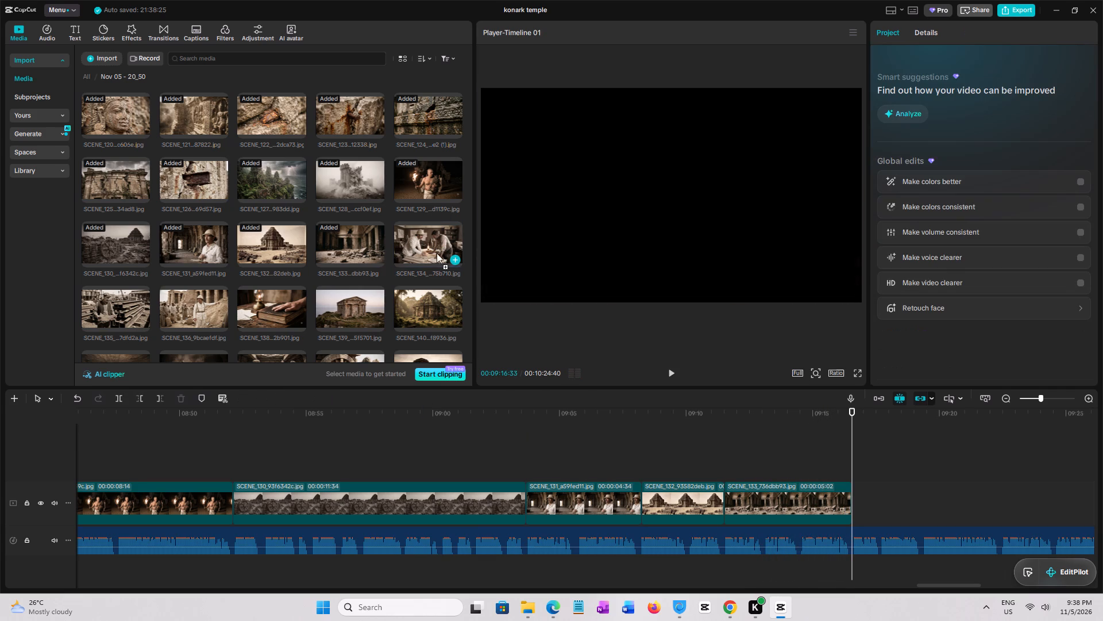
{"action": "left_click_drag", "start_coordinate": [437, 253], "coordinate": [853, 500]}
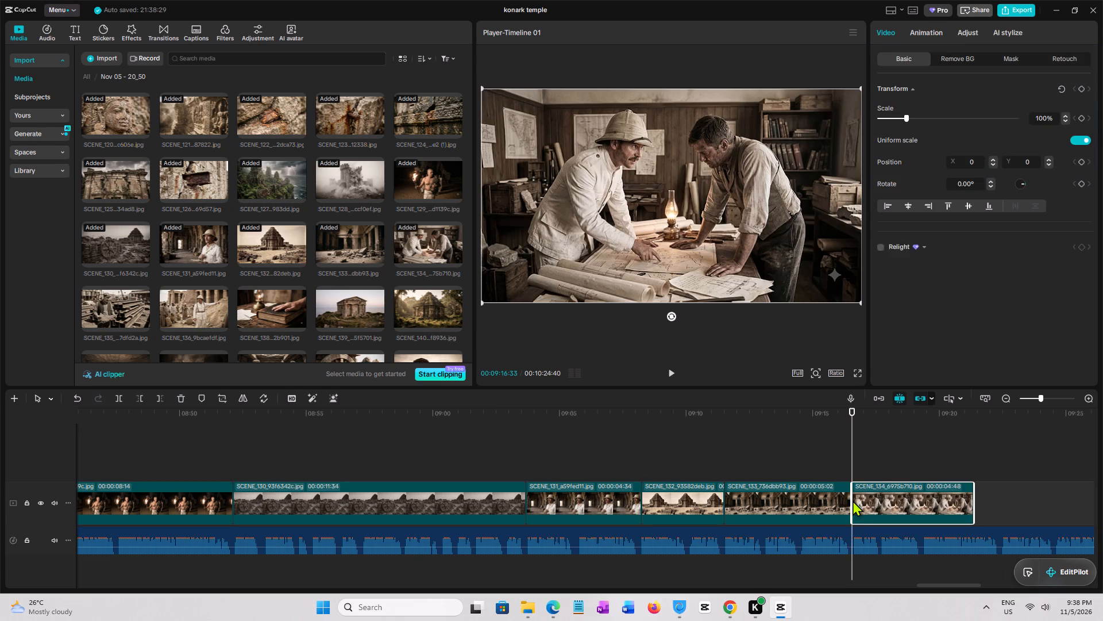
Play the narration over SCENE_134 to find the phrase break and trim the clip's end at 00:09:19:17.
{"action": "left_click_drag", "start_coordinate": [926, 586], "coordinate": [954, 588]}
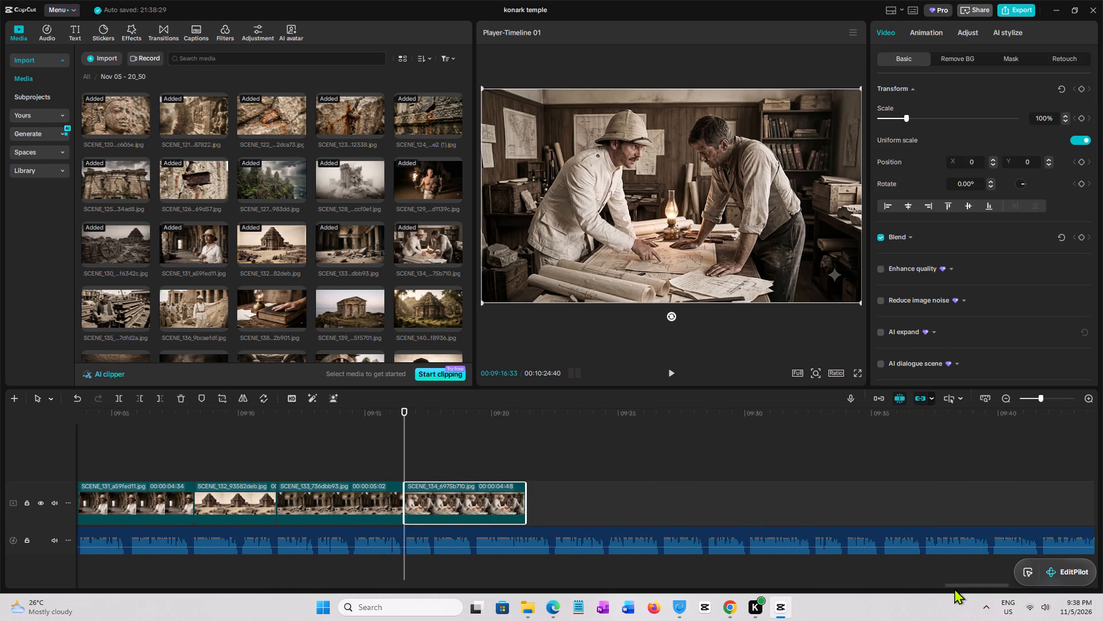
{"action": "left_click_drag", "start_coordinate": [954, 588], "coordinate": [966, 588]}
{"action": "key", "text": "space"}
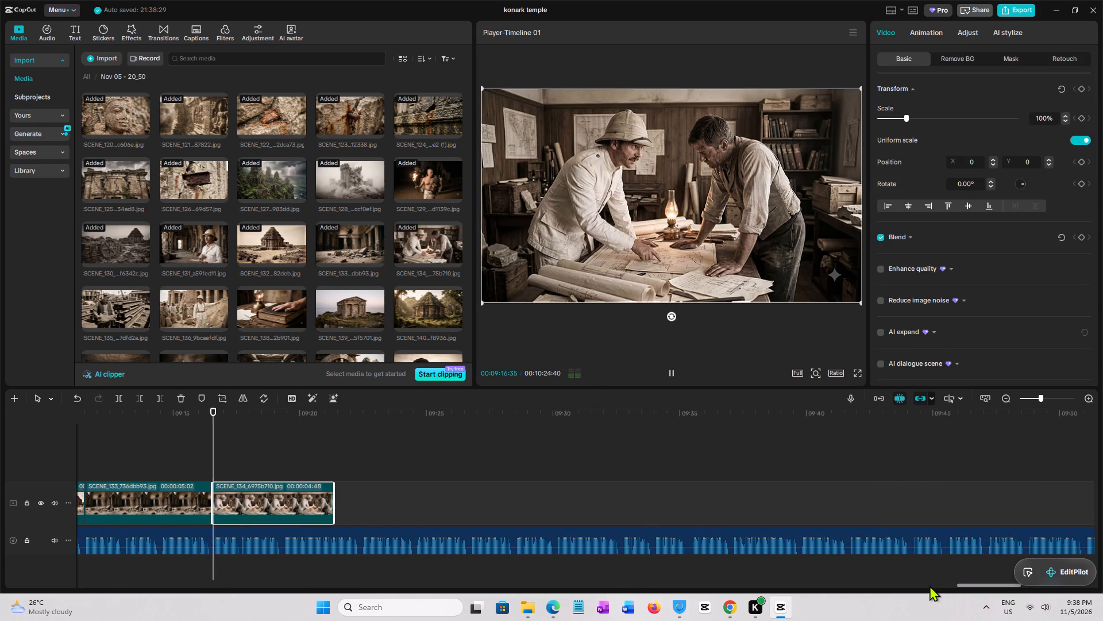
{"action": "left_click", "coordinate": [209, 465]}
{"action": "key", "text": "space"}
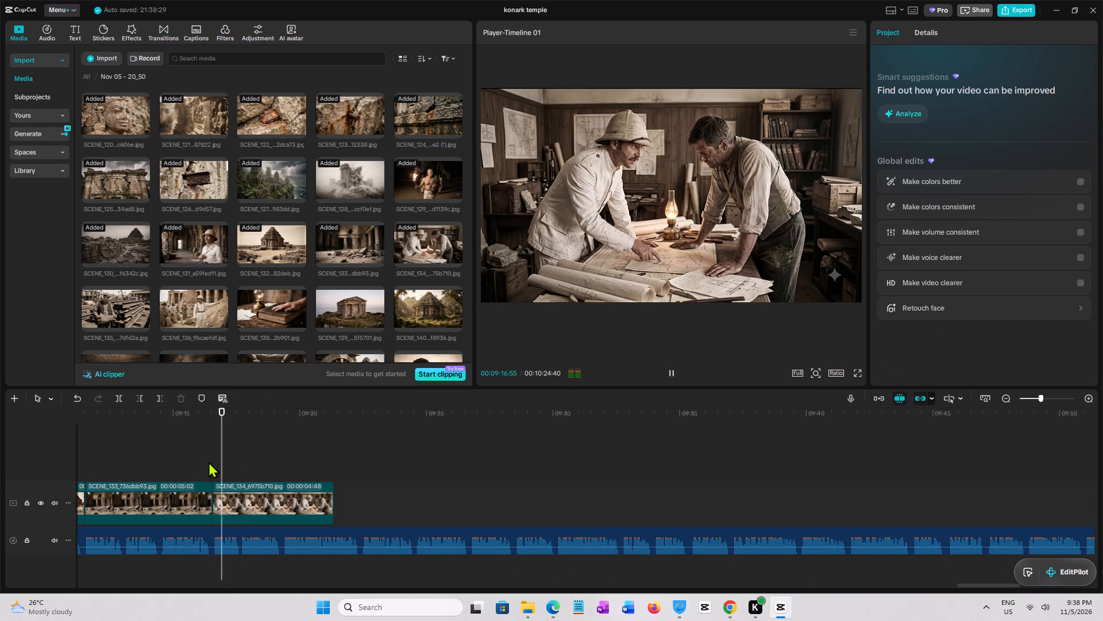
{"action": "left_click", "coordinate": [281, 481]}
{"action": "left_click", "coordinate": [291, 493]}
{"action": "key", "text": "w"}
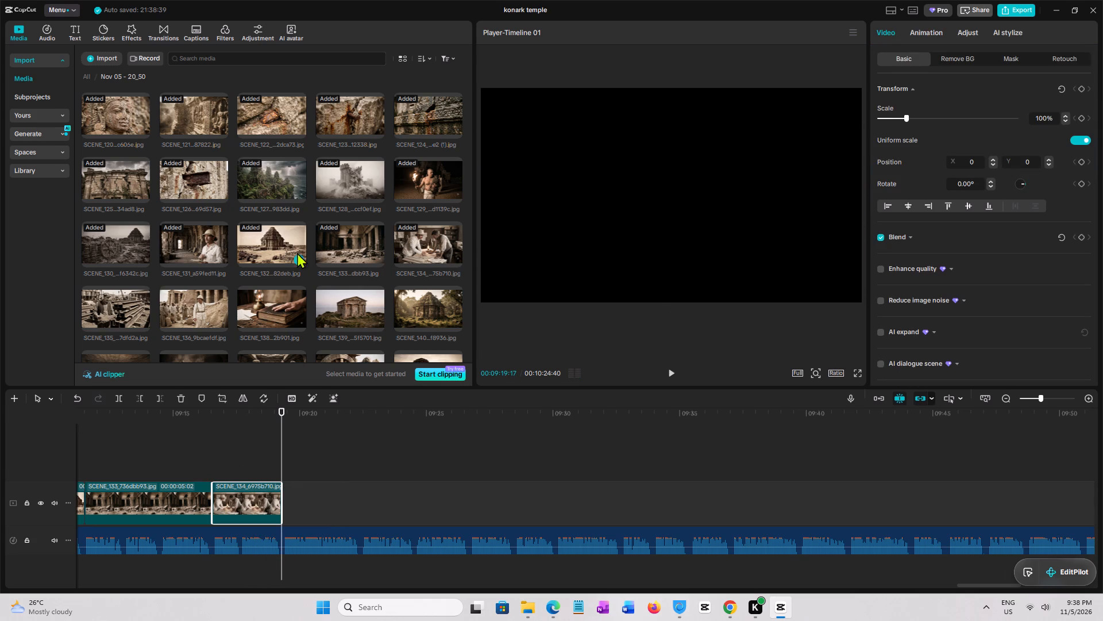
Place the SCENE_135 image from the imported media on the main track directly after the SCENE_134 clip.
{"action": "scroll", "coordinate": [381, 208], "scroll_direction": "down", "scroll_amount": 1}
{"action": "left_click", "coordinate": [104, 249]}
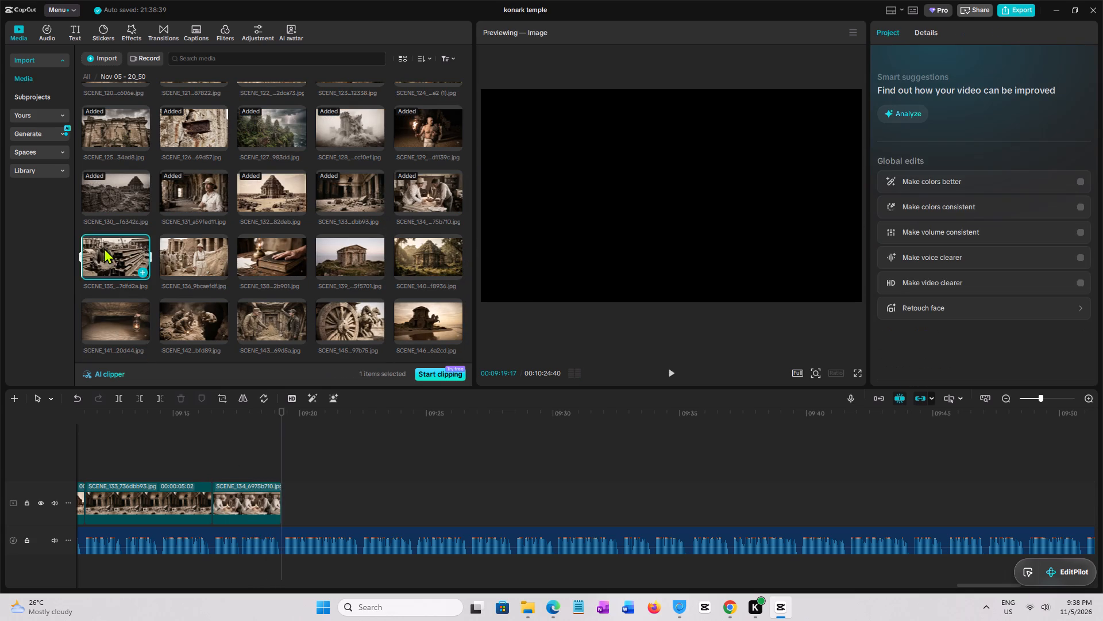
{"action": "left_click_drag", "start_coordinate": [104, 248], "coordinate": [283, 500]}
Play the narration over SCENE_135 to find the phrase break and extend the clip's end to 00:09:24:36.
{"action": "key", "text": "space"}
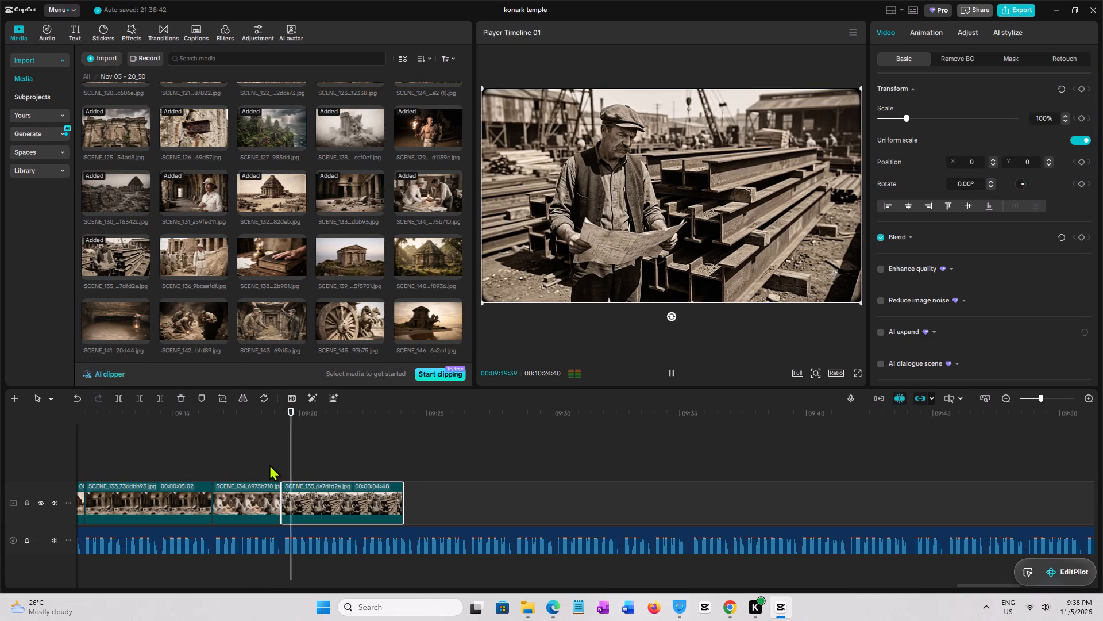
{"action": "left_click", "coordinate": [286, 466]}
{"action": "key", "text": "space"}
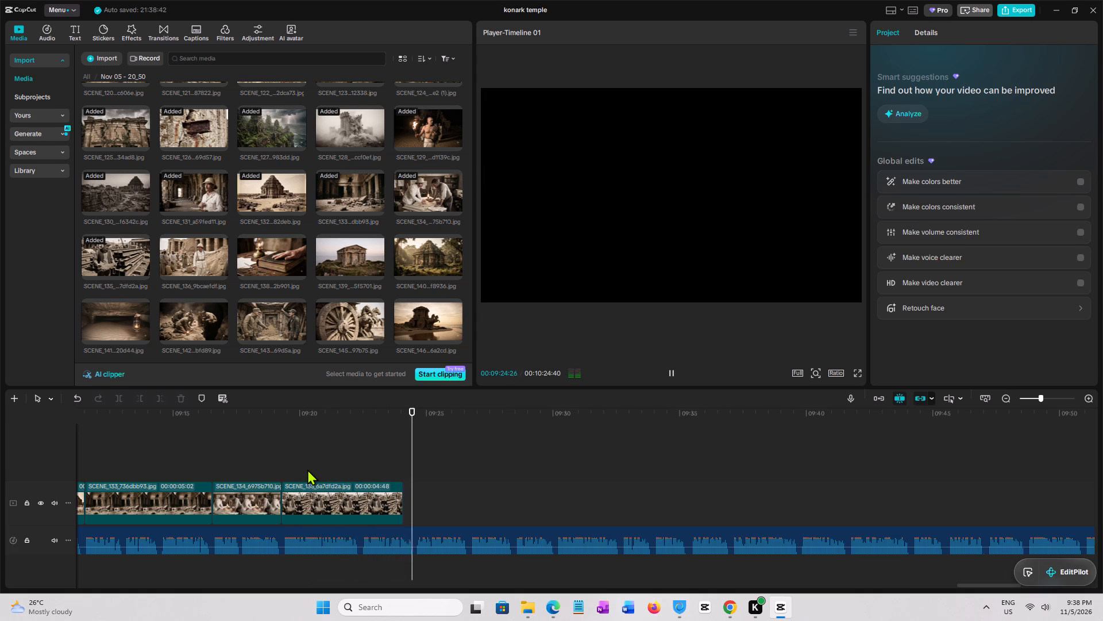
{"action": "key", "text": "space"}
{"action": "left_click", "coordinate": [387, 502]}
{"action": "left_click_drag", "start_coordinate": [403, 502], "coordinate": [406, 502]}
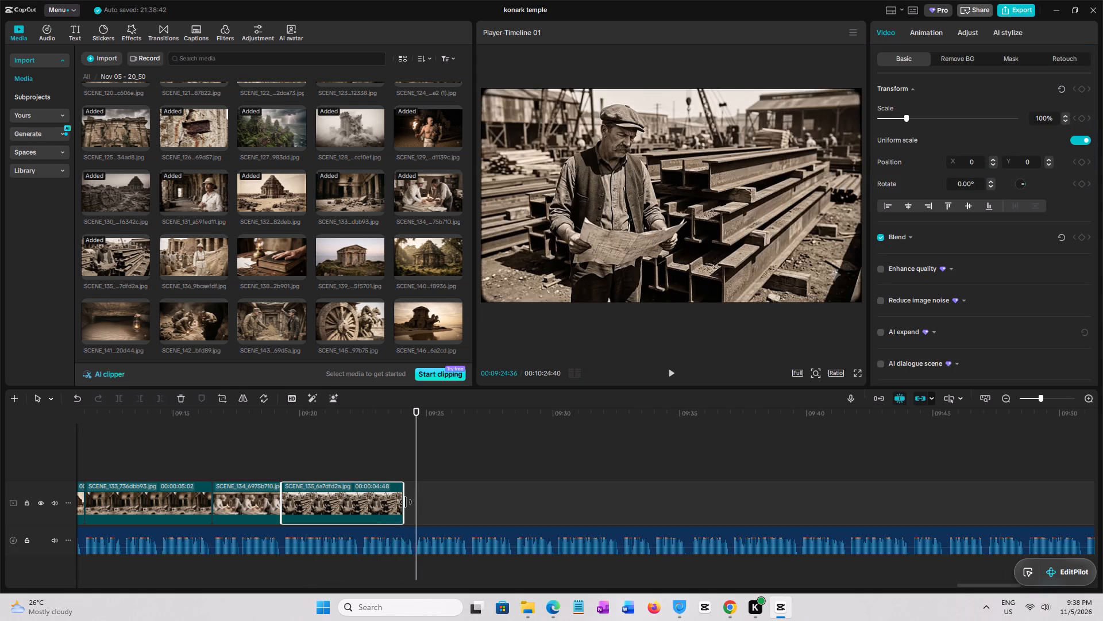
{"action": "left_click_drag", "start_coordinate": [406, 502], "coordinate": [416, 503]}
Place the SCENE_136 image from the imported media on the main track directly after the SCENE_135 clip.
{"action": "left_click", "coordinate": [195, 260]}
{"action": "left_click_drag", "start_coordinate": [199, 259], "coordinate": [413, 441]}
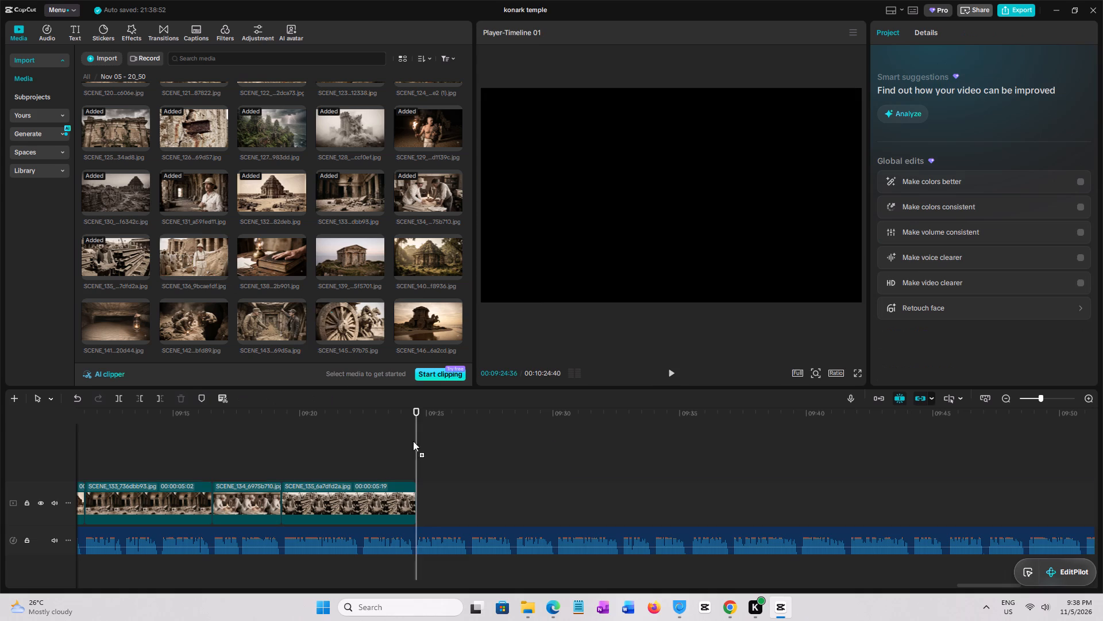
{"action": "left_click_drag", "start_coordinate": [413, 441], "coordinate": [414, 498]}
Play the narration over SCENE_136 to find the phrase break and extend the clip's end to 00:09:30:13.
{"action": "left_click", "coordinate": [395, 462]}
{"action": "key", "text": "space"}
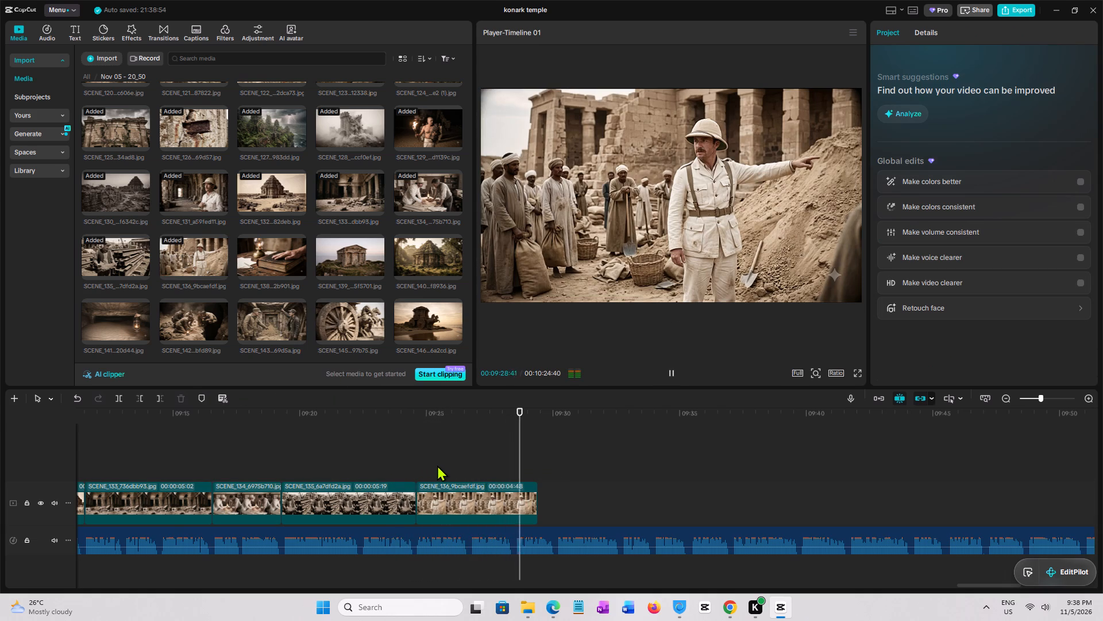
{"action": "left_click", "coordinate": [409, 465]}
{"action": "key", "text": "space"}
{"action": "left_click", "coordinate": [409, 465]}
{"action": "key", "text": "space"}
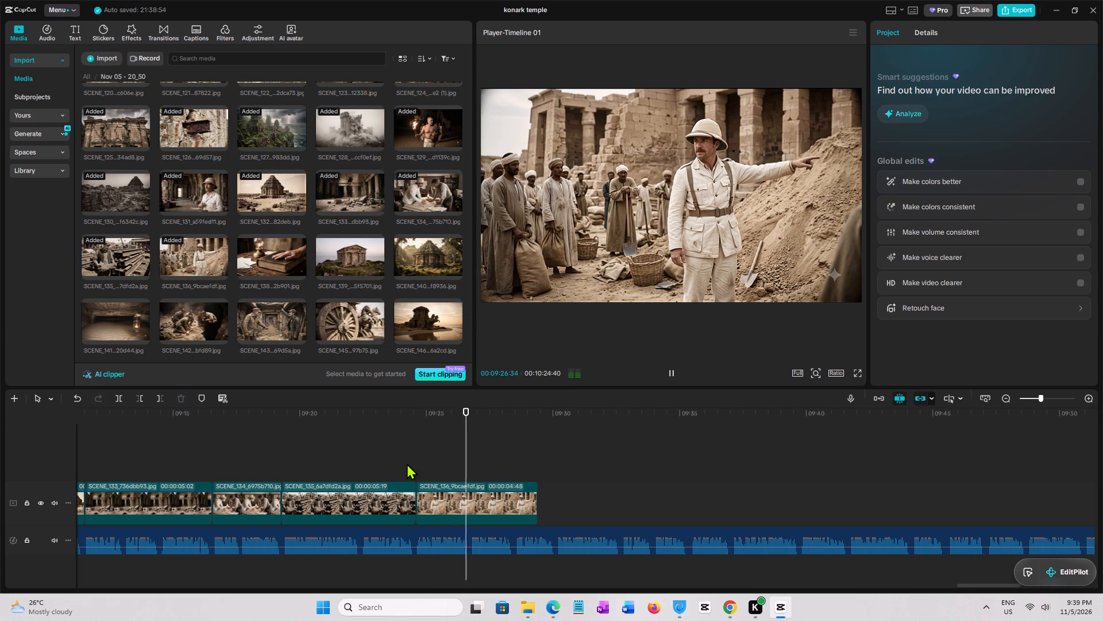
{"action": "key", "text": "space"}
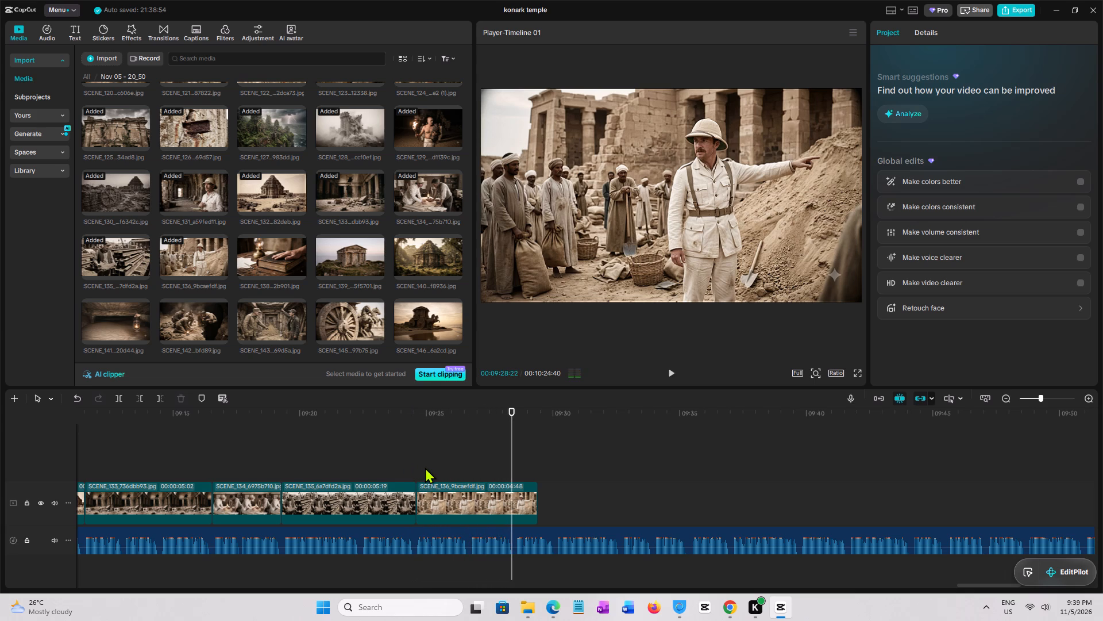
{"action": "key", "text": "space"}
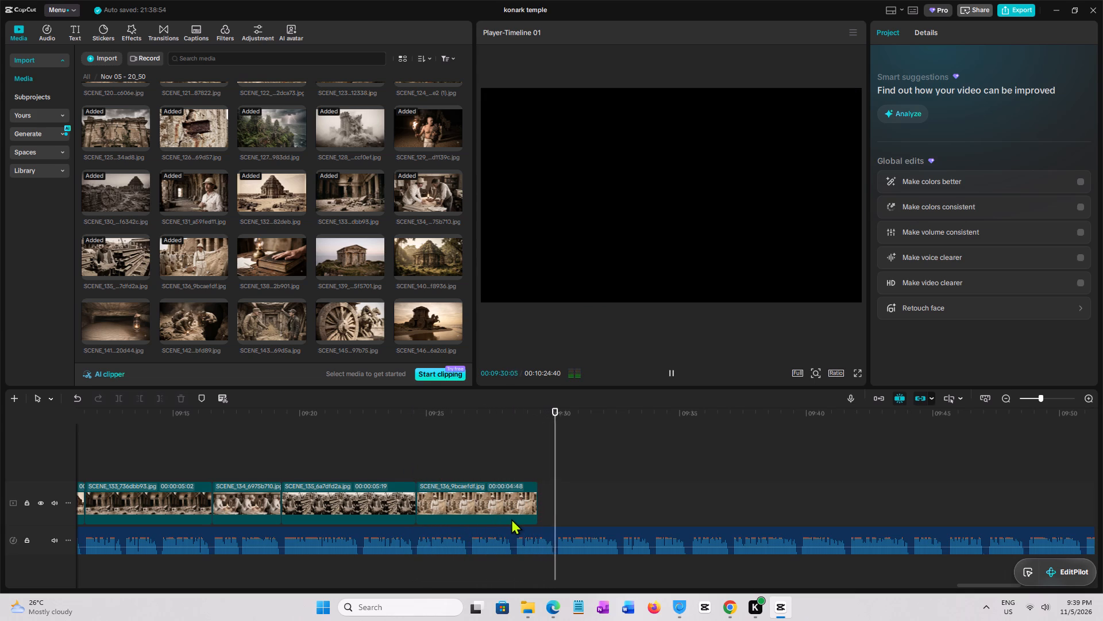
{"action": "key", "text": "space"}
{"action": "left_click", "coordinate": [512, 519]}
{"action": "left_click_drag", "start_coordinate": [539, 513], "coordinate": [550, 512]}
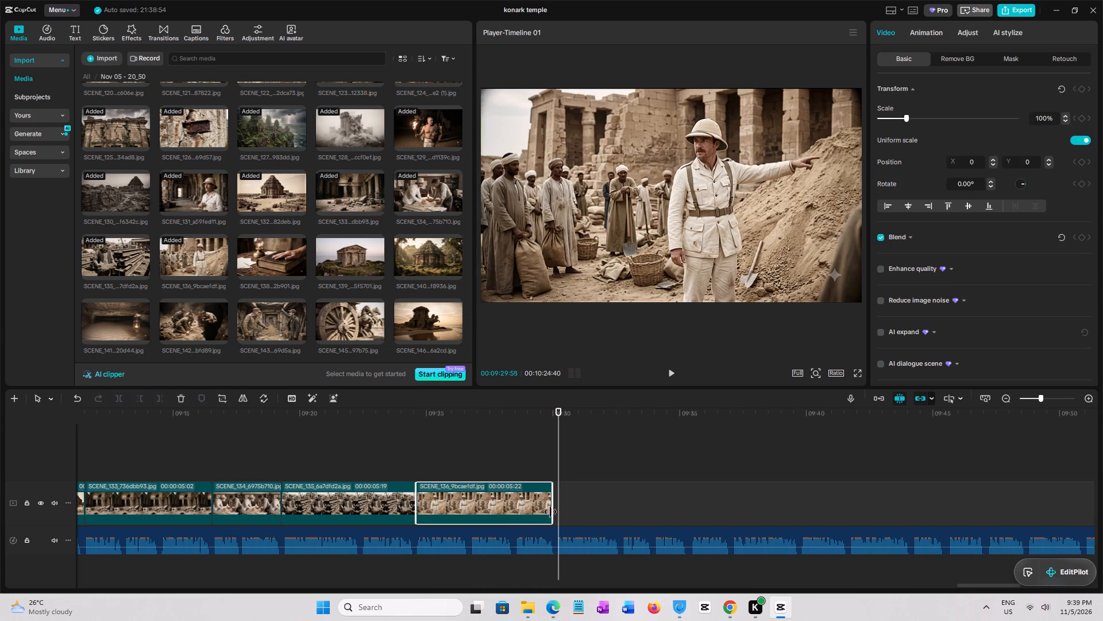
{"action": "left_click_drag", "start_coordinate": [550, 512], "coordinate": [556, 512]}
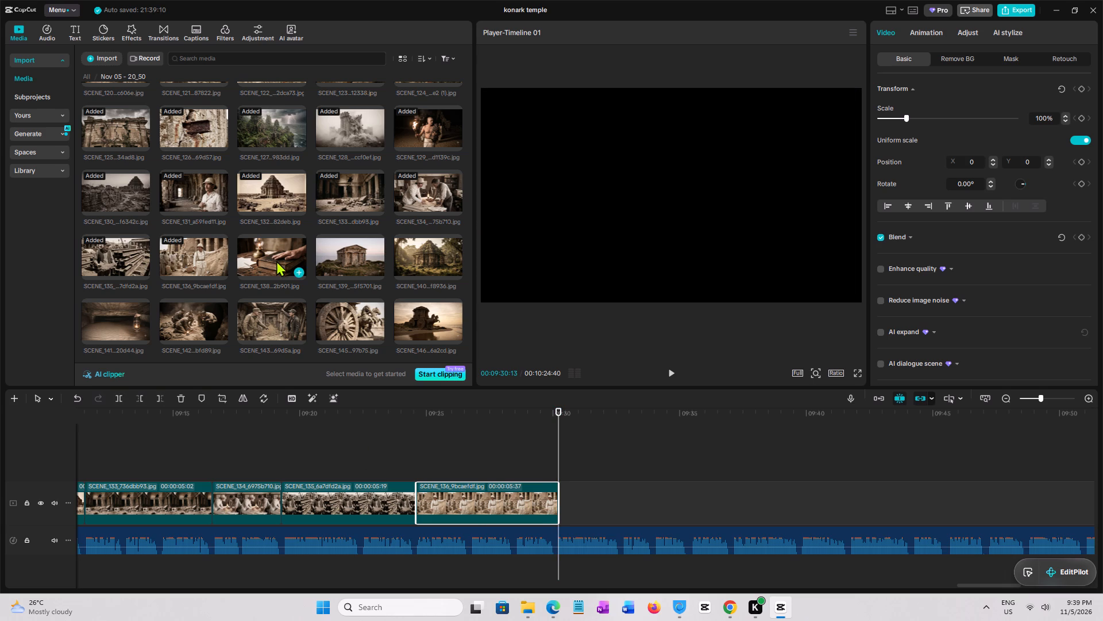
Place the SCENE_138 image from the imported media on the main track directly after the SCENE_136 clip.
{"action": "left_click", "coordinate": [271, 258]}
{"action": "left_click_drag", "start_coordinate": [269, 254], "coordinate": [557, 486]}
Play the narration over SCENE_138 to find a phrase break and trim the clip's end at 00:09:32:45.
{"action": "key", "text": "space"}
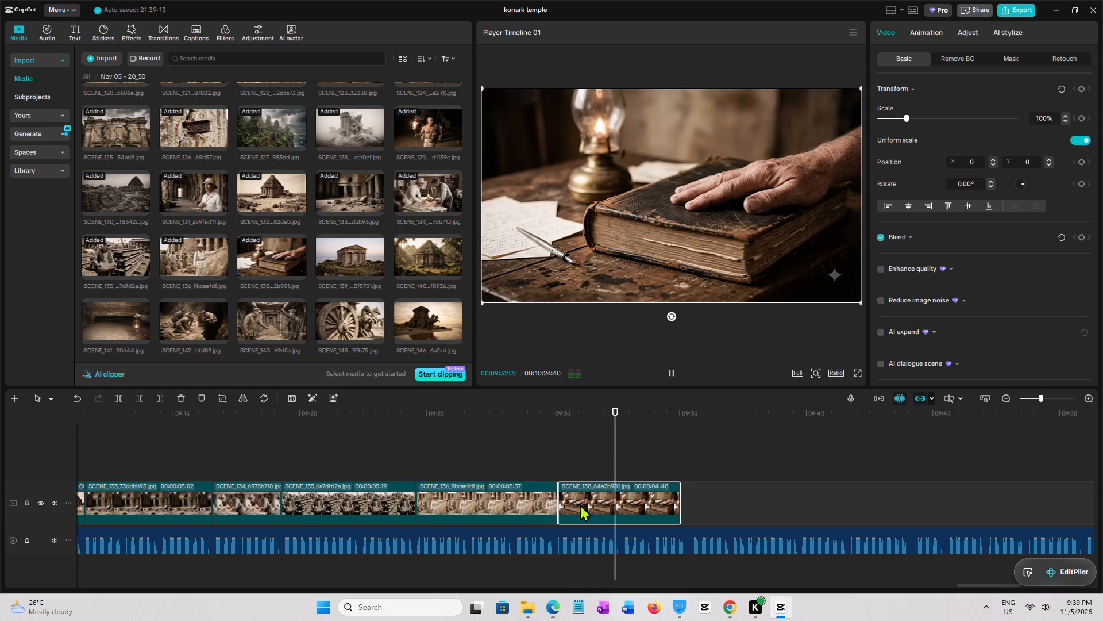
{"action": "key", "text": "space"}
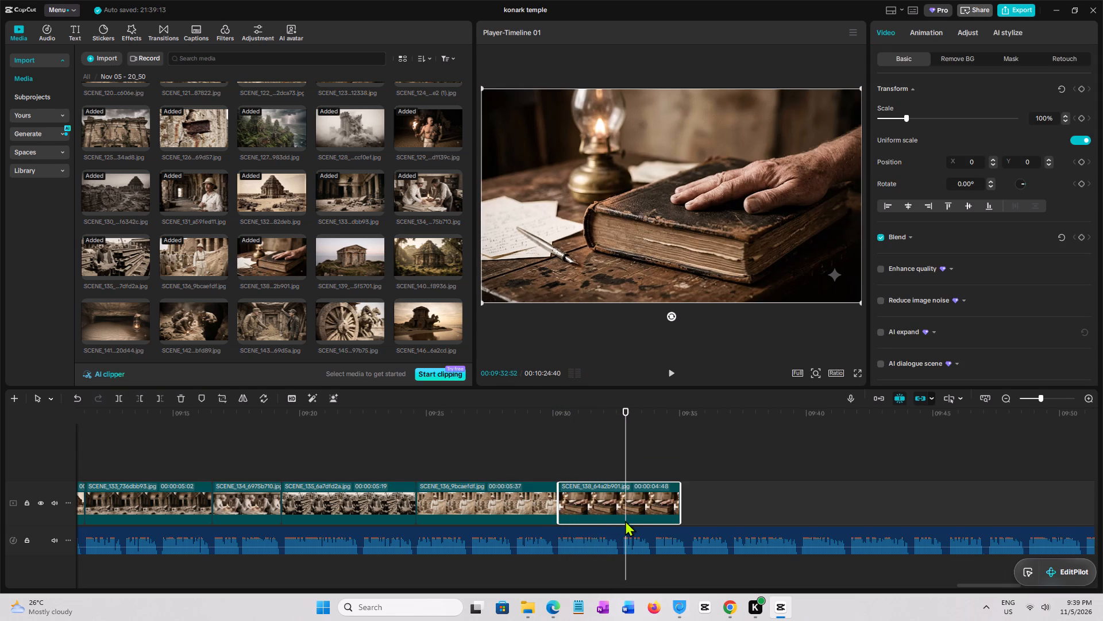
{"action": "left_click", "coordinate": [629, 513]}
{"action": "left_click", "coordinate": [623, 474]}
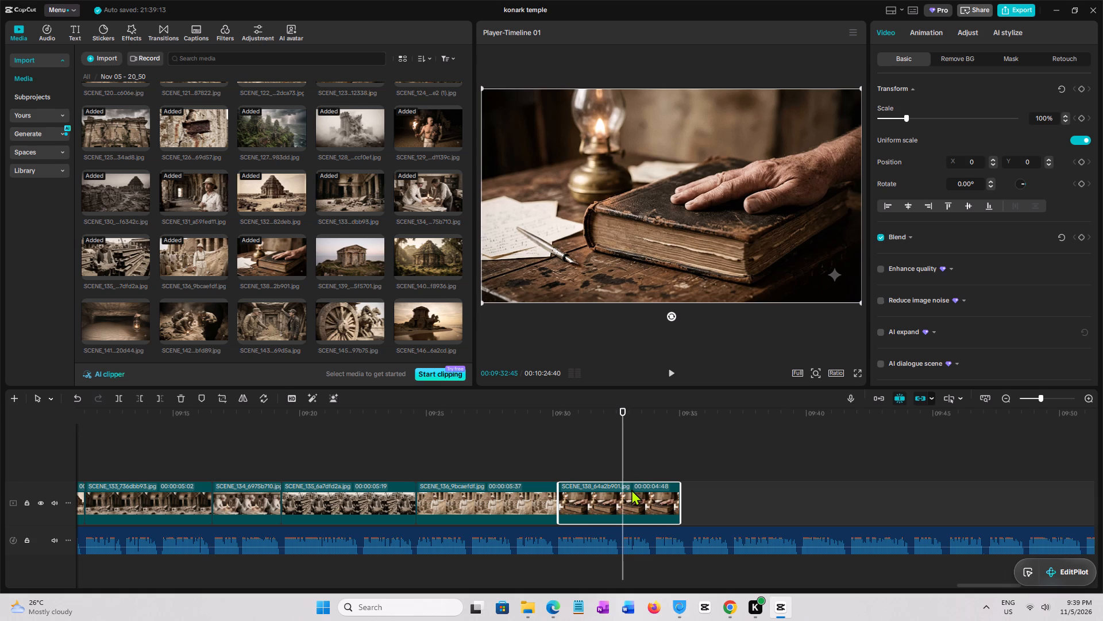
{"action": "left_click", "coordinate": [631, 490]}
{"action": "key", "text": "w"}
Place the SCENE_139 image from the imported media on the main track directly after the SCENE_138 clip.
{"action": "left_click", "coordinate": [354, 251]}
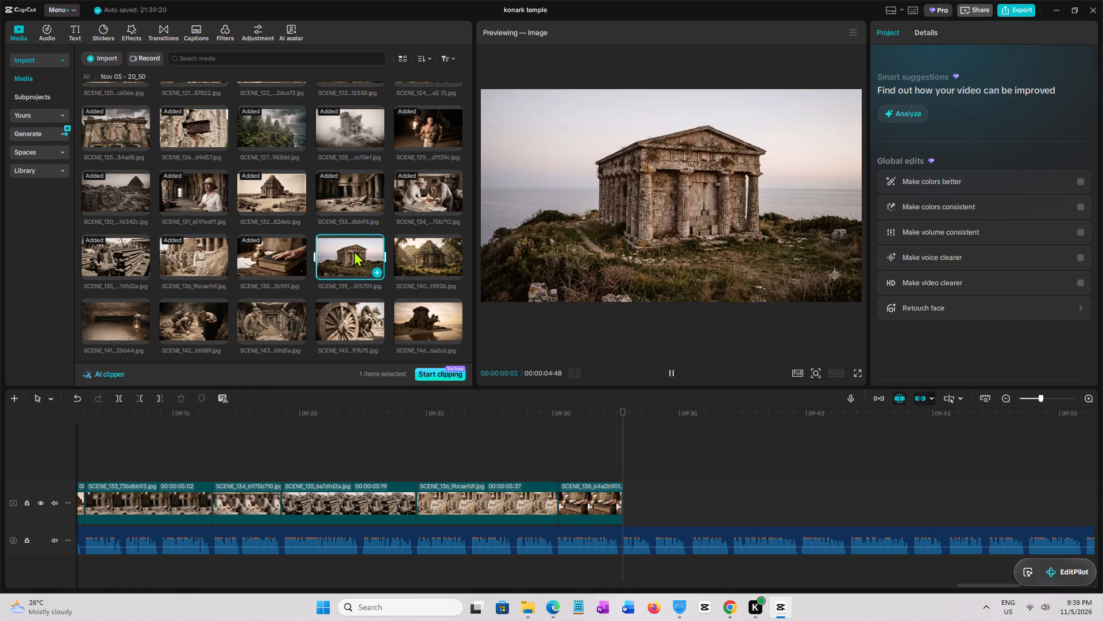
{"action": "left_click_drag", "start_coordinate": [352, 251], "coordinate": [624, 489]}
Replay the narration across SCENE_136, SCENE_138 and SCENE_139 to check which phrases each image should cover.
{"action": "key", "text": "space"}
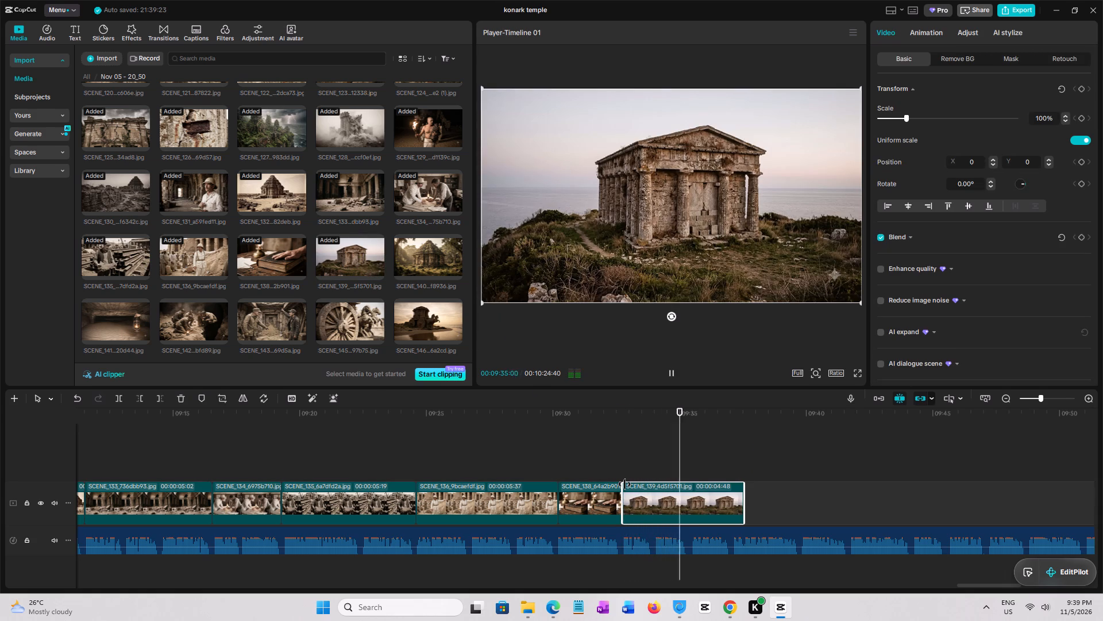
{"action": "left_click", "coordinate": [621, 458]}
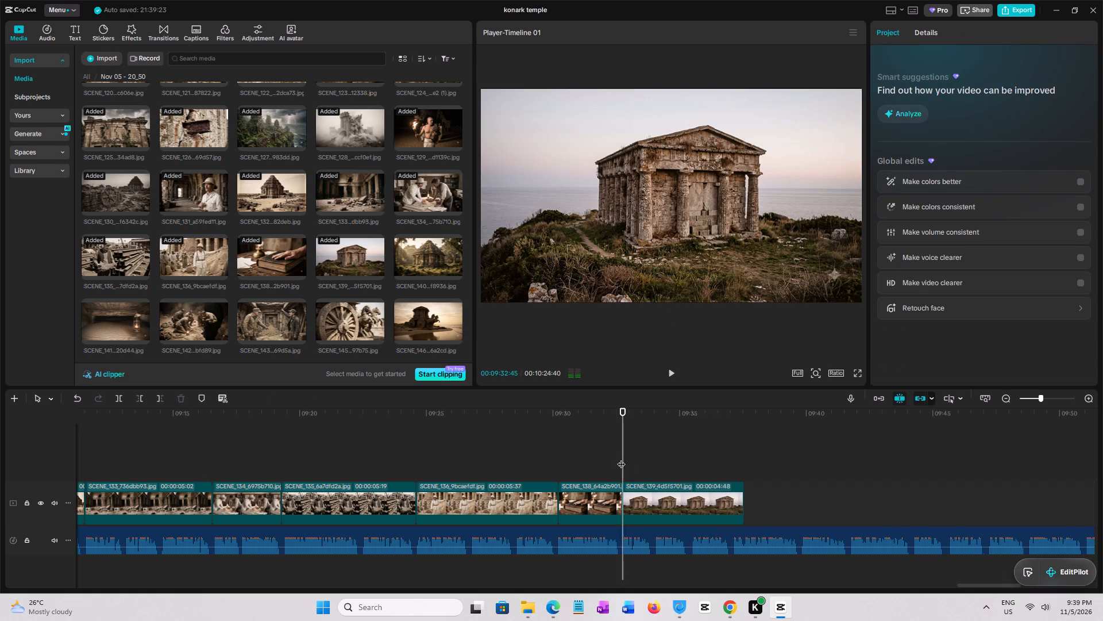
{"action": "key", "text": "space"}
{"action": "left_click", "coordinate": [617, 453]}
{"action": "key", "text": "space"}
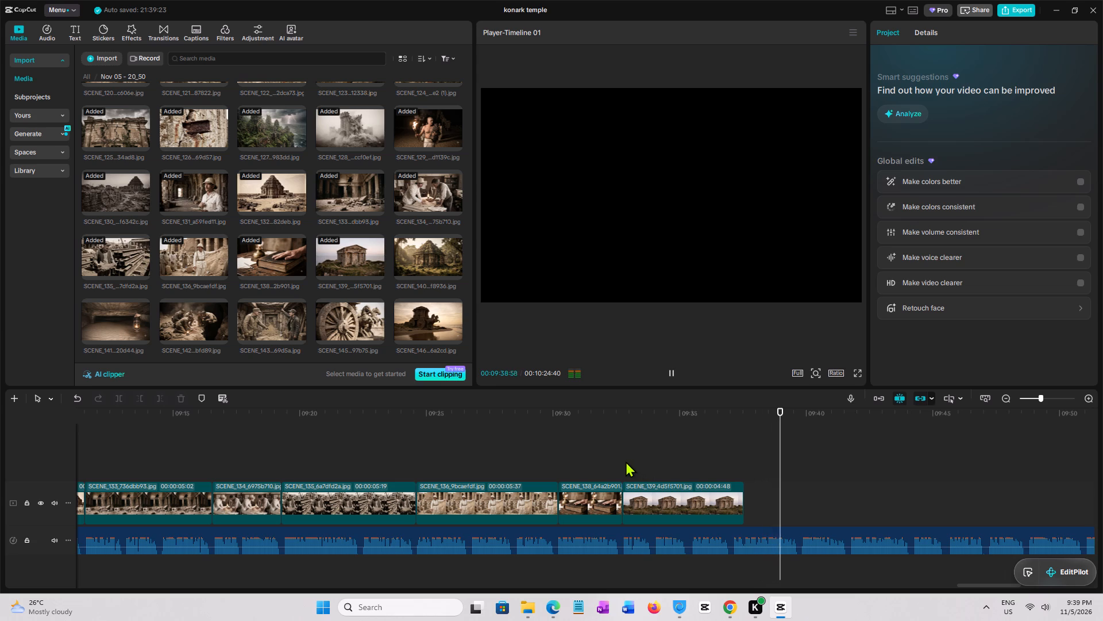
{"action": "left_click", "coordinate": [626, 461]}
{"action": "key", "text": "space"}
{"action": "key", "text": "space"}
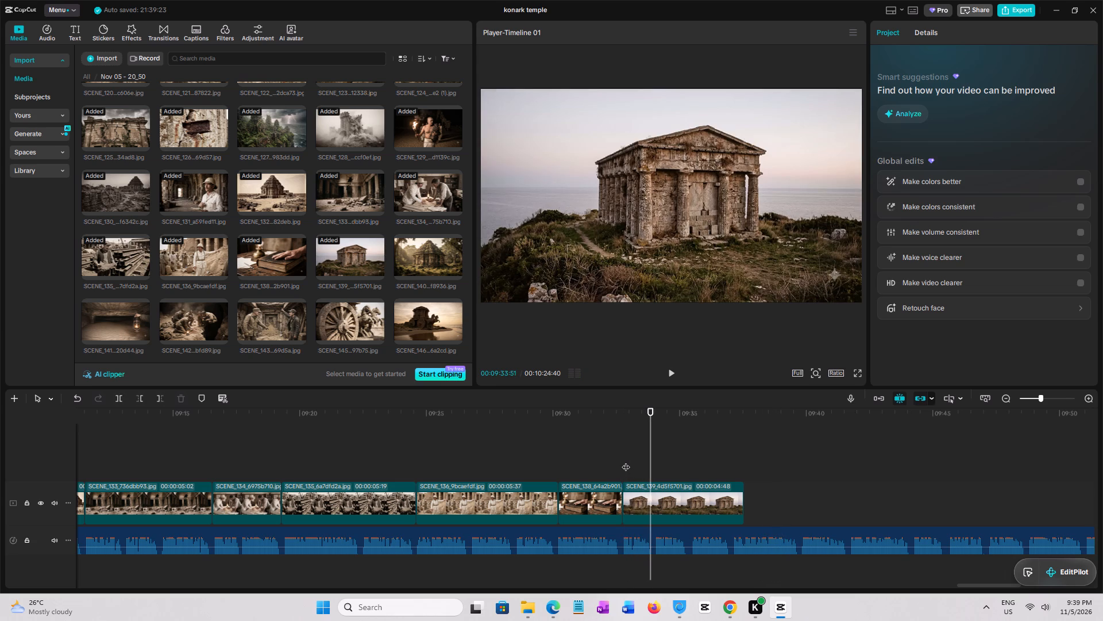
{"action": "left_click", "coordinate": [558, 450]}
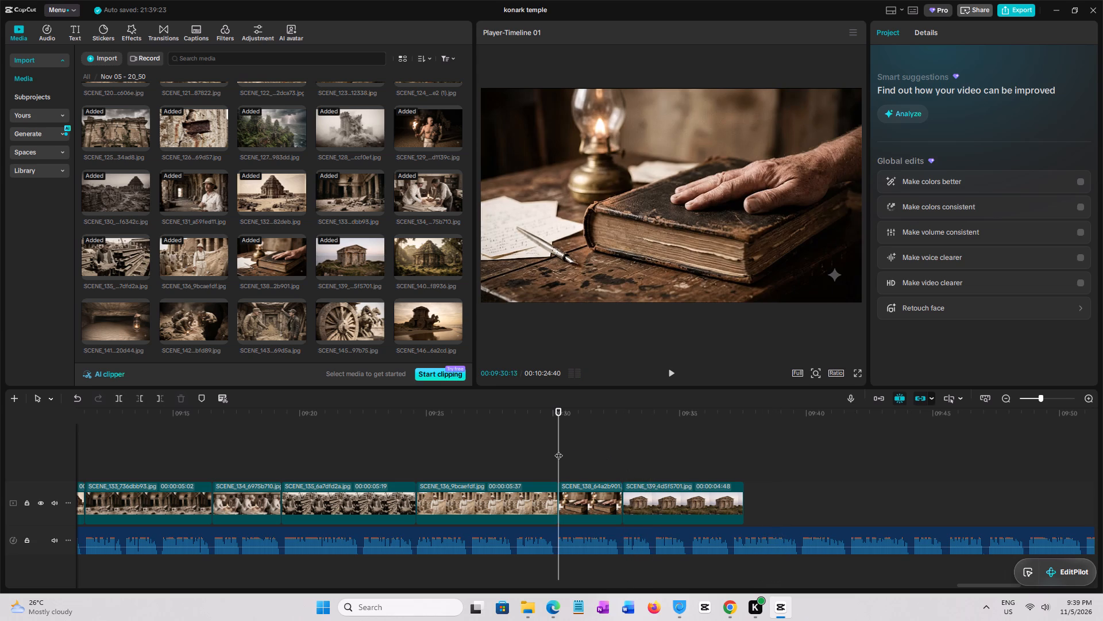
{"action": "key", "text": "space"}
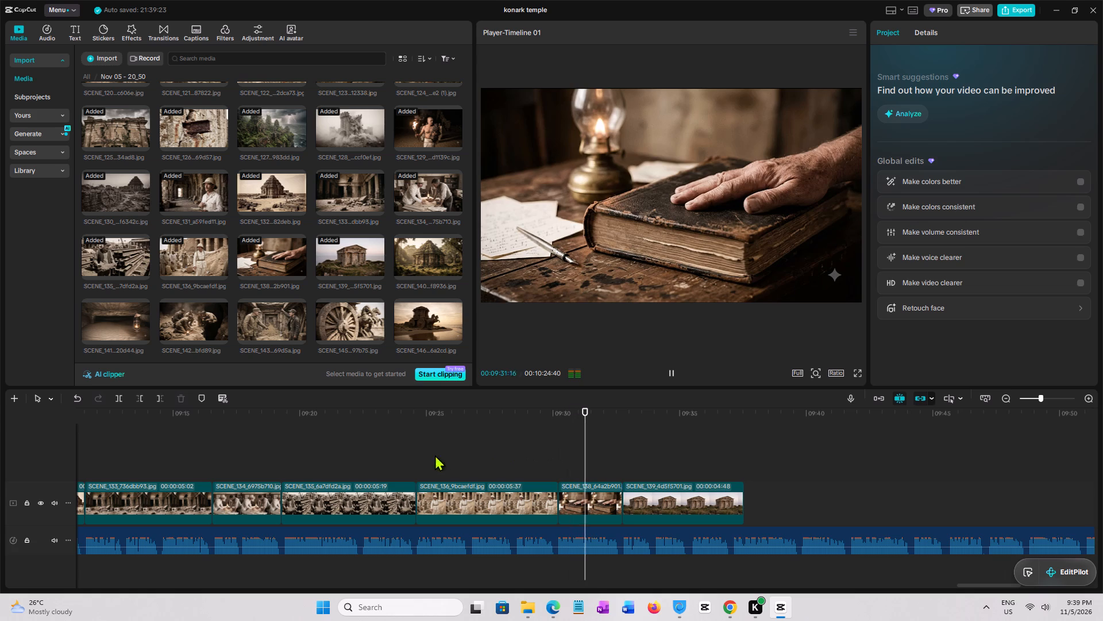
{"action": "left_click", "coordinate": [419, 455]}
{"action": "key", "text": "space"}
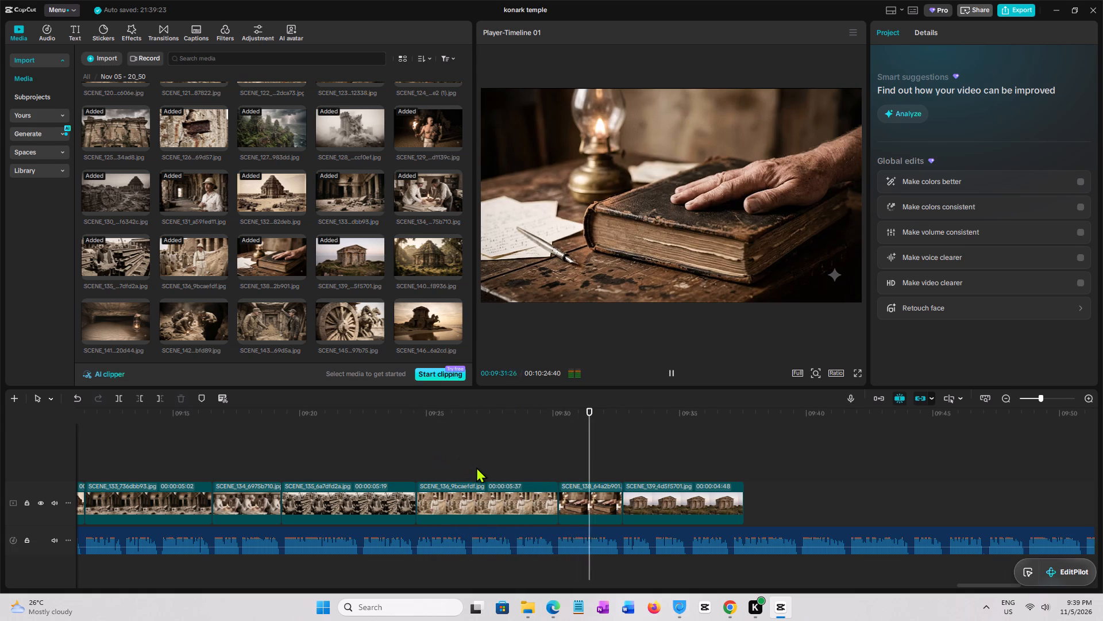
{"action": "key", "text": "space"}
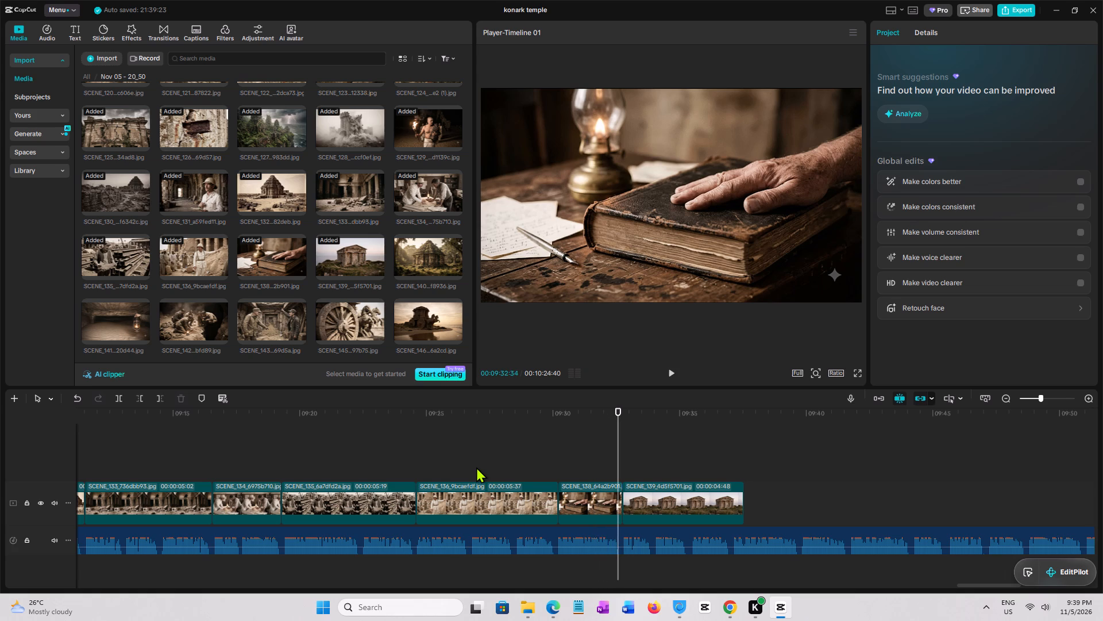
{"action": "key", "text": "space"}
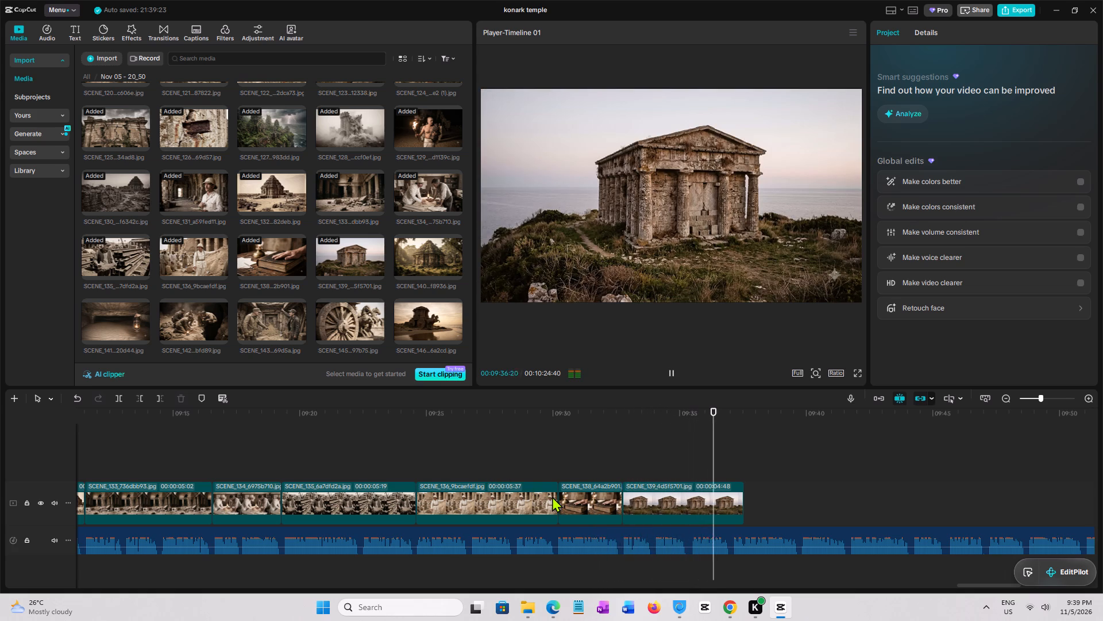
{"action": "key", "text": "space"}
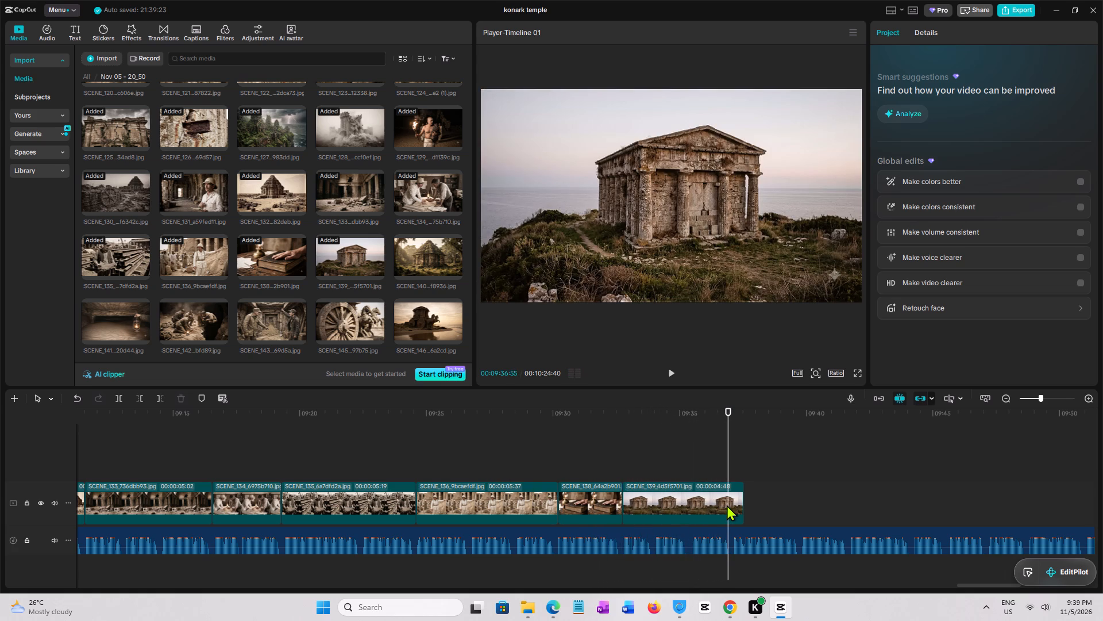
Move the SCENE_139 clip along the main track to start at about 00:09:37, leaving a gap after SCENE_138.
{"action": "left_click", "coordinate": [611, 496]}
{"action": "left_click", "coordinate": [624, 468]}
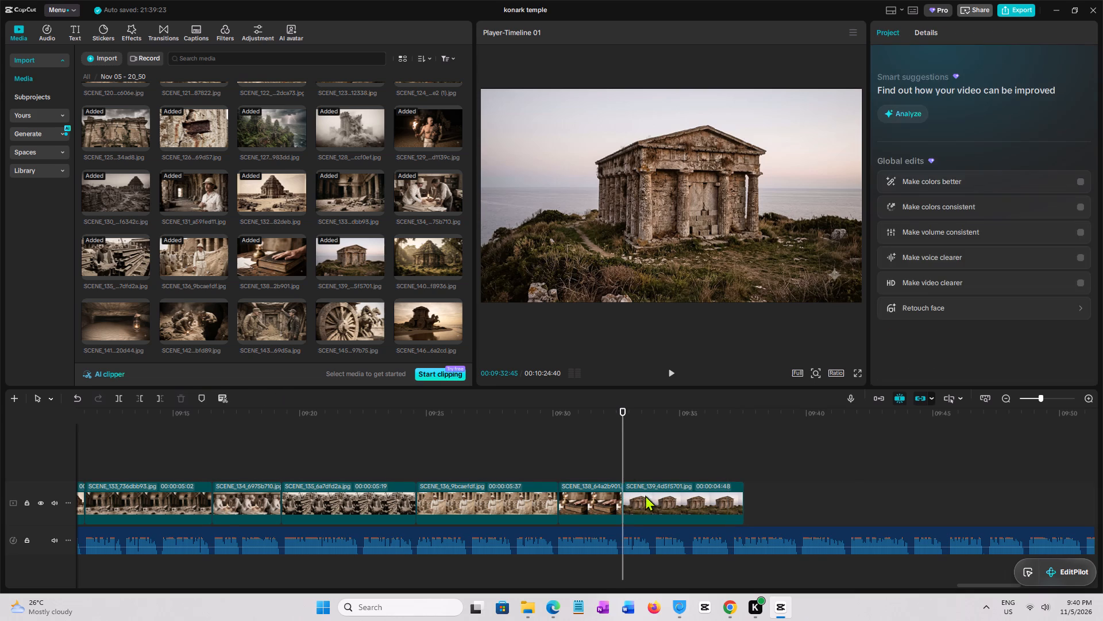
{"action": "left_click_drag", "start_coordinate": [643, 495], "coordinate": [755, 507]}
Extend the end of the SCENE_138 clip to meet the start of SCENE_139, giving it a duration of 00:00:06:57.
{"action": "left_click", "coordinate": [615, 497]}
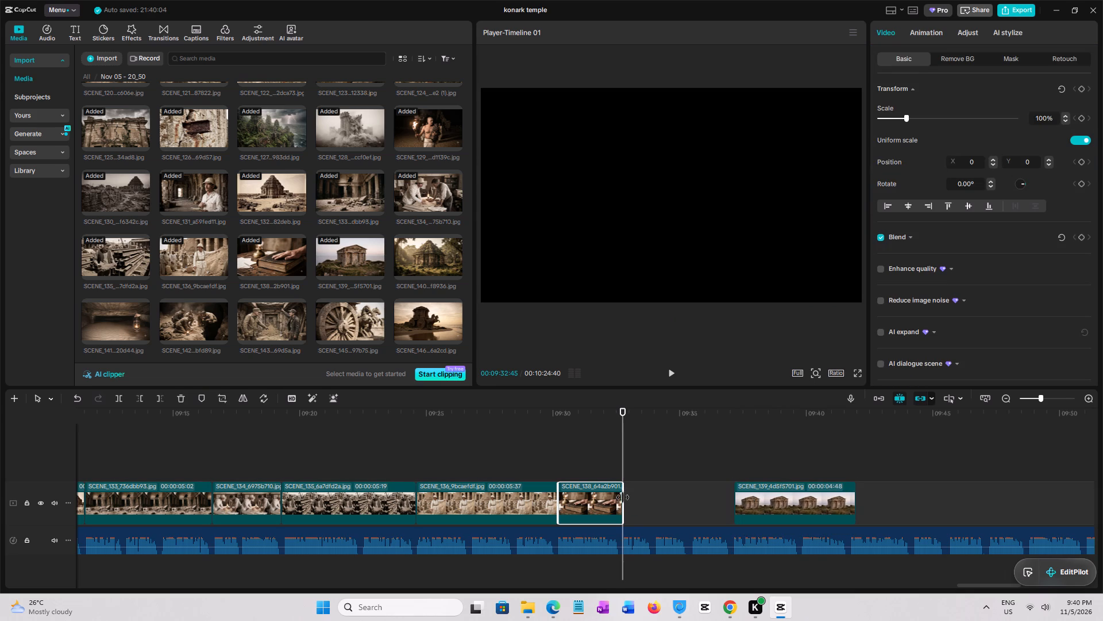
{"action": "left_click_drag", "start_coordinate": [623, 497], "coordinate": [685, 504]}
{"action": "key", "text": "space"}
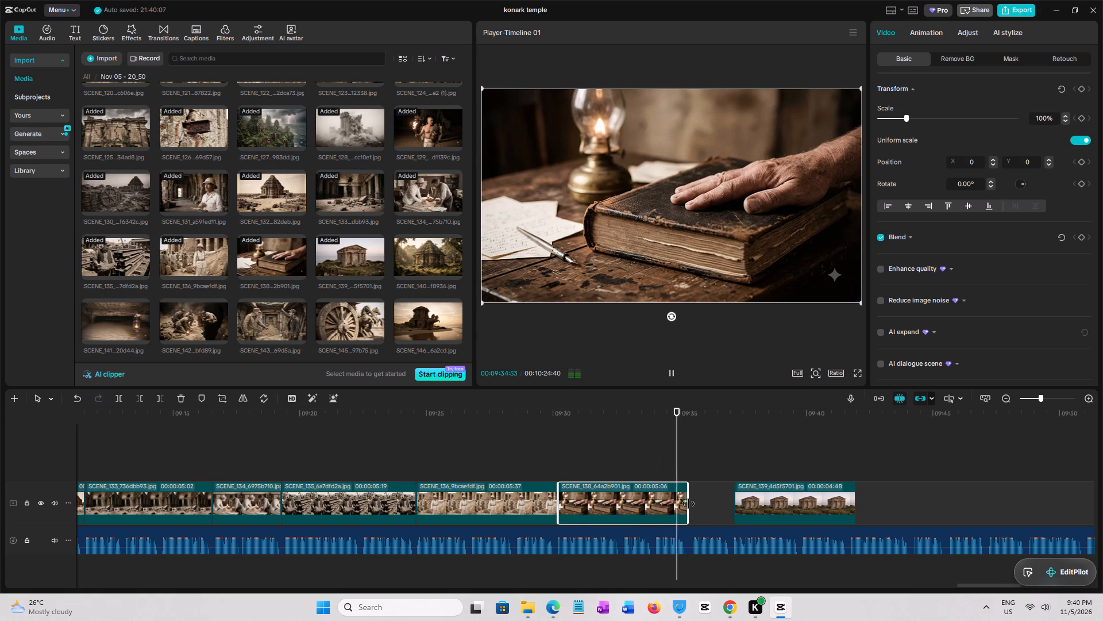
{"action": "left_click_drag", "start_coordinate": [689, 505], "coordinate": [697, 505]}
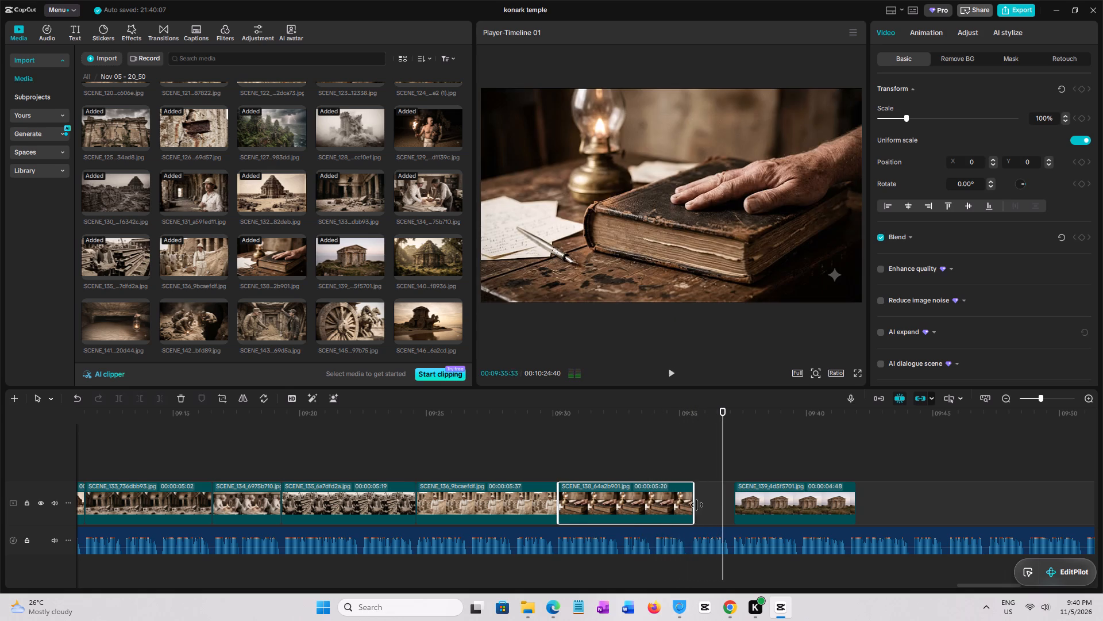
{"action": "left_click_drag", "start_coordinate": [697, 505], "coordinate": [736, 507]}
Play the narration over SCENE_139 to find the phrase break and trim the clip's end at 00:09:39:51.
{"action": "key", "text": "space"}
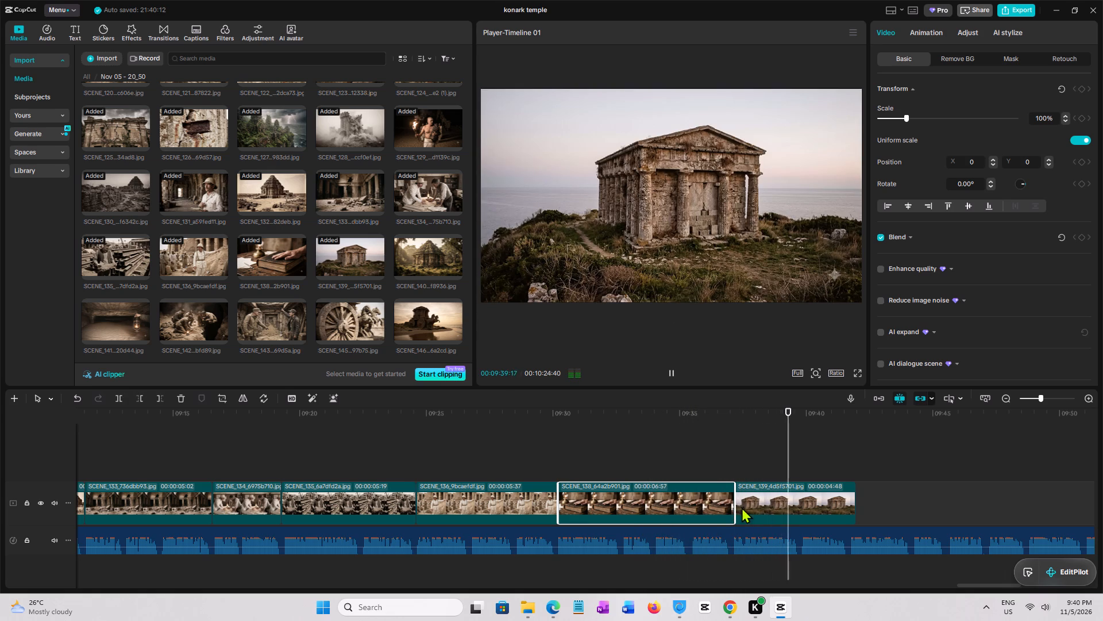
{"action": "left_click", "coordinate": [799, 475]}
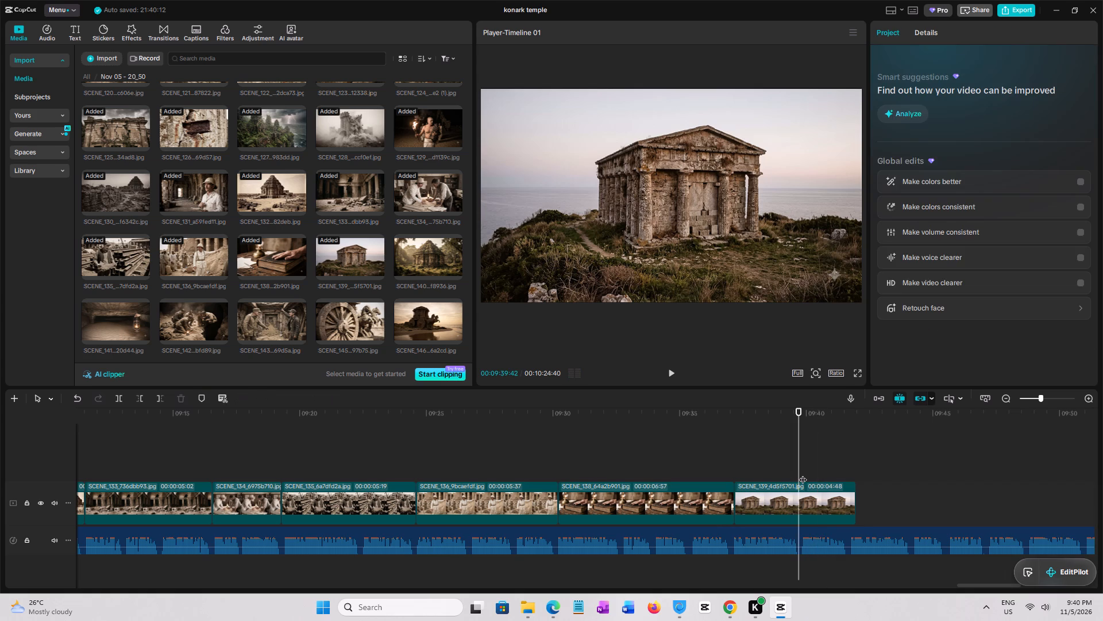
{"action": "left_click", "coordinate": [803, 474]}
{"action": "left_click", "coordinate": [807, 504]}
{"action": "key", "text": "w"}
Place the SCENE_140 image from the imported media on the main track directly after the SCENE_139 clip.
{"action": "scroll", "coordinate": [392, 170], "scroll_direction": "down", "scroll_amount": 1}
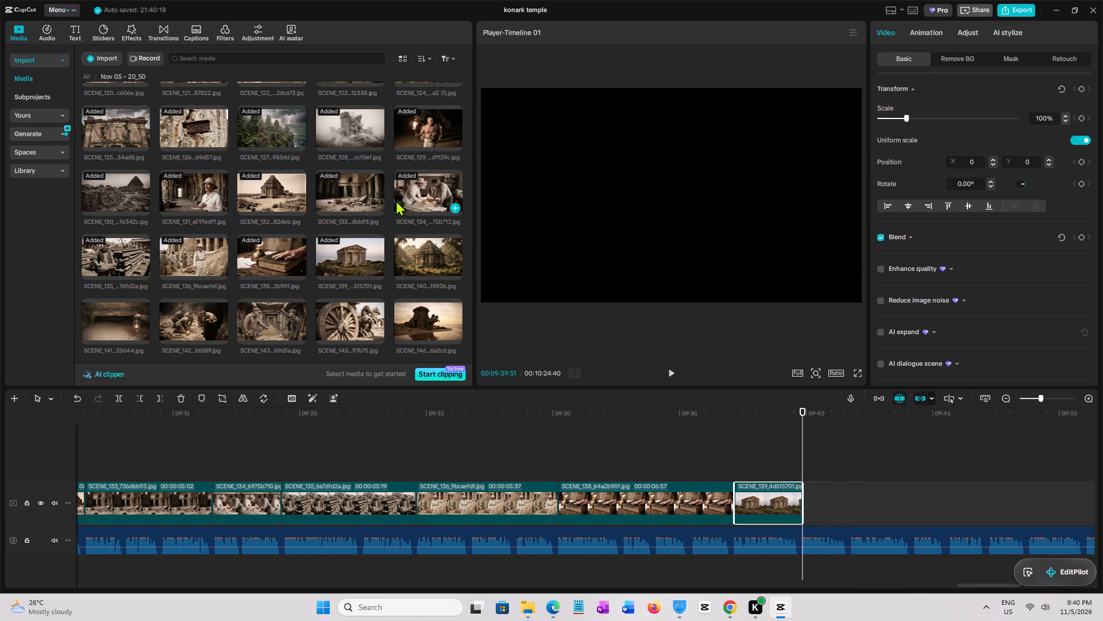
{"action": "scroll", "coordinate": [396, 200], "scroll_direction": "down", "scroll_amount": 3}
{"action": "left_click", "coordinate": [423, 253]}
{"action": "left_click_drag", "start_coordinate": [412, 257], "coordinate": [418, 258]}
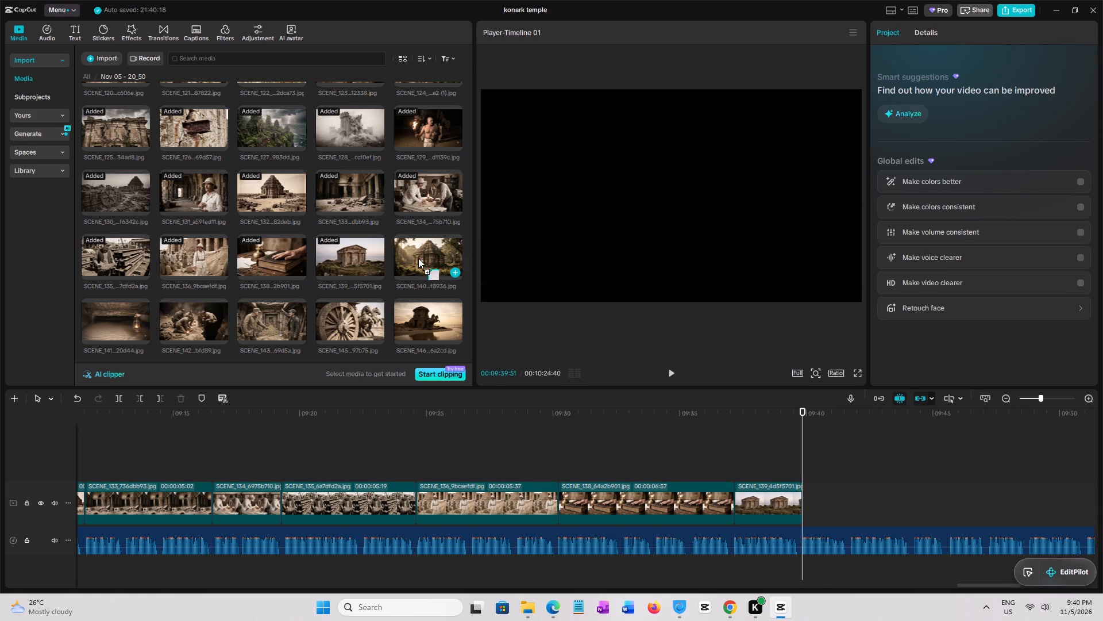
{"action": "left_click_drag", "start_coordinate": [418, 258], "coordinate": [805, 488]}
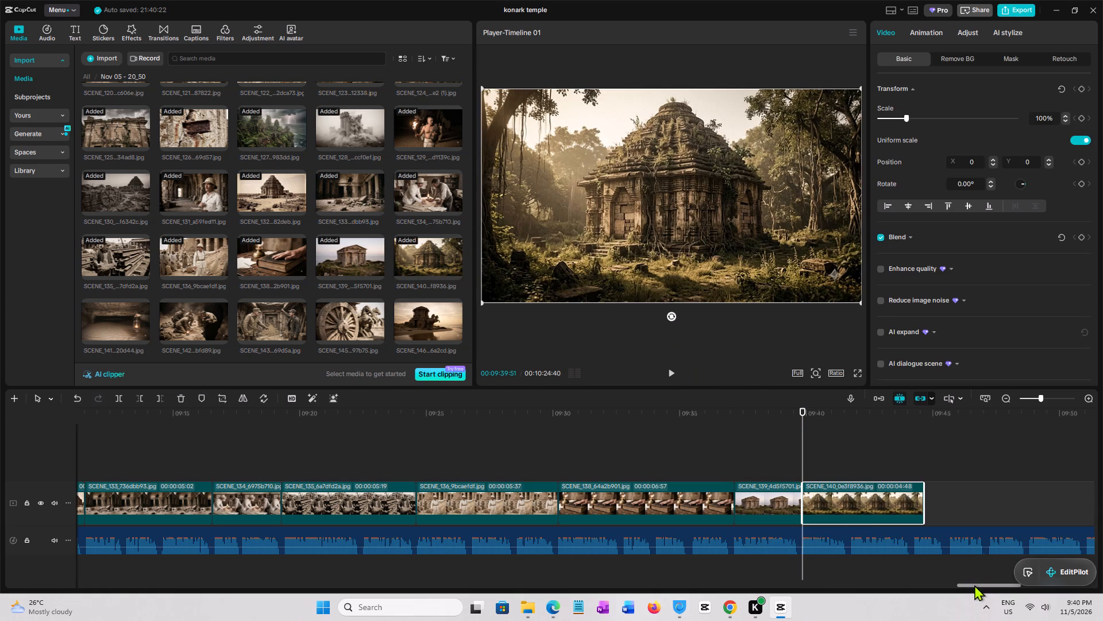
Play the narration over SCENE_140 to find the phrase break and trim the clip's end at 00:09:44:10.
{"action": "left_click_drag", "start_coordinate": [979, 586], "coordinate": [1016, 588]}
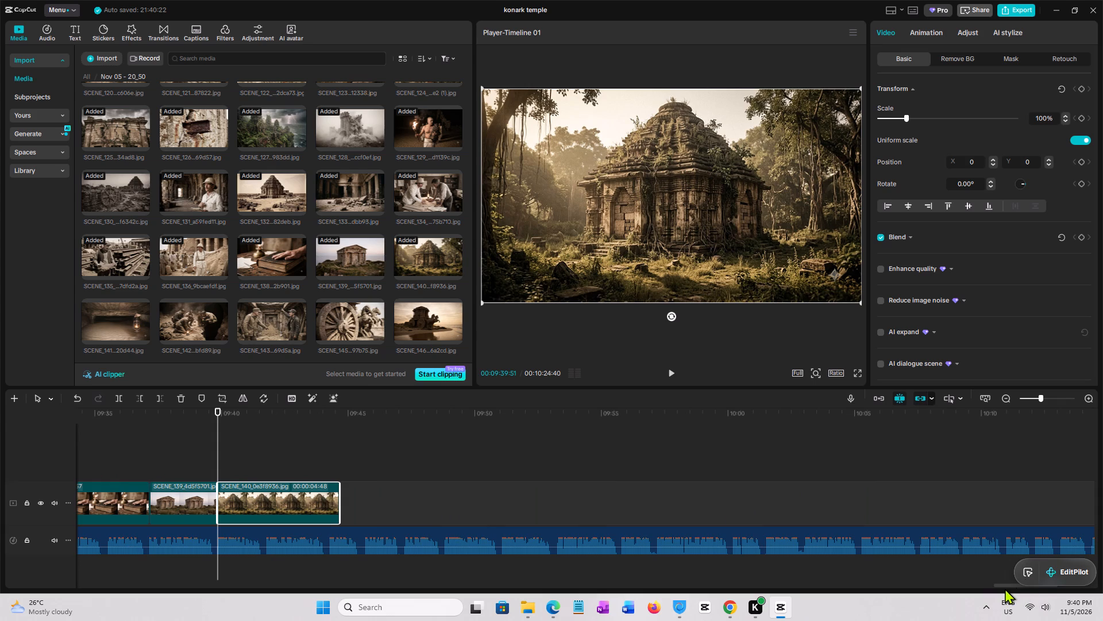
{"action": "left_click_drag", "start_coordinate": [1045, 570], "coordinate": [430, 0]}
{"action": "left_click", "coordinate": [209, 480]}
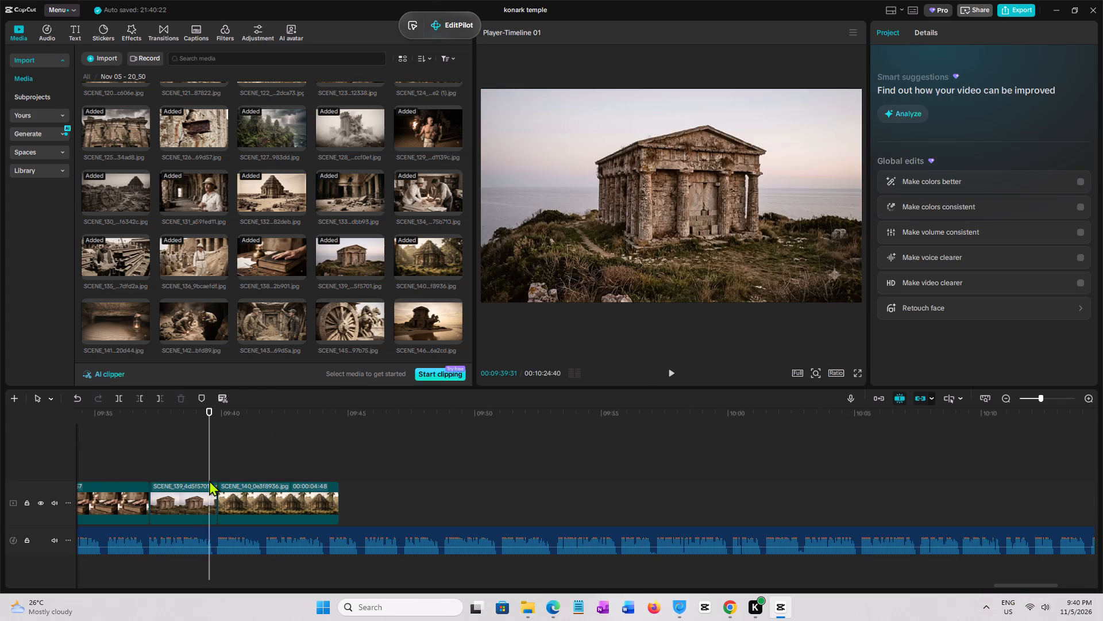
{"action": "key", "text": "space"}
{"action": "left_click", "coordinate": [215, 478]}
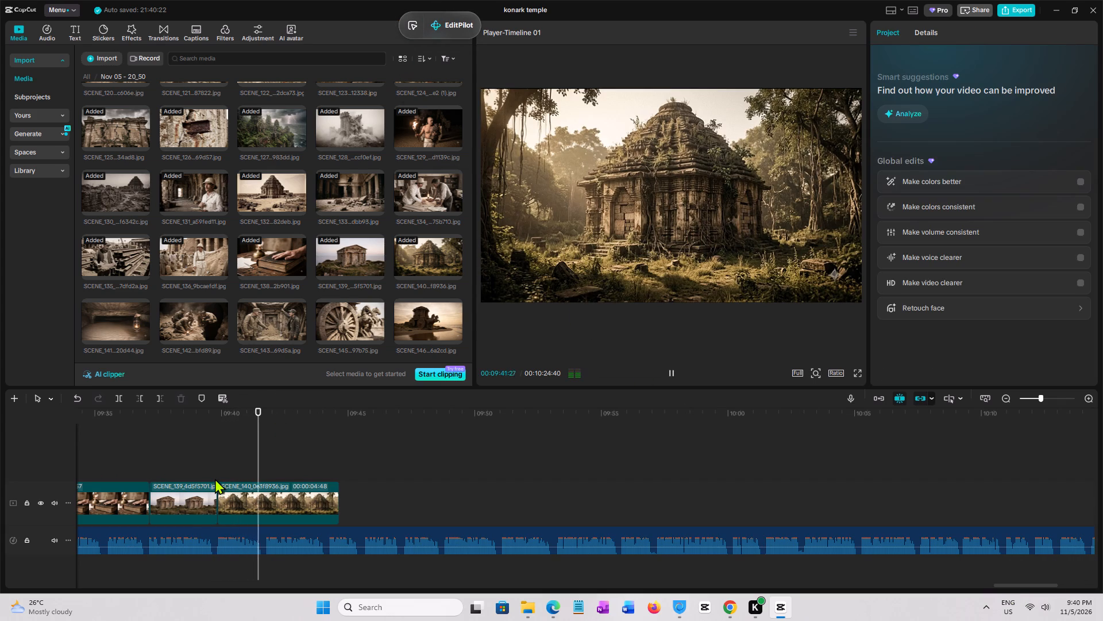
{"action": "key", "text": "space"}
{"action": "left_click", "coordinate": [215, 478]}
{"action": "key", "text": "space"}
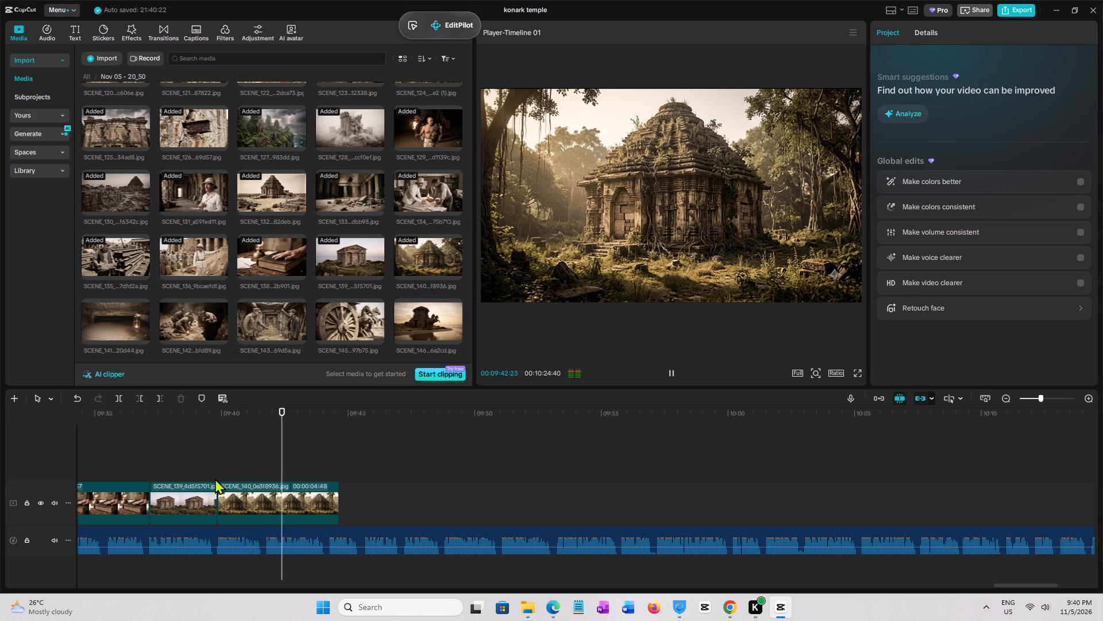
{"action": "left_click", "coordinate": [325, 476]}
{"action": "left_click", "coordinate": [326, 475]}
{"action": "double_click", "coordinate": [327, 475]}
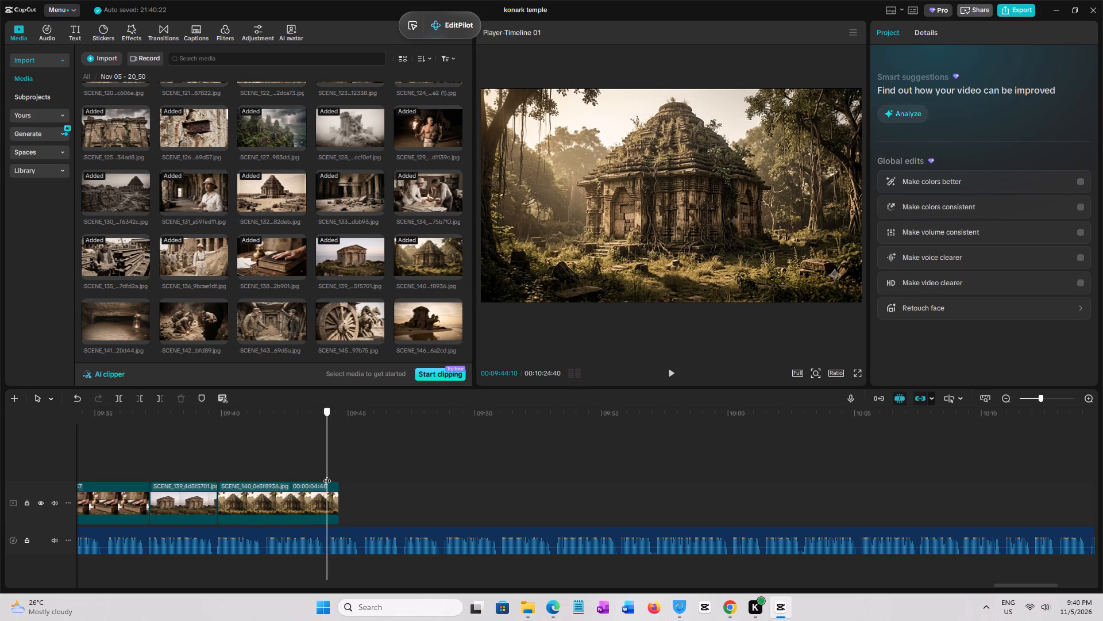
{"action": "left_click", "coordinate": [327, 494]}
{"action": "key", "text": "w"}
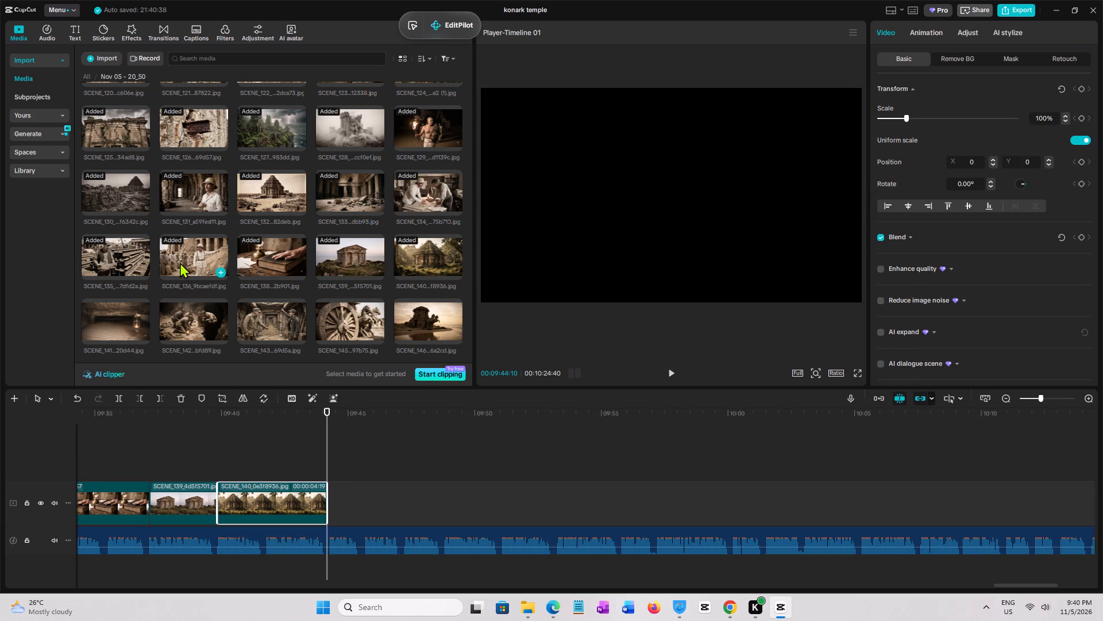
Place the SCENE_141 image directly after SCENE_140 and trim its end to the narration break at 00:09:48:45.
{"action": "scroll", "coordinate": [362, 168], "scroll_direction": "down", "scroll_amount": 1}
{"action": "left_click", "coordinate": [116, 313]}
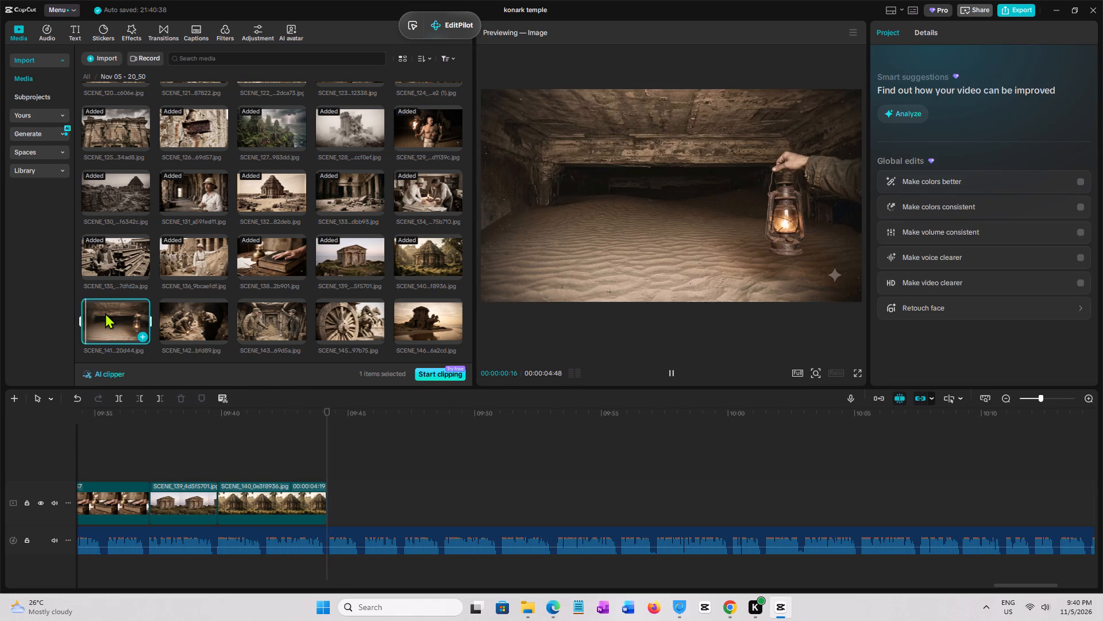
{"action": "left_click_drag", "start_coordinate": [106, 313], "coordinate": [326, 499]}
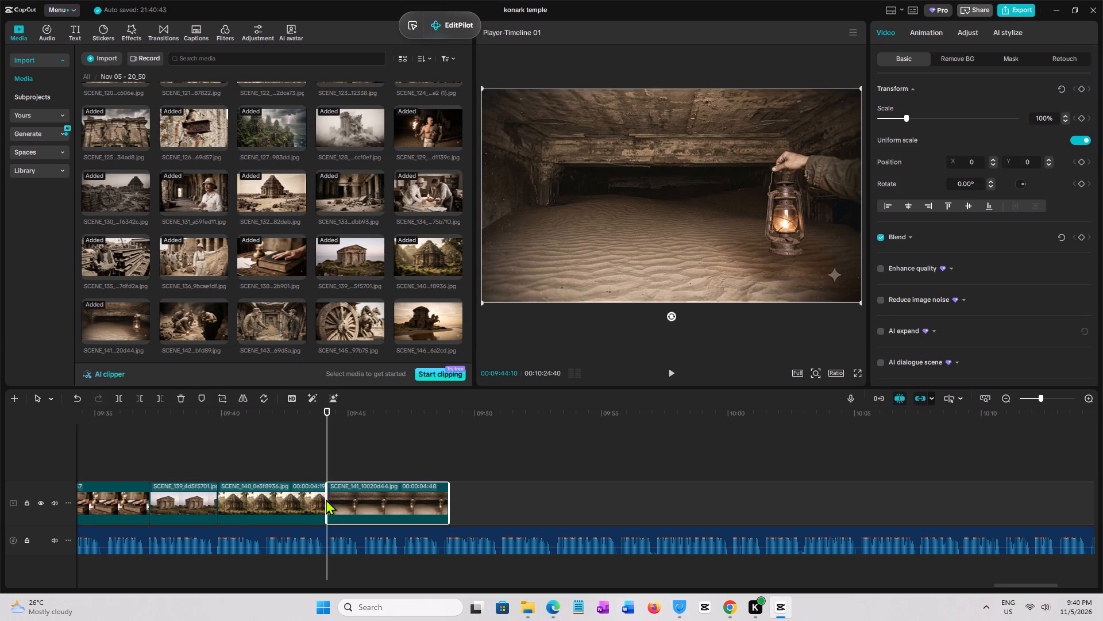
{"action": "key", "text": "space"}
{"action": "key", "text": "space"}
{"action": "key", "text": "space"}
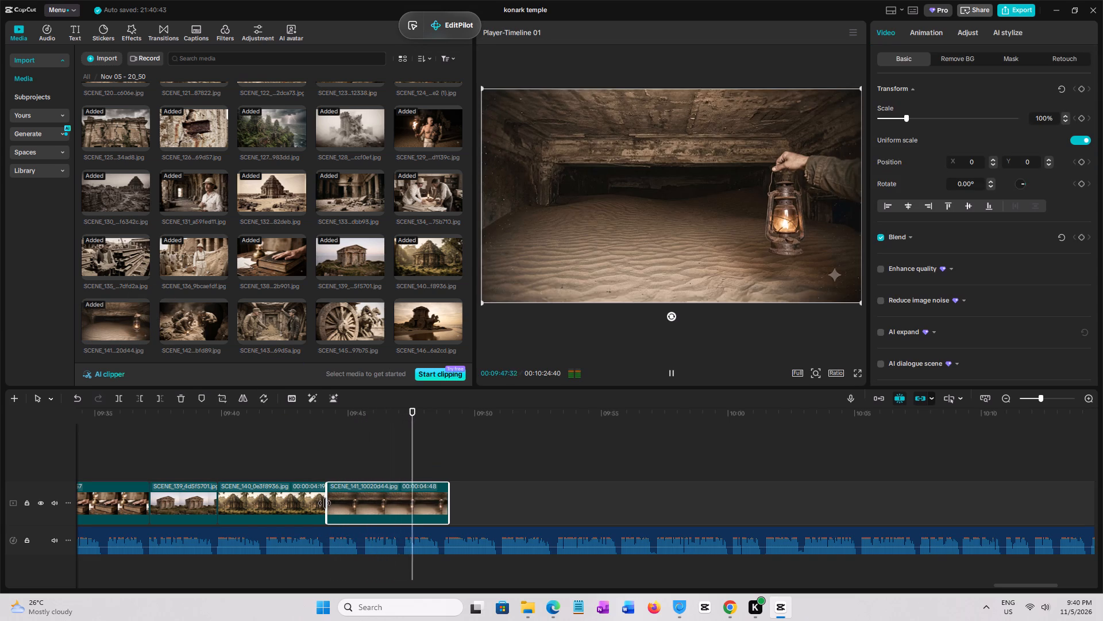
{"action": "key", "text": "space"}
{"action": "key", "text": "space"}
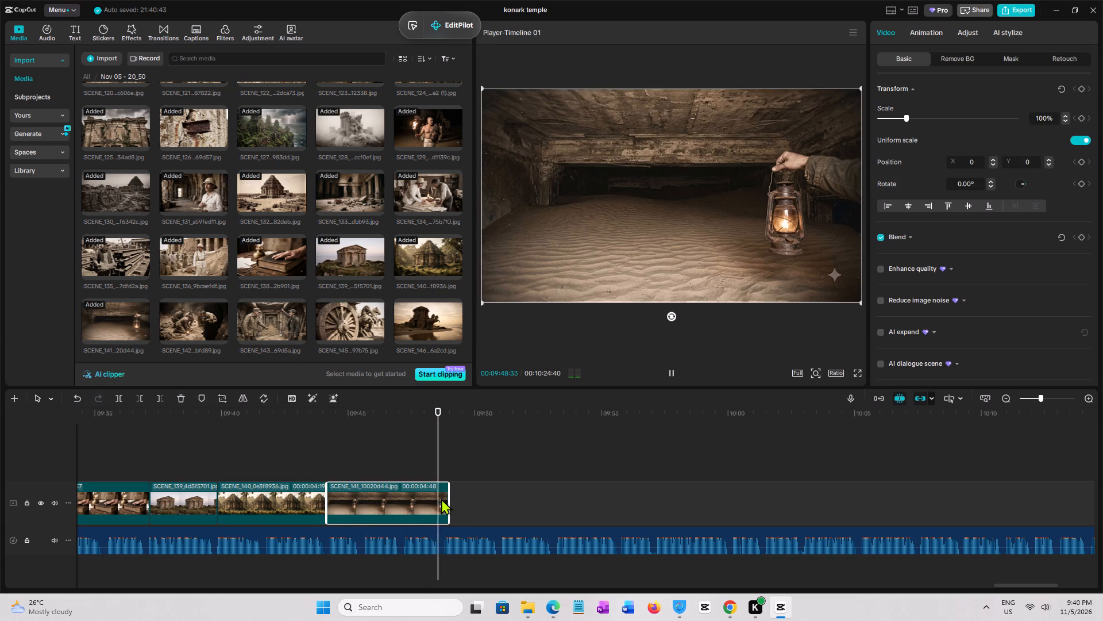
{"action": "key", "text": "space"}
{"action": "left_click", "coordinate": [441, 499]}
{"action": "key", "text": "w"}
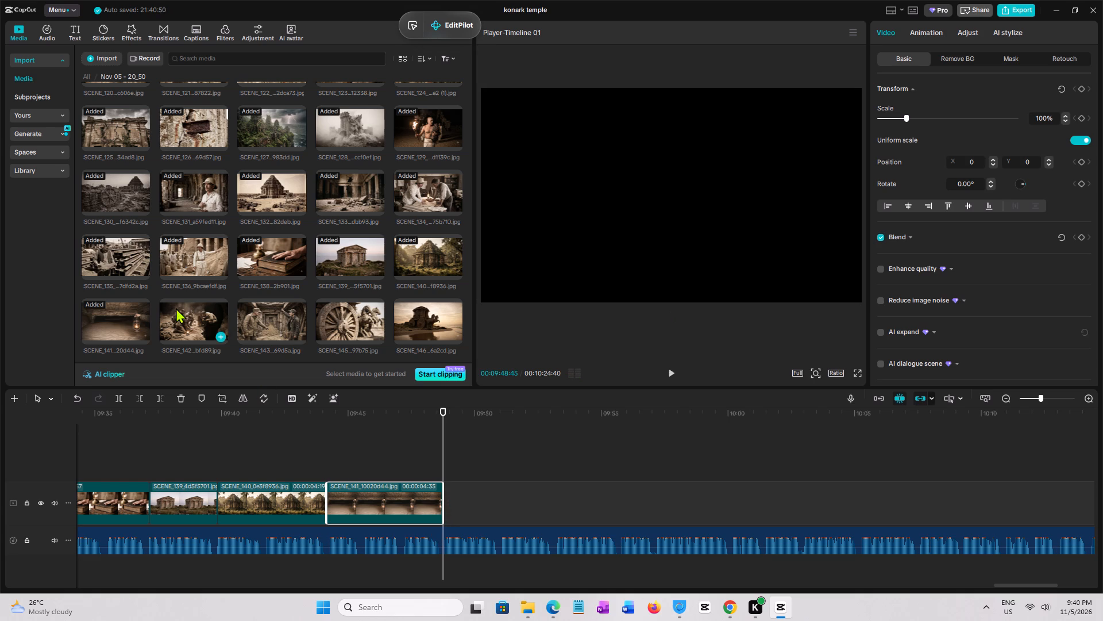
Place the SCENE_142 image directly after SCENE_141 and trim its end to the narration break at 00:09:53:11.
{"action": "left_click", "coordinate": [175, 309]}
{"action": "left_click_drag", "start_coordinate": [175, 309], "coordinate": [442, 492]}
{"action": "key", "text": "space"}
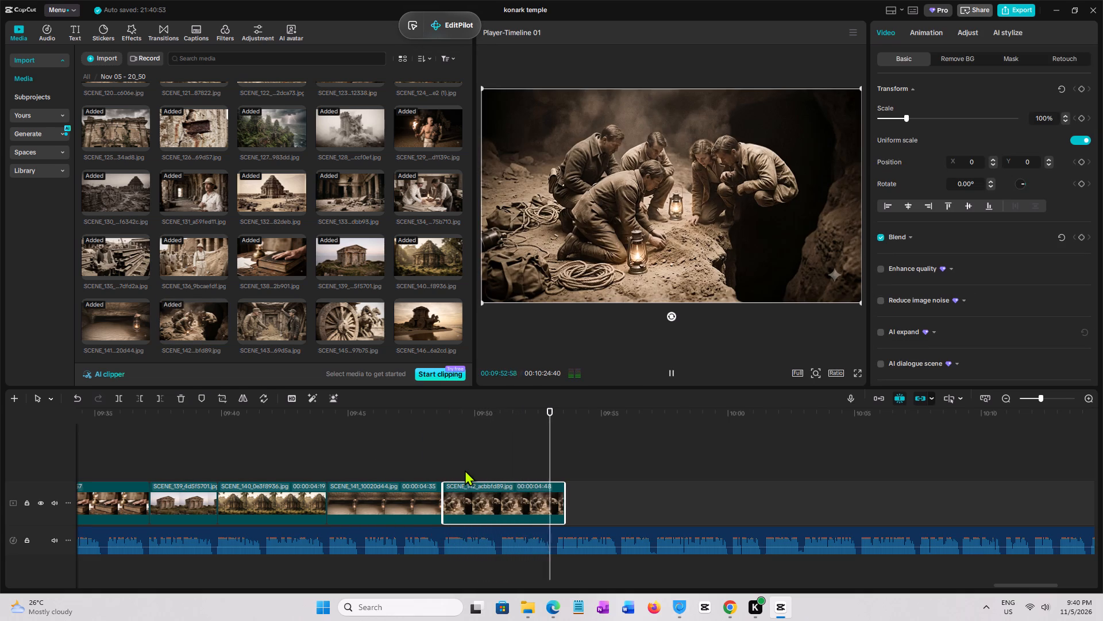
{"action": "key", "text": "space"}
{"action": "left_click", "coordinate": [537, 496]}
{"action": "key", "text": "w"}
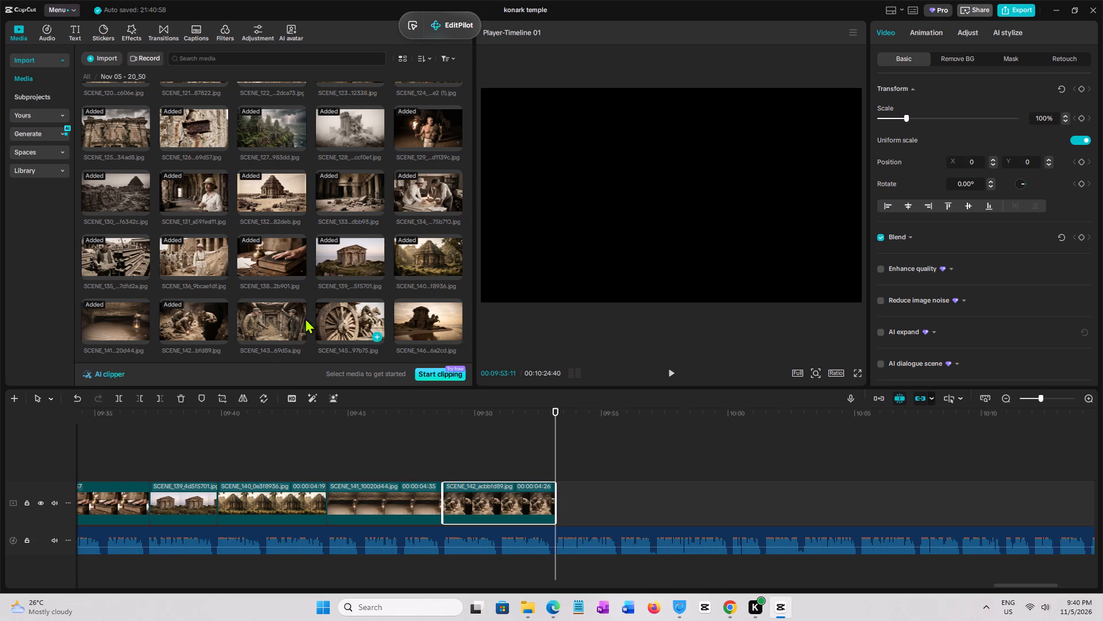
Place the SCENE_143 image directly after SCENE_142 and extend its end to the narration break at 00:10:00:06.
{"action": "left_click", "coordinate": [273, 324]}
{"action": "left_click_drag", "start_coordinate": [276, 324], "coordinate": [557, 490]}
{"action": "key", "text": "space"}
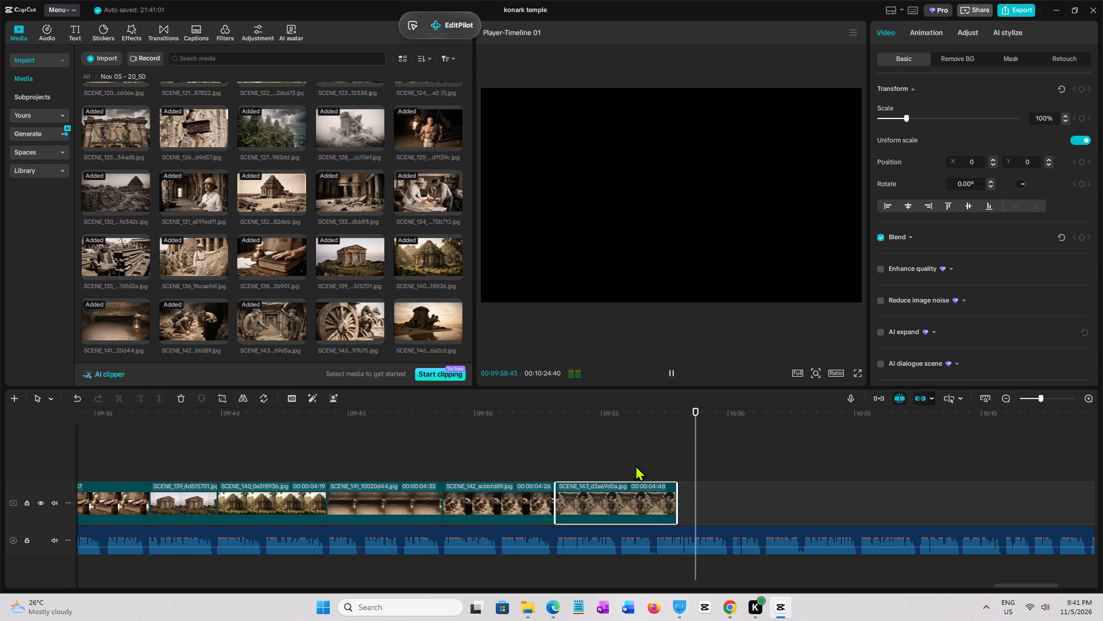
{"action": "key", "text": "space"}
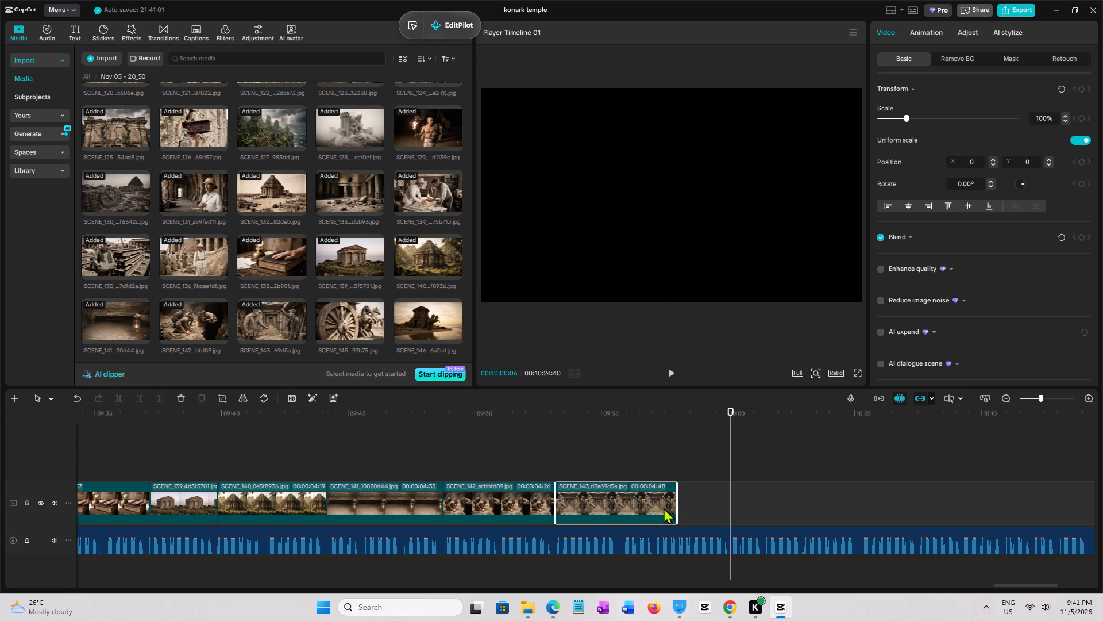
{"action": "left_click", "coordinate": [664, 508]}
{"action": "left_click_drag", "start_coordinate": [678, 507], "coordinate": [729, 512]}
Place the SCENE_145 image from the imported media on the main track directly after the SCENE_143 clip.
{"action": "left_click", "coordinate": [331, 328]}
{"action": "left_click_drag", "start_coordinate": [331, 327], "coordinate": [728, 491]}
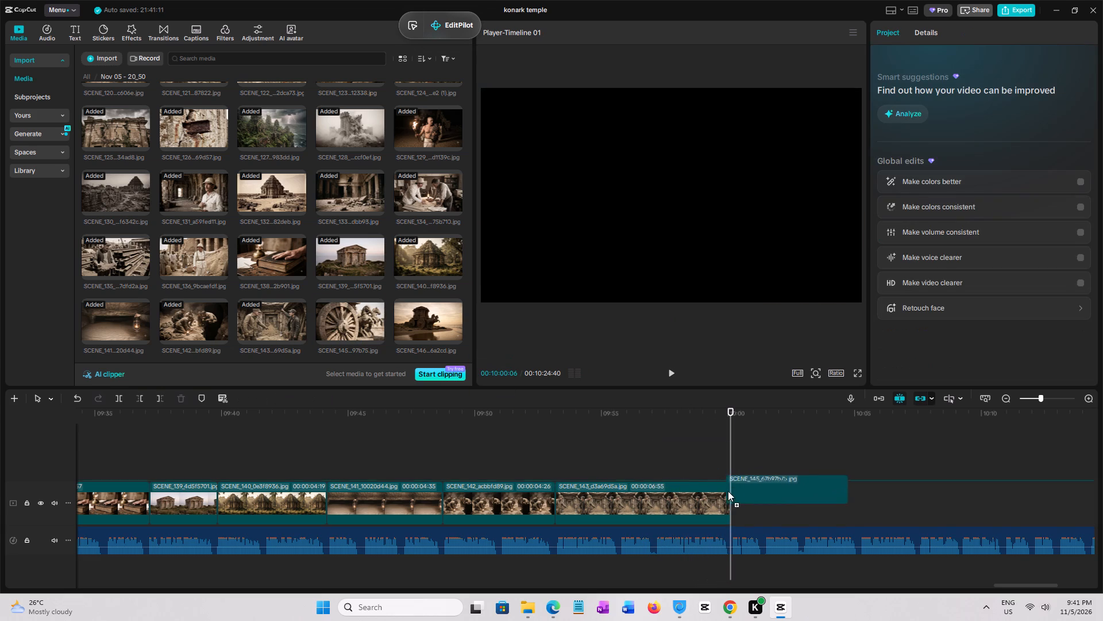
{"action": "left_click_drag", "start_coordinate": [728, 491], "coordinate": [733, 496]}
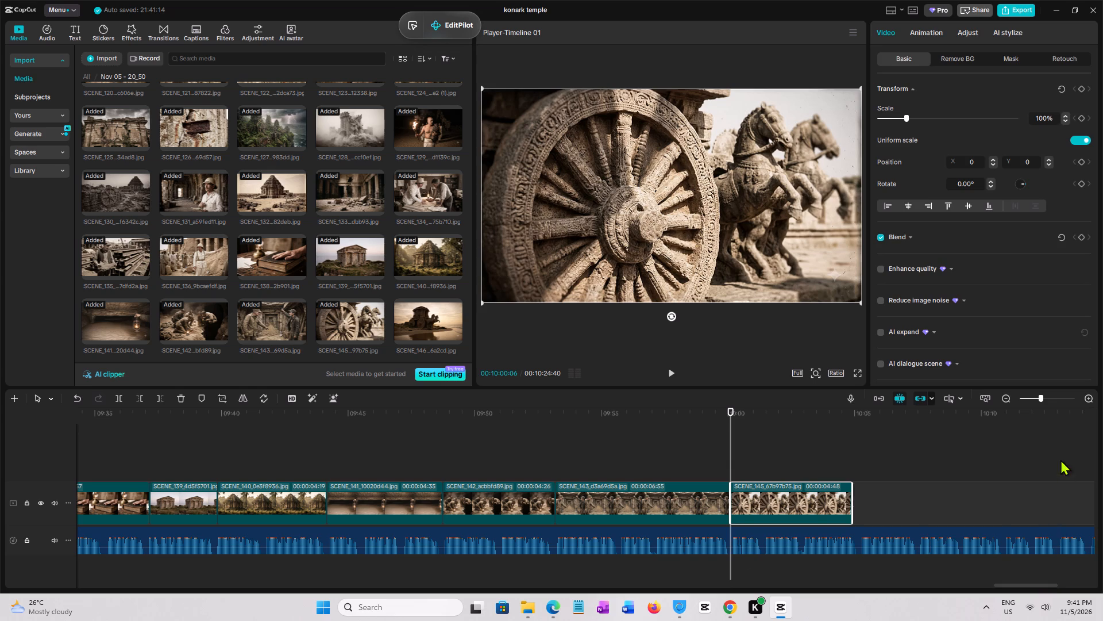
Replay the narration repeatedly around the cut between SCENE_143 and SCENE_145 to check the transition's timing.
{"action": "left_click_drag", "start_coordinate": [1064, 459], "coordinate": [1100, 457]}
{"action": "key", "text": "space"}
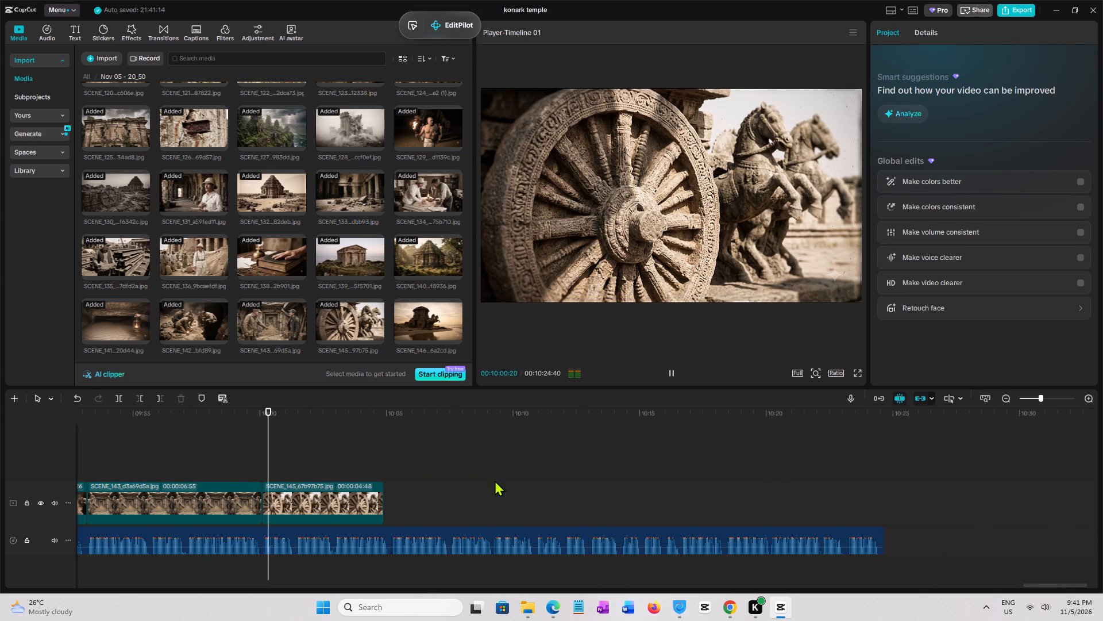
{"action": "double_click", "coordinate": [266, 453]}
{"action": "key", "text": "space"}
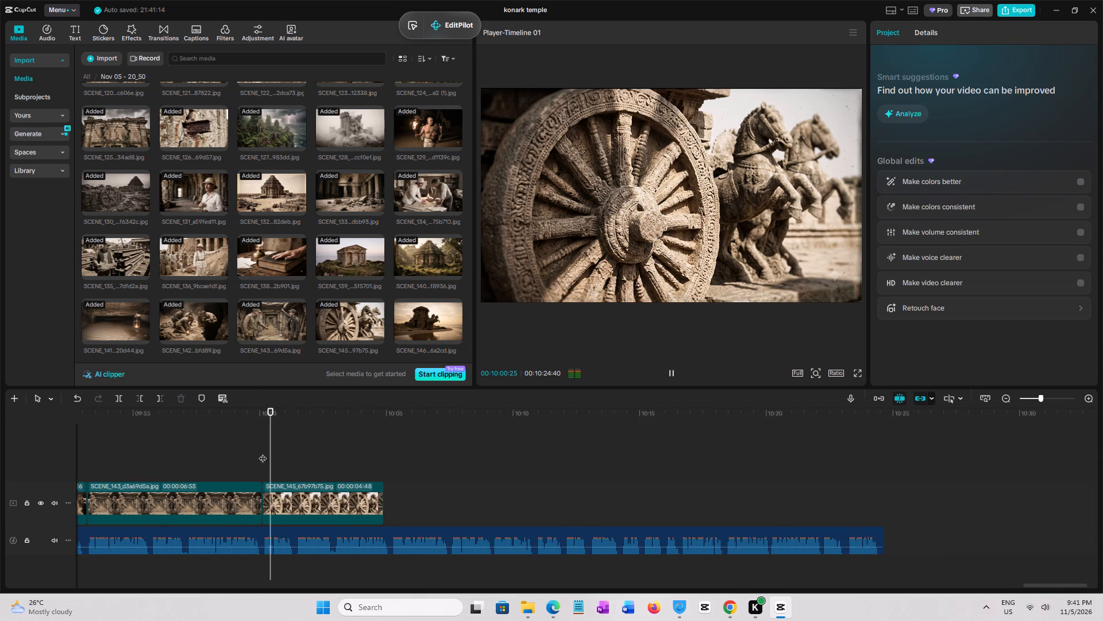
{"action": "left_click", "coordinate": [263, 453]}
{"action": "key", "text": "space"}
{"action": "left_click", "coordinate": [263, 453]}
{"action": "key", "text": "space"}
{"action": "left_click", "coordinate": [263, 453]}
{"action": "key", "text": "space"}
{"action": "left_click", "coordinate": [263, 453]}
{"action": "key", "text": "space"}
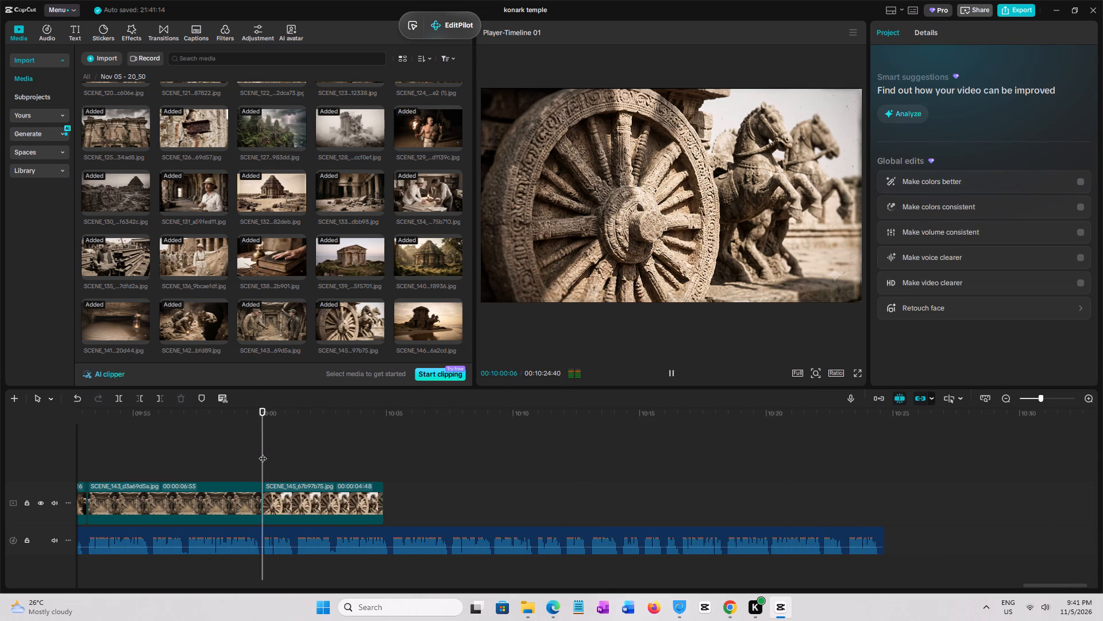
{"action": "double_click", "coordinate": [263, 453]}
{"action": "left_click", "coordinate": [257, 453]}
{"action": "key", "text": "space"}
{"action": "left_click", "coordinate": [257, 453]}
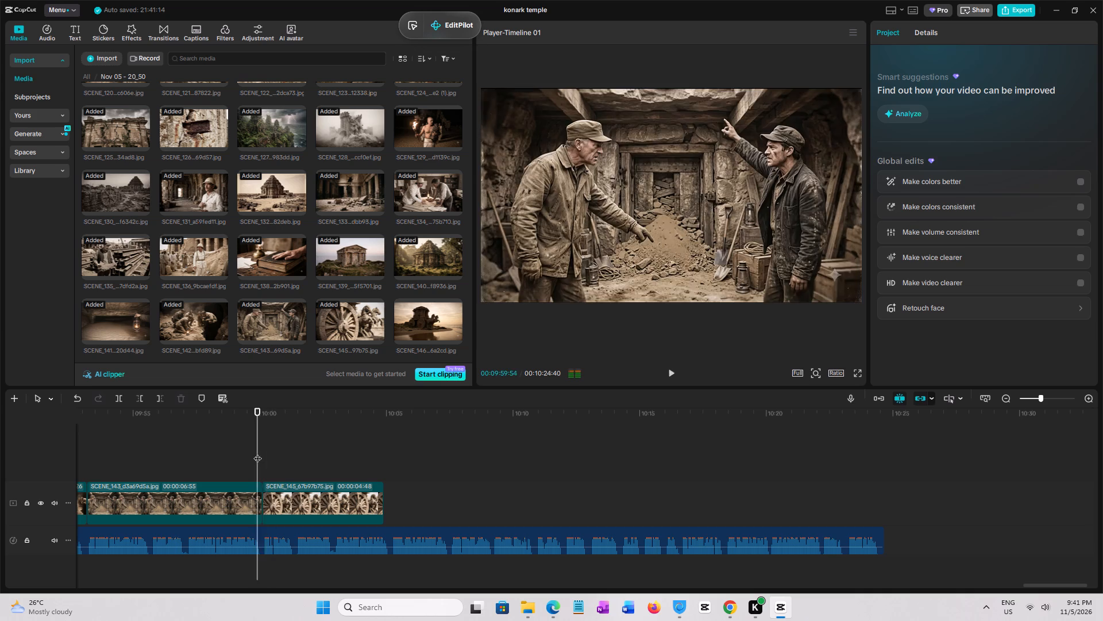
{"action": "key", "text": "space"}
{"action": "left_click", "coordinate": [257, 453]}
{"action": "key", "text": "space"}
{"action": "left_click", "coordinate": [257, 453]}
{"action": "key", "text": "space"}
{"action": "left_click", "coordinate": [257, 453]}
{"action": "key", "text": "space"}
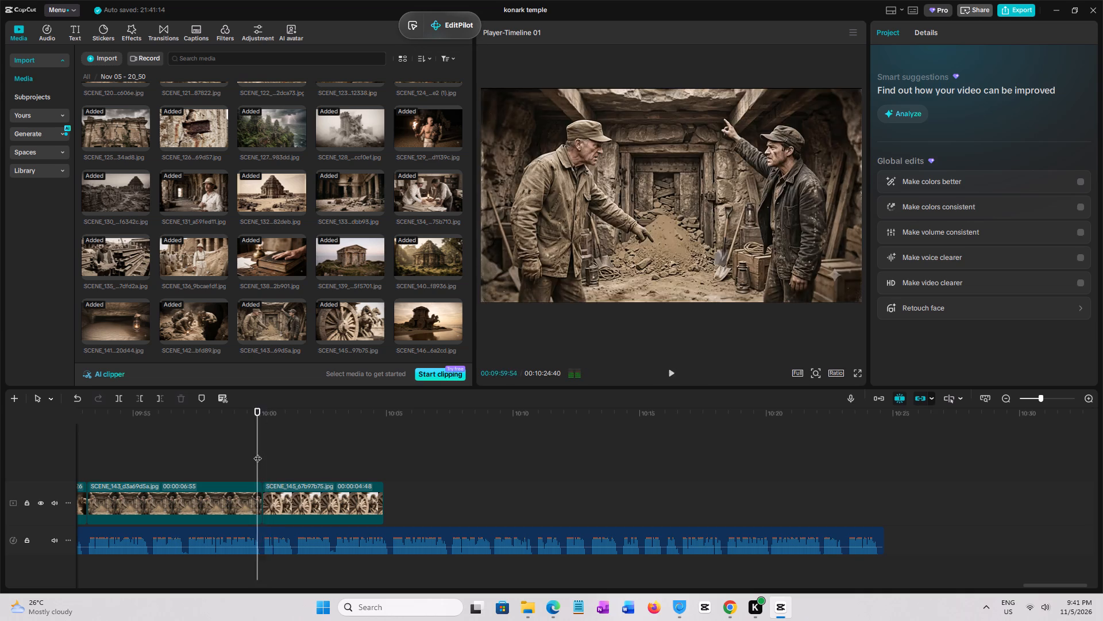
{"action": "left_click", "coordinate": [257, 453]}
{"action": "key", "text": "space"}
Play the narration over SCENE_145 and extend the clip's end to give it a duration of 00:00:05:11.
{"action": "left_click", "coordinate": [257, 453]}
{"action": "key", "text": "space"}
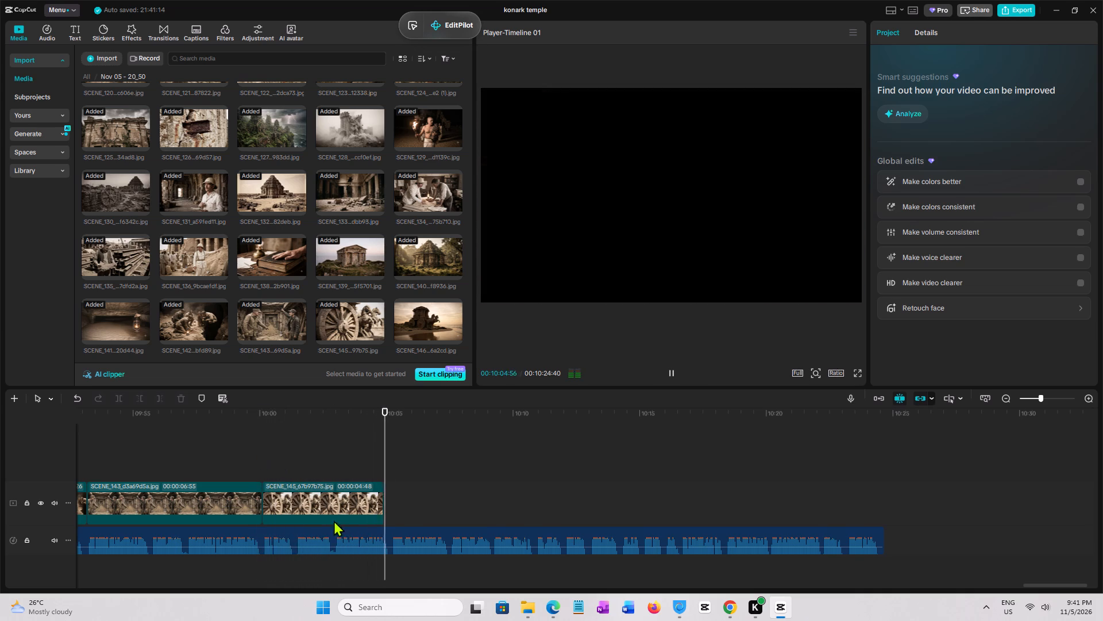
{"action": "key", "text": "space"}
{"action": "left_click", "coordinate": [371, 511]}
{"action": "left_click_drag", "start_coordinate": [385, 509], "coordinate": [392, 509]}
{"action": "left_click", "coordinate": [400, 469]}
{"action": "left_click", "coordinate": [387, 459]}
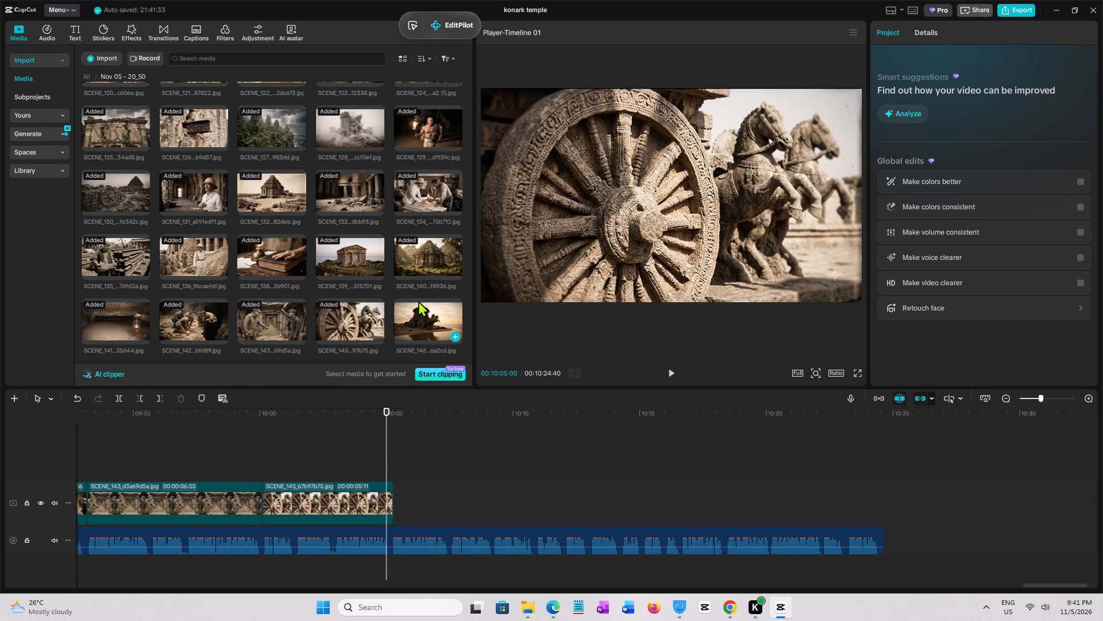
Place the SCENE_146 image from the imported media on the main track directly after the SCENE_145 clip.
{"action": "left_click", "coordinate": [419, 313]}
{"action": "left_click_drag", "start_coordinate": [416, 313], "coordinate": [400, 494]}
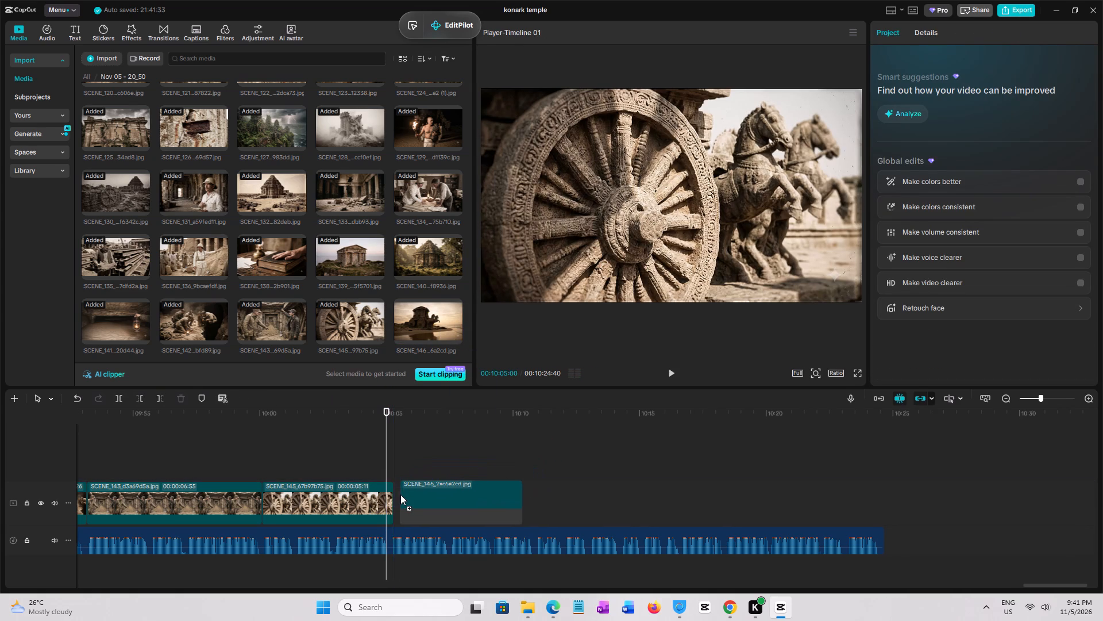
{"action": "left_click_drag", "start_coordinate": [400, 494], "coordinate": [395, 496]}
Replay the narration around the cut between SCENE_145 and SCENE_146 to check its timing.
{"action": "left_click", "coordinate": [385, 473]}
{"action": "key", "text": "space"}
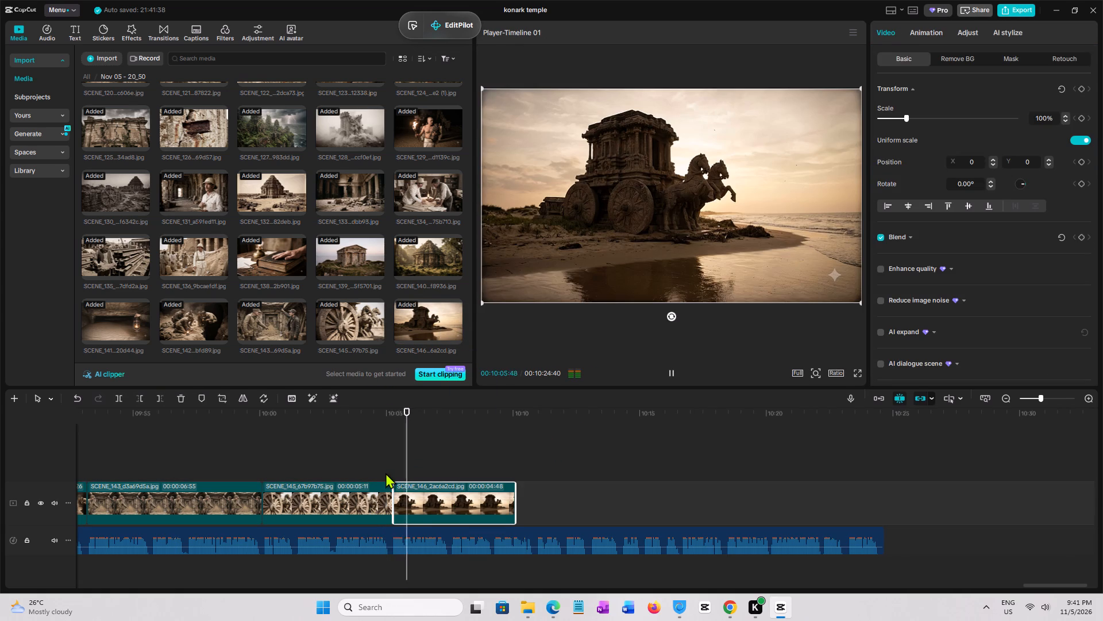
{"action": "left_click", "coordinate": [394, 462]}
{"action": "key", "text": "space"}
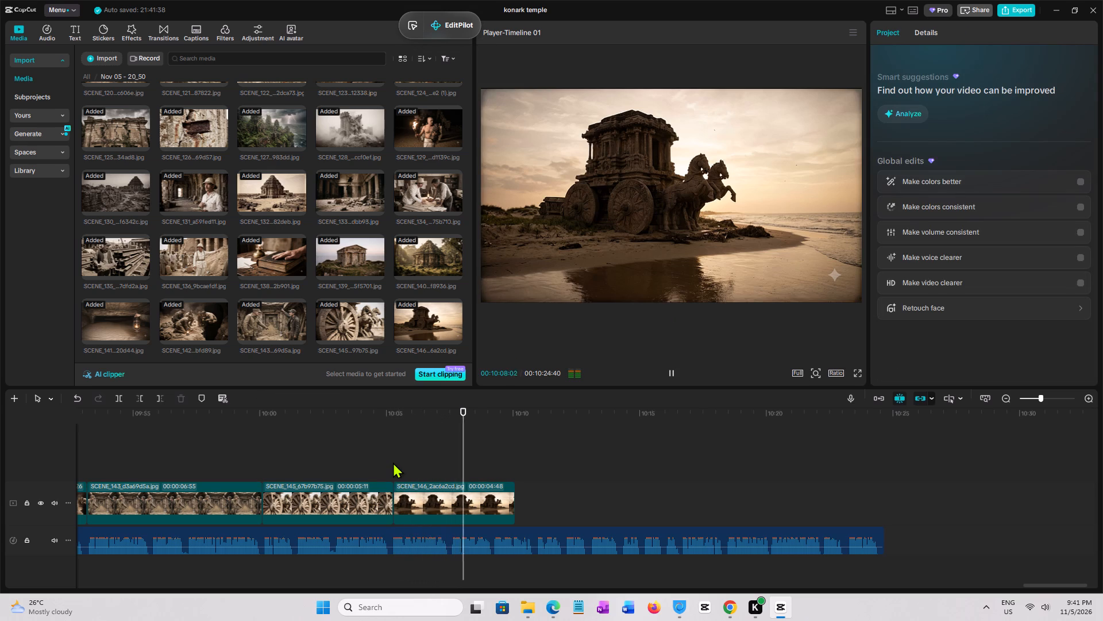
{"action": "left_click", "coordinate": [393, 462]}
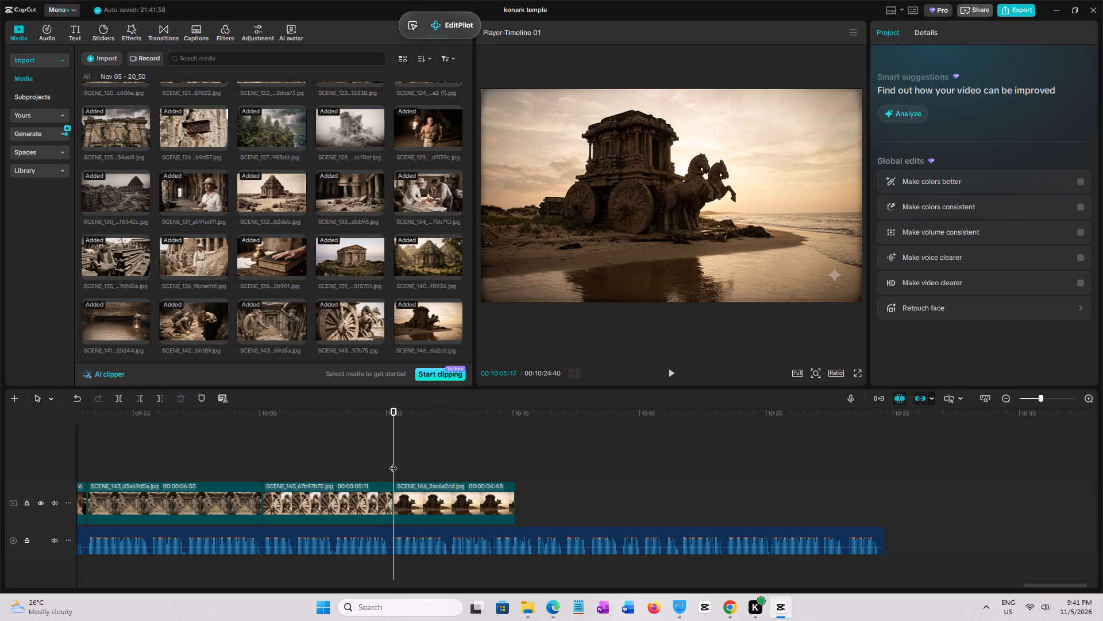
{"action": "key", "text": "space"}
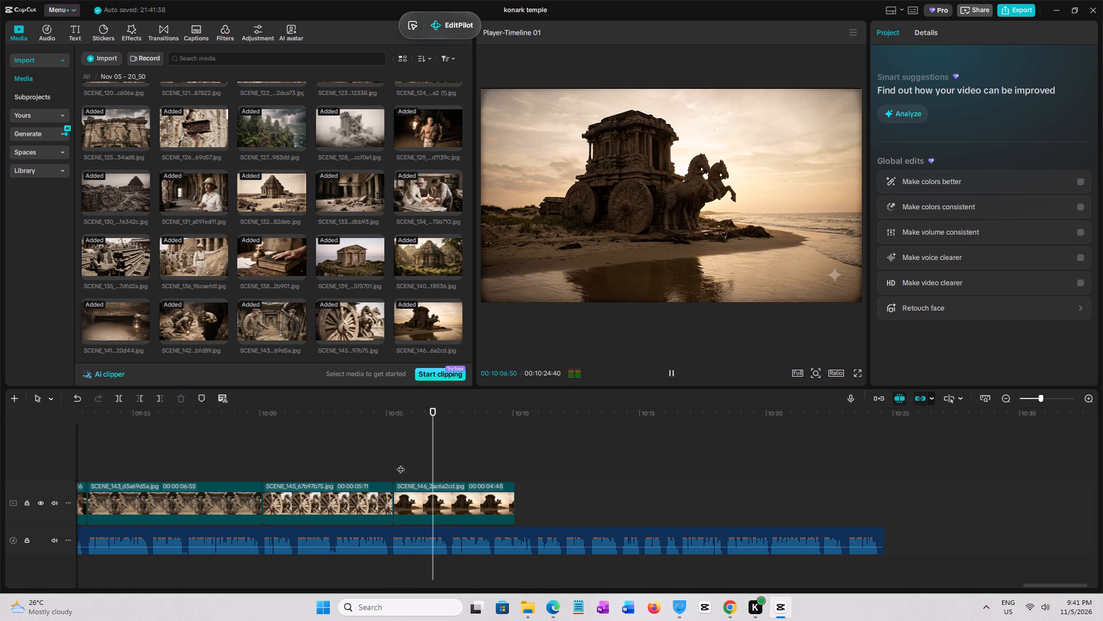
{"action": "left_click", "coordinate": [400, 463]}
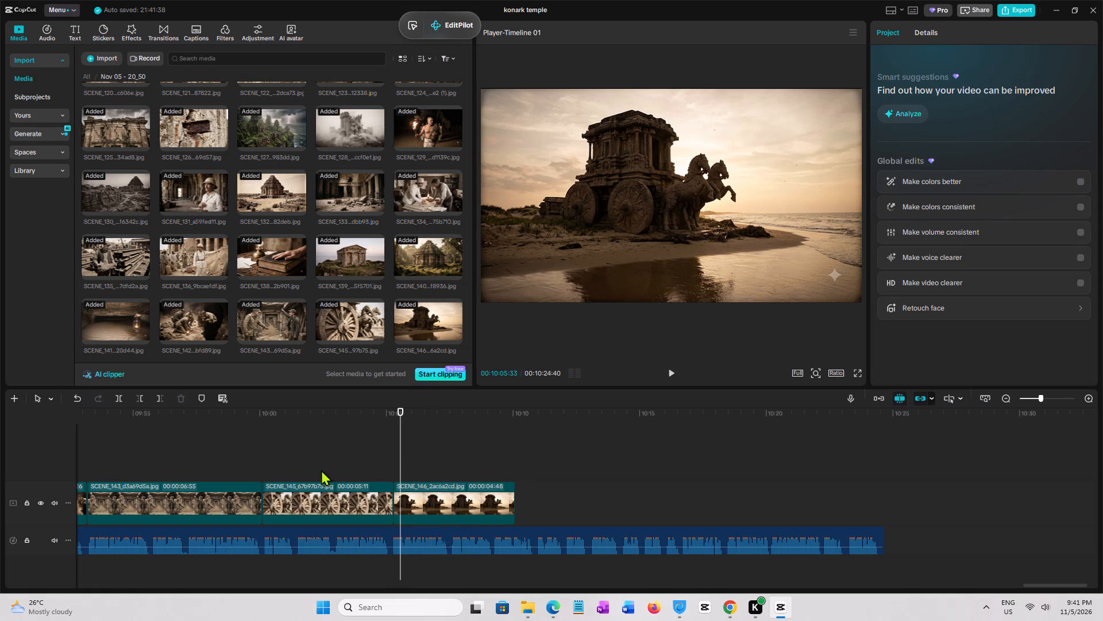
Replay the narration from the start of SCENE_145 through the end of SCENE_146 to check the image timing.
{"action": "left_click", "coordinate": [257, 461]}
{"action": "key", "text": "space"}
{"action": "left_click", "coordinate": [261, 461]}
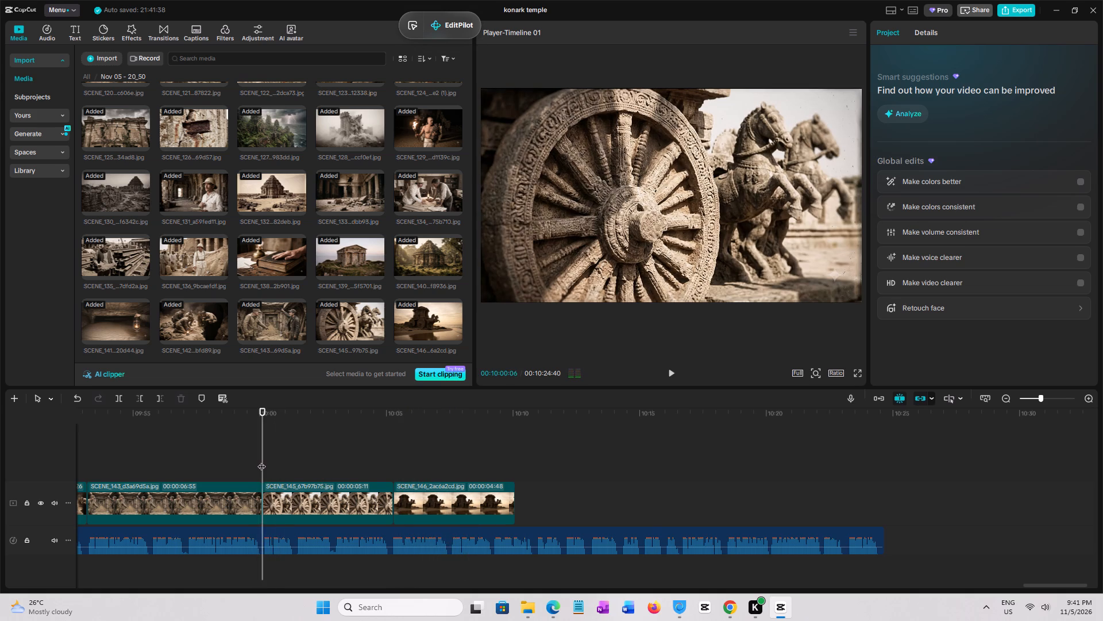
{"action": "key", "text": "space"}
{"action": "left_click", "coordinate": [261, 461]}
{"action": "key", "text": "space"}
{"action": "left_click", "coordinate": [264, 461]}
{"action": "key", "text": "space"}
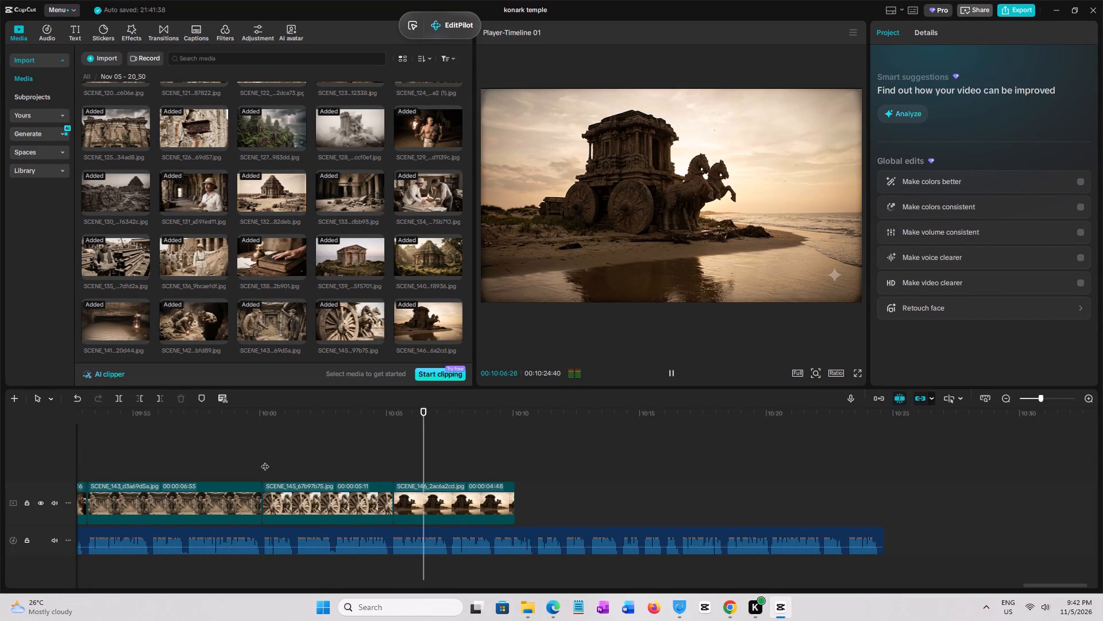
{"action": "key", "text": "space"}
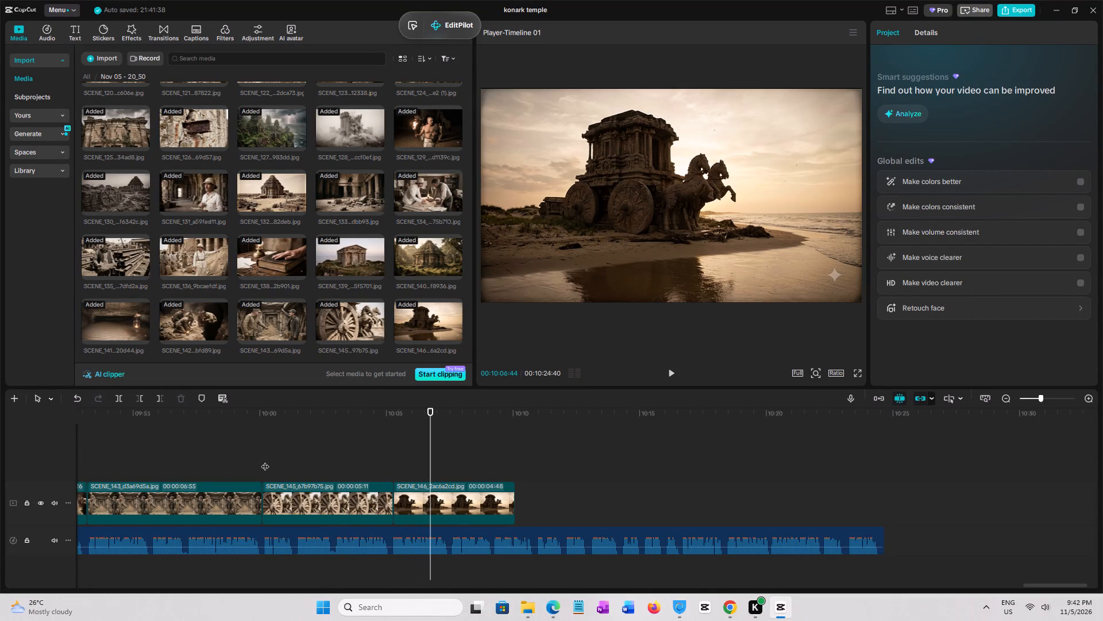
{"action": "key", "text": "space"}
{"action": "key", "text": "space"}
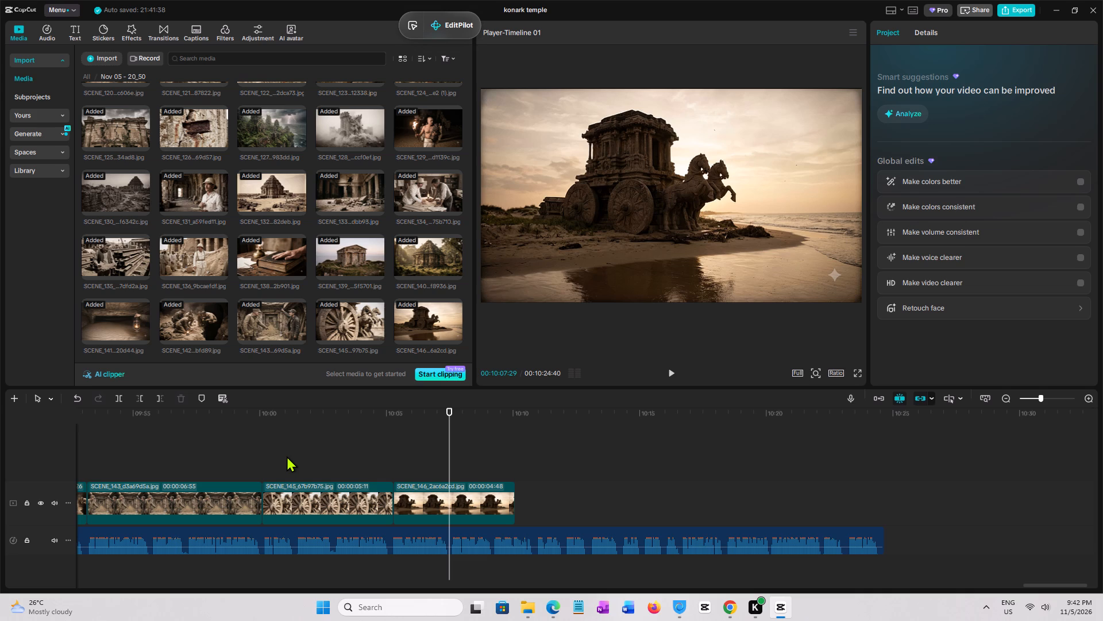
{"action": "key", "text": "space"}
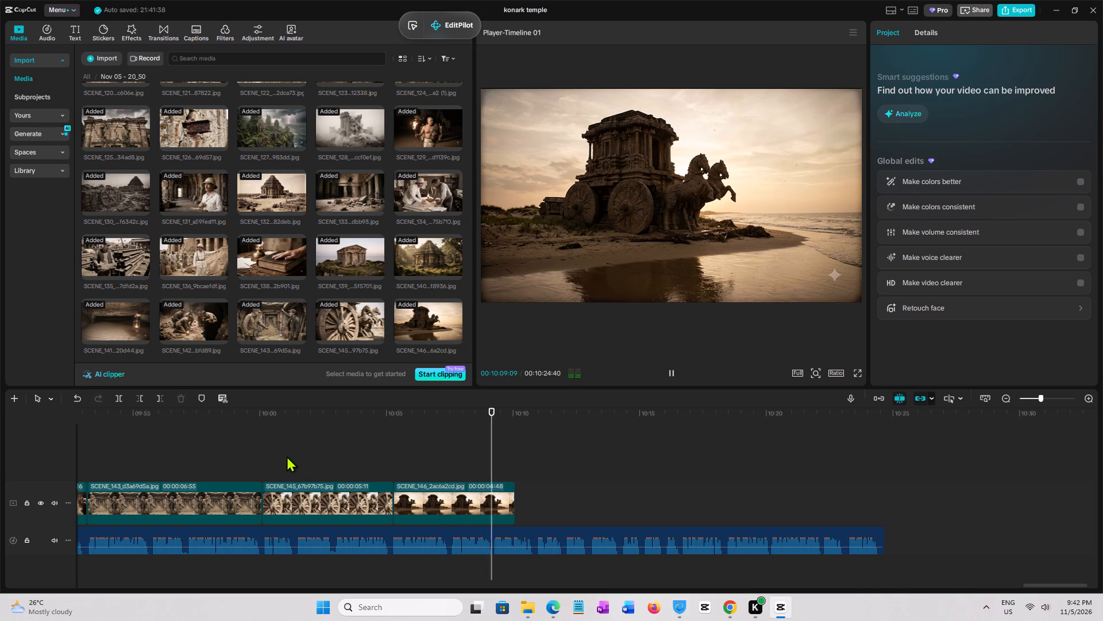
{"action": "key", "text": "space"}
{"action": "key", "text": "space"}
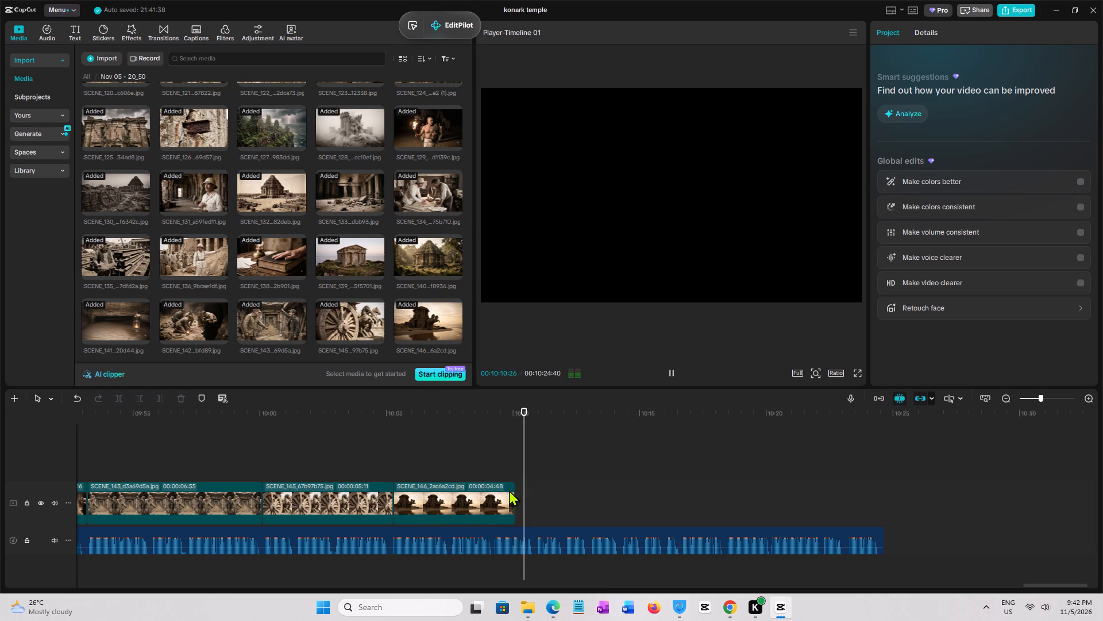
Extend the end of the SCENE_146 clip to give it a duration of 00:00:06:45.
{"action": "left_click", "coordinate": [510, 504]}
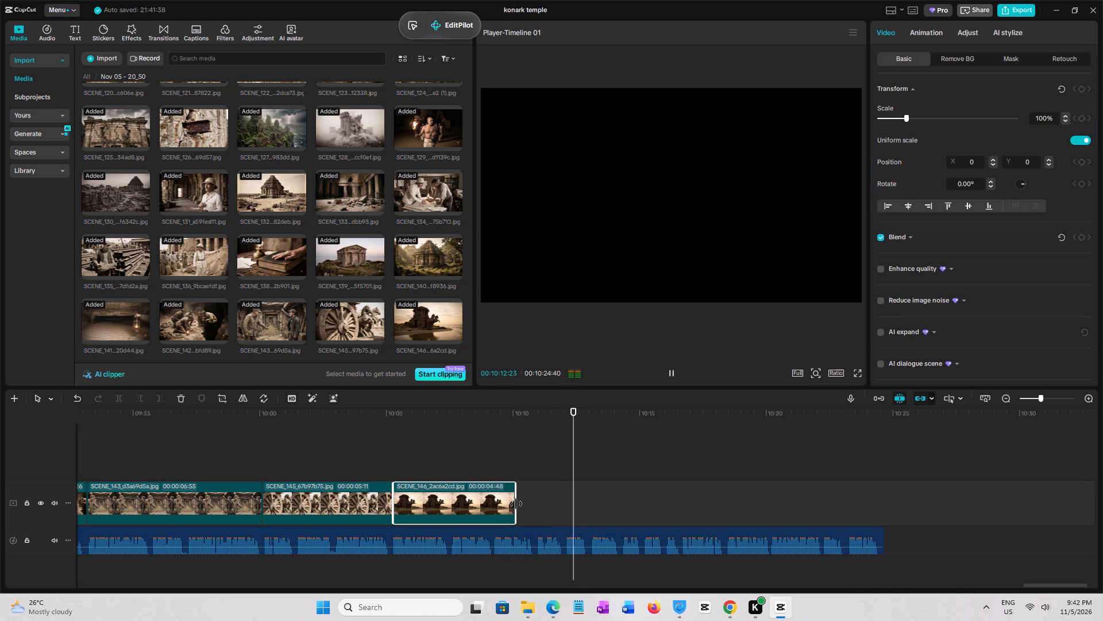
{"action": "left_click_drag", "start_coordinate": [516, 504], "coordinate": [562, 504]}
{"action": "left_click", "coordinate": [560, 464]}
Replay the narration over the SCENE_146 clip to check its timing.
{"action": "key", "text": "space"}
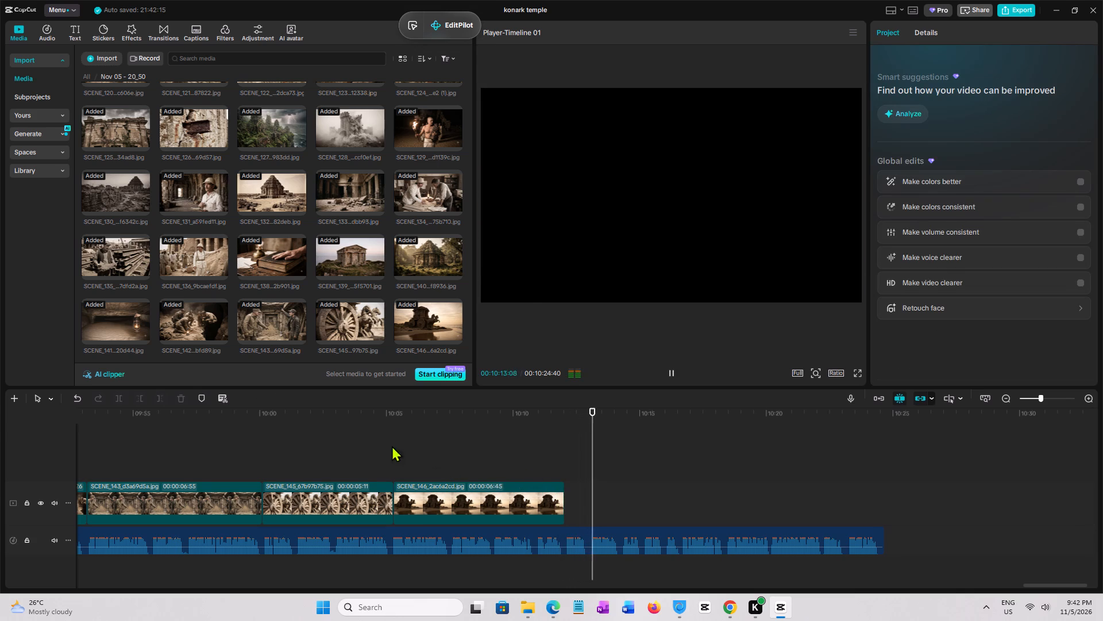
{"action": "left_click", "coordinate": [377, 442]}
{"action": "key", "text": "space"}
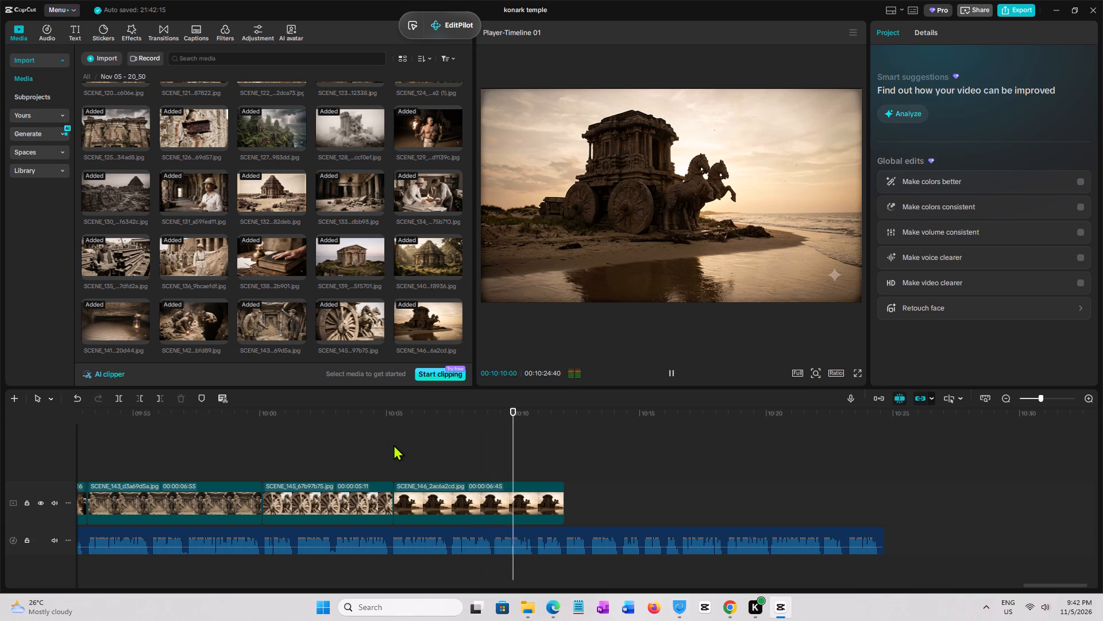
{"action": "left_click", "coordinate": [452, 460]}
{"action": "key", "text": "space"}
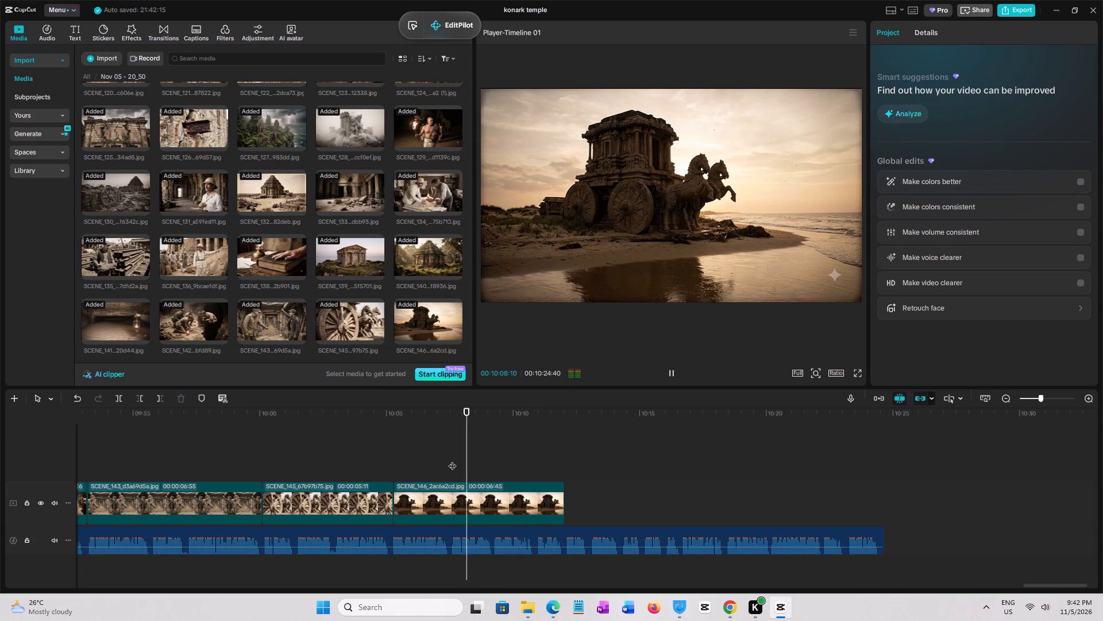
{"action": "left_click", "coordinate": [452, 460]}
{"action": "key", "text": "space"}
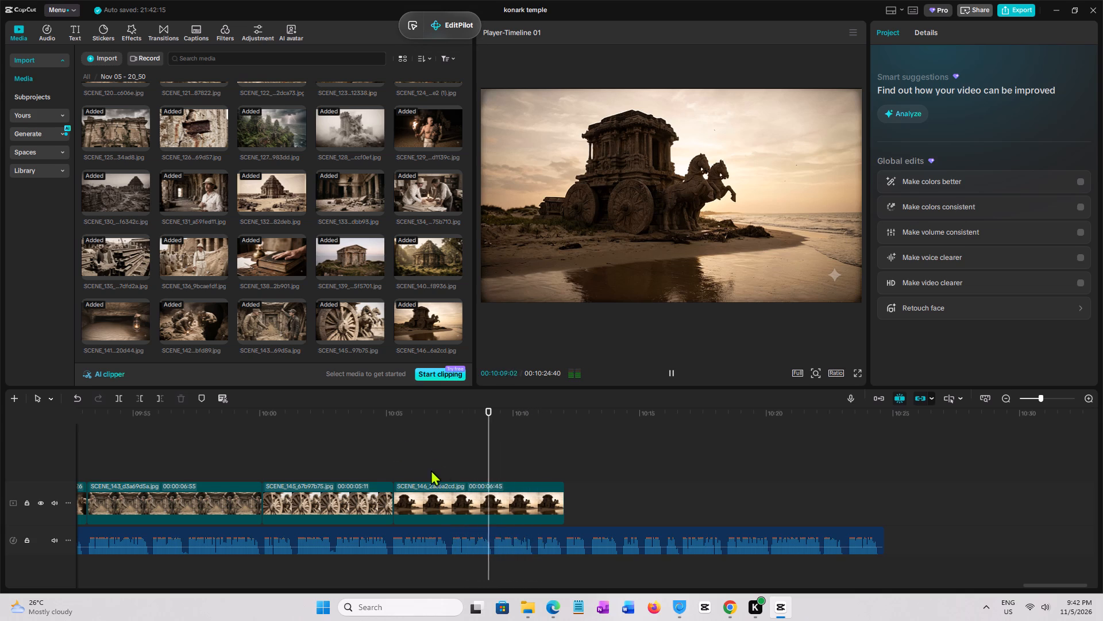
{"action": "key", "text": "space"}
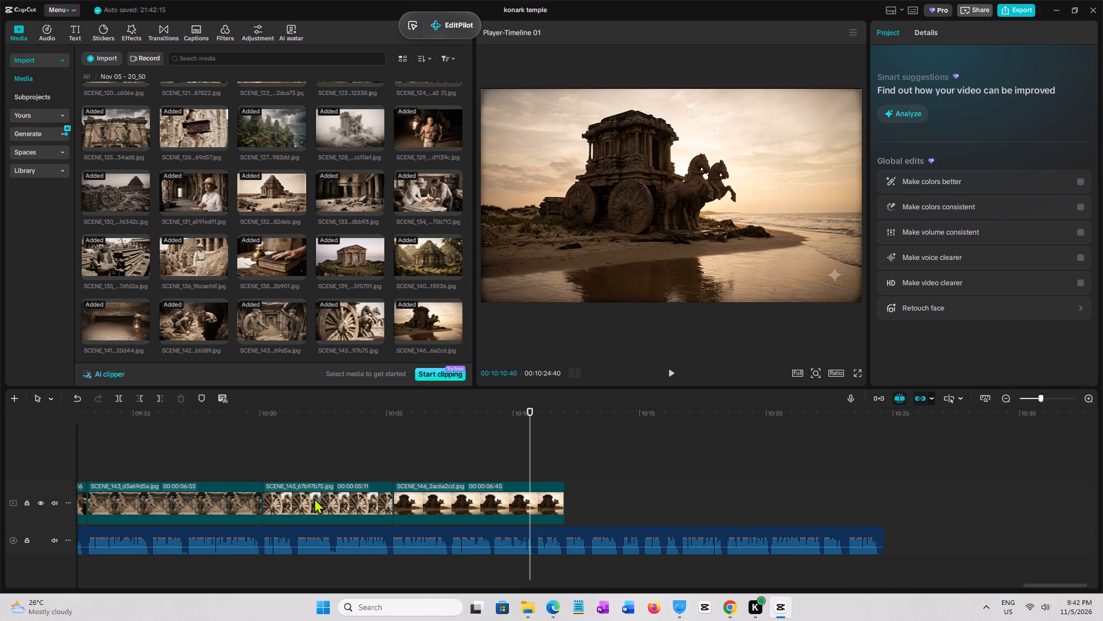
Play the narration in short stretches from late SCENE_143 through SCENE_145 into SCENE_146 to check which images fit.
{"action": "left_click", "coordinate": [226, 480]}
{"action": "key", "text": "space"}
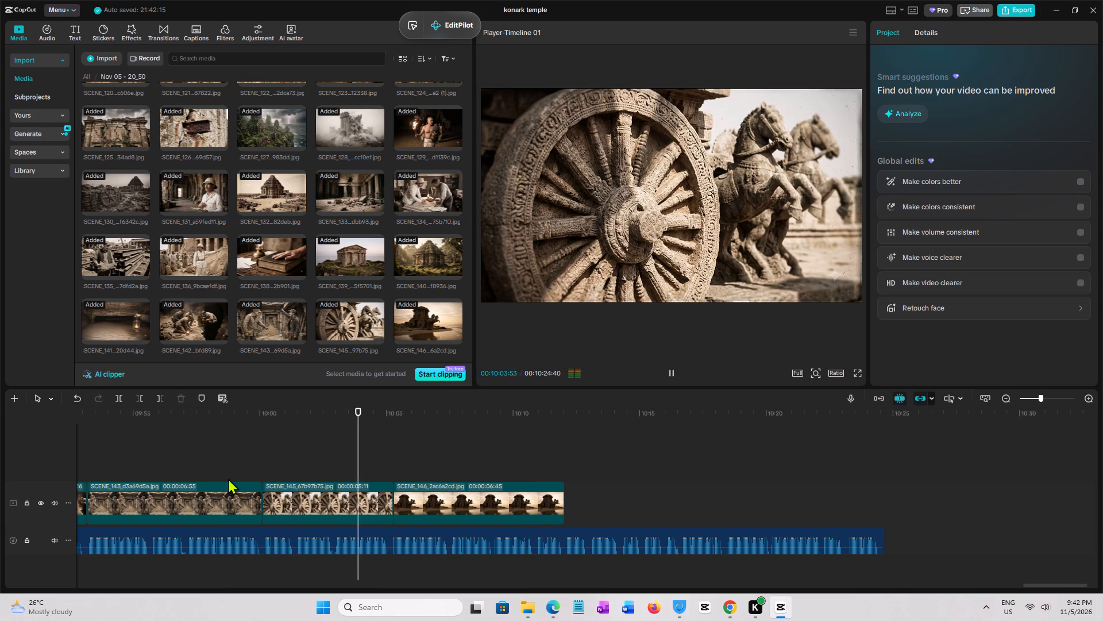
{"action": "key", "text": "space"}
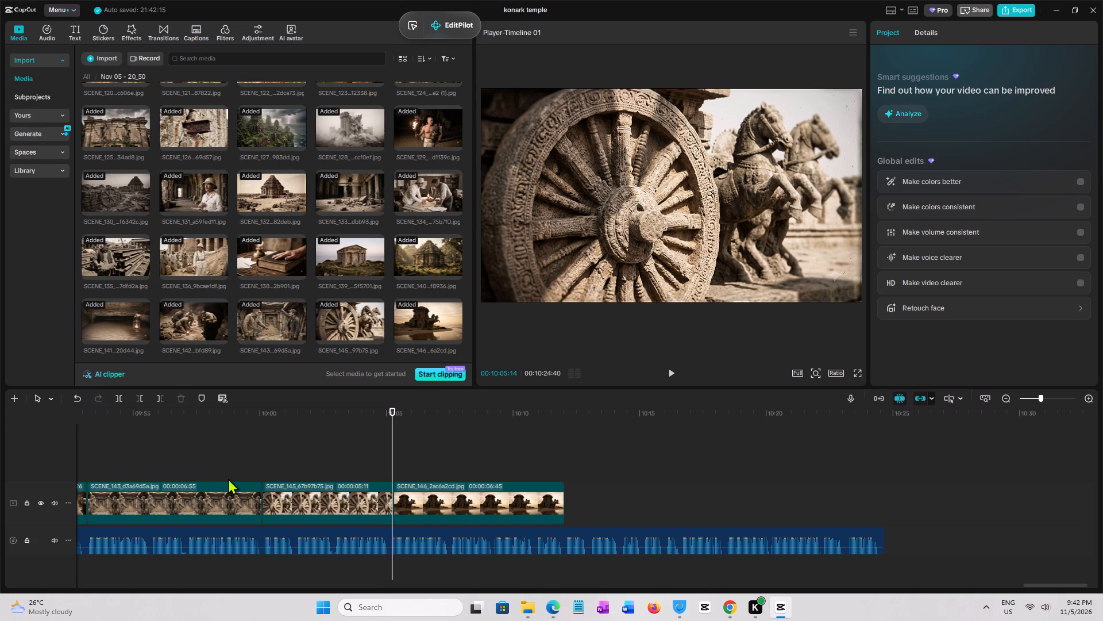
{"action": "key", "text": "space"}
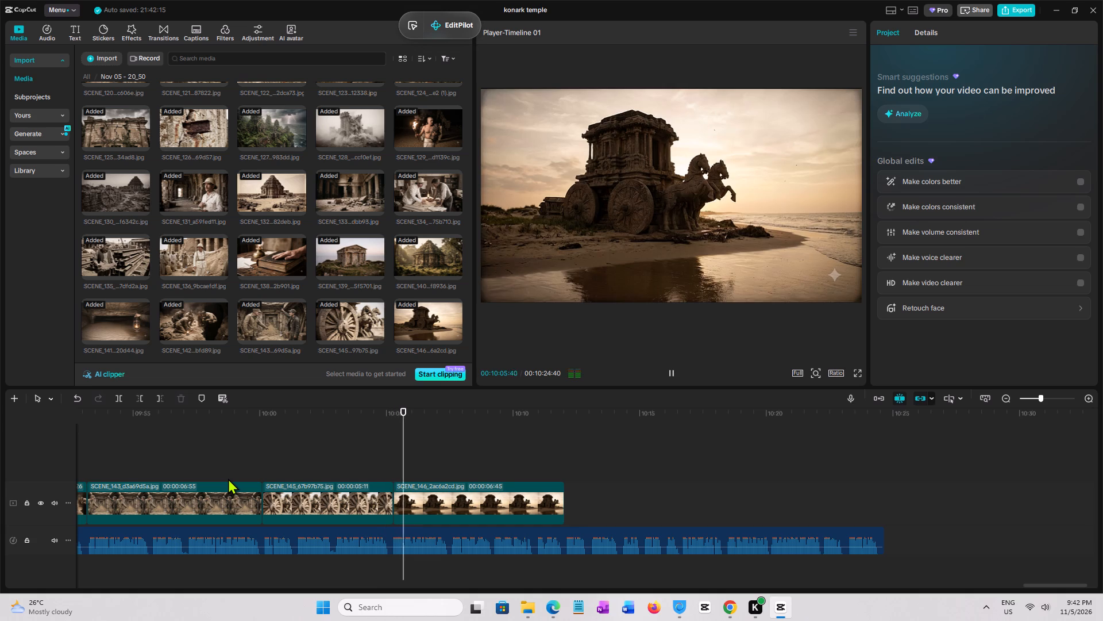
{"action": "key", "text": "space"}
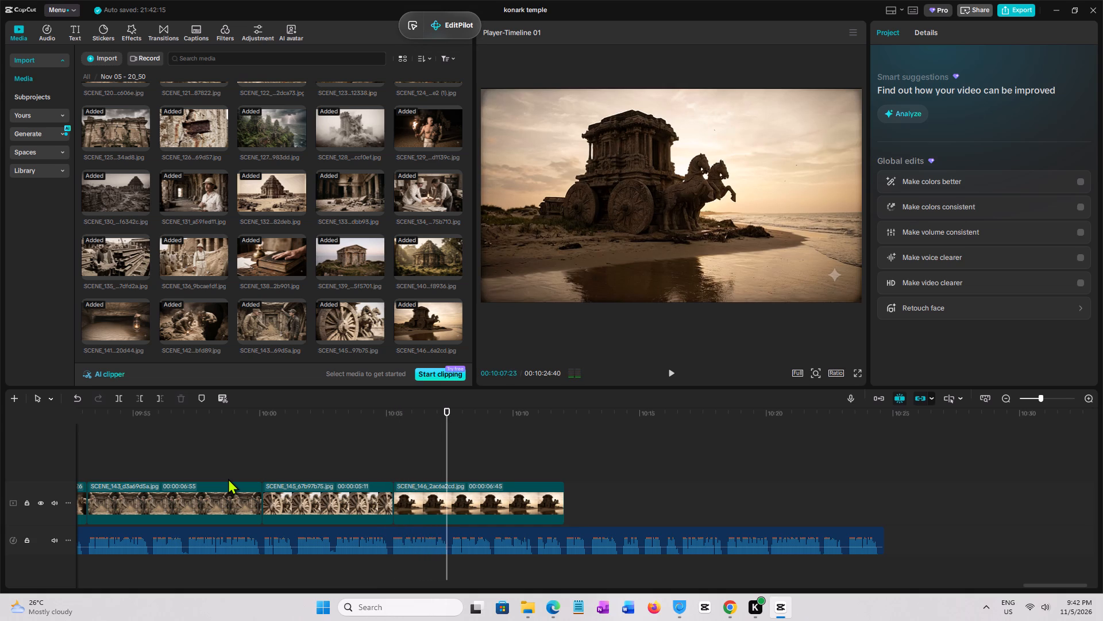
{"action": "key", "text": "space"}
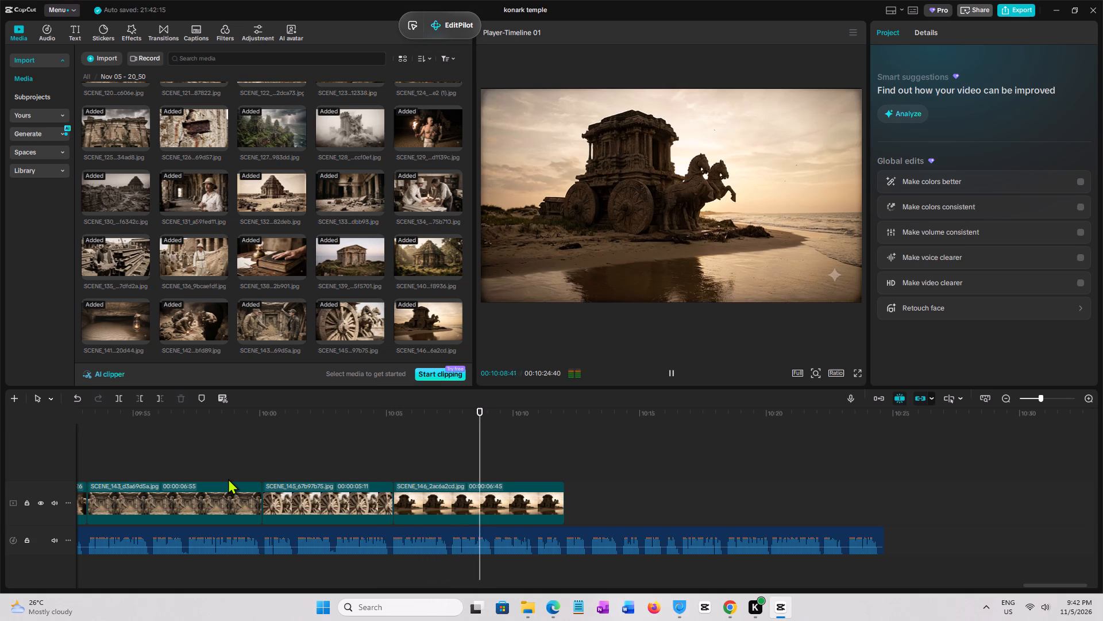
{"action": "key", "text": "space"}
{"action": "key", "text": "space"}
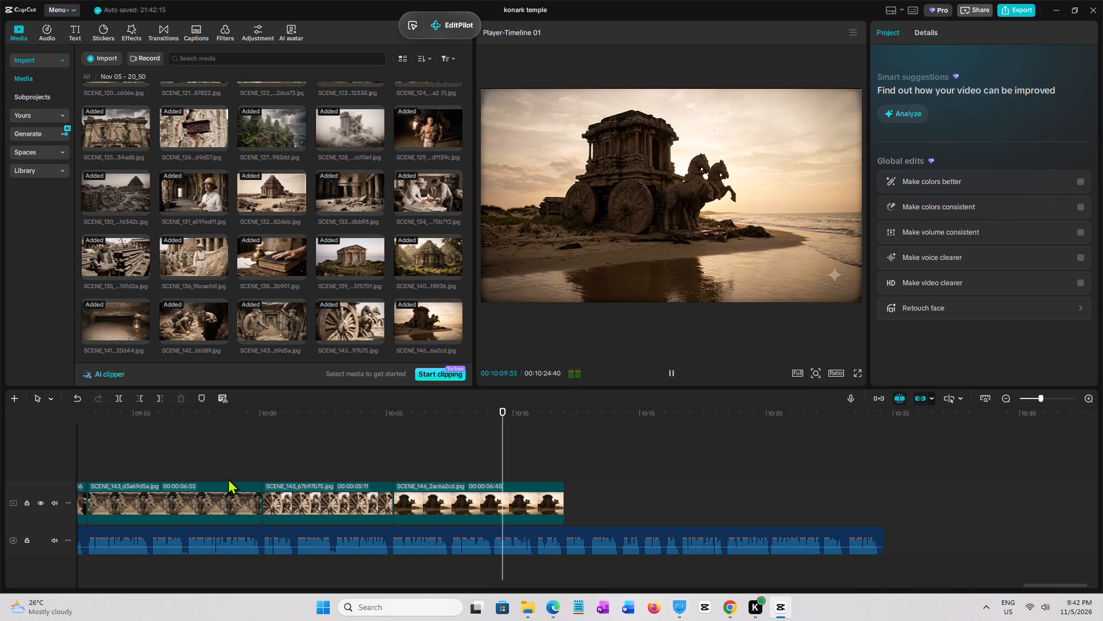
{"action": "key", "text": "space"}
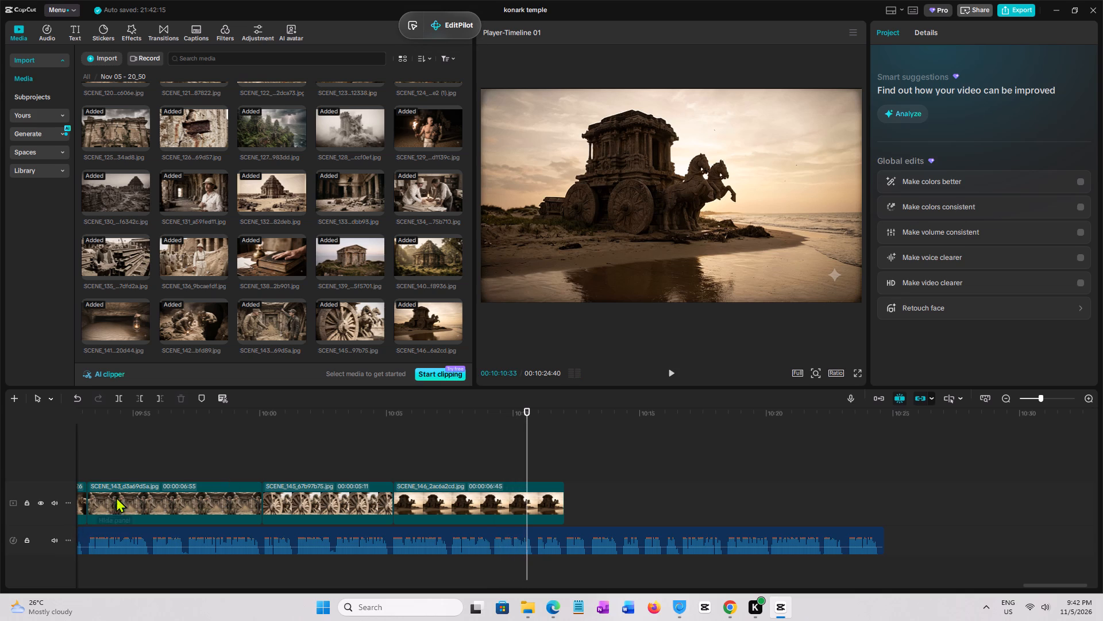
Replay the narration from the start of SCENE_143 past its cut to SCENE_145.
{"action": "left_click", "coordinate": [93, 471]}
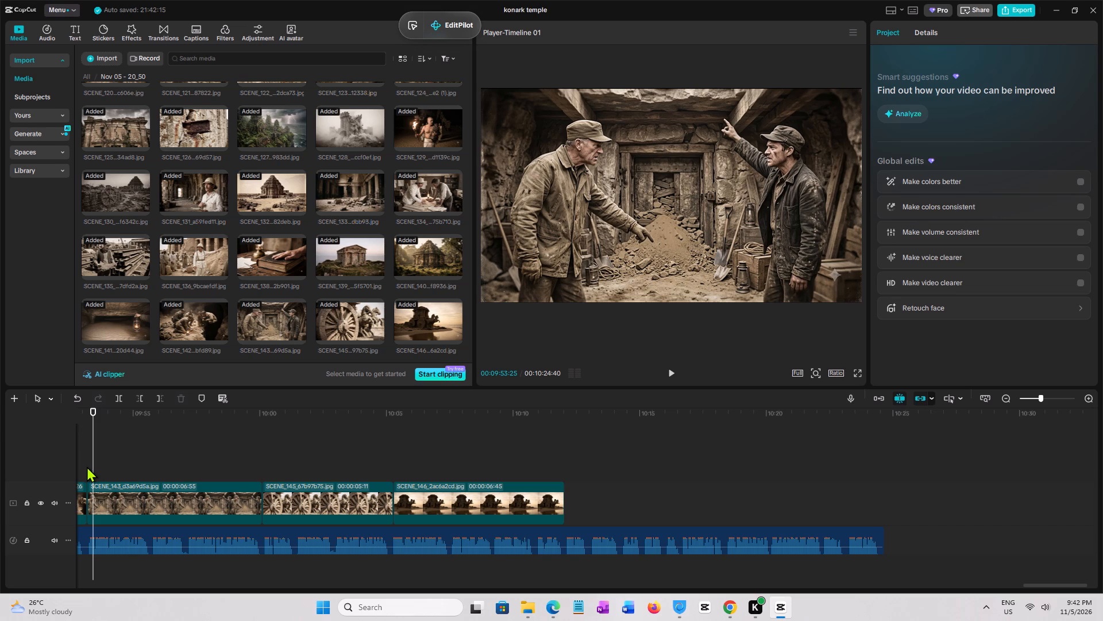
{"action": "left_click", "coordinate": [87, 466]}
{"action": "key", "text": "space"}
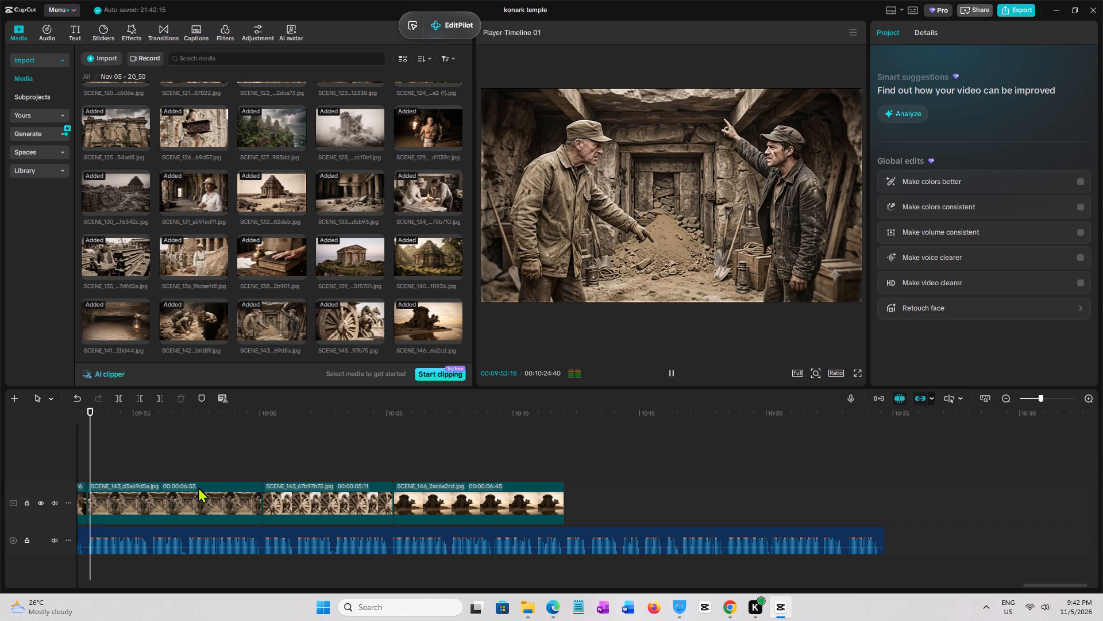
{"action": "left_click", "coordinate": [90, 467]}
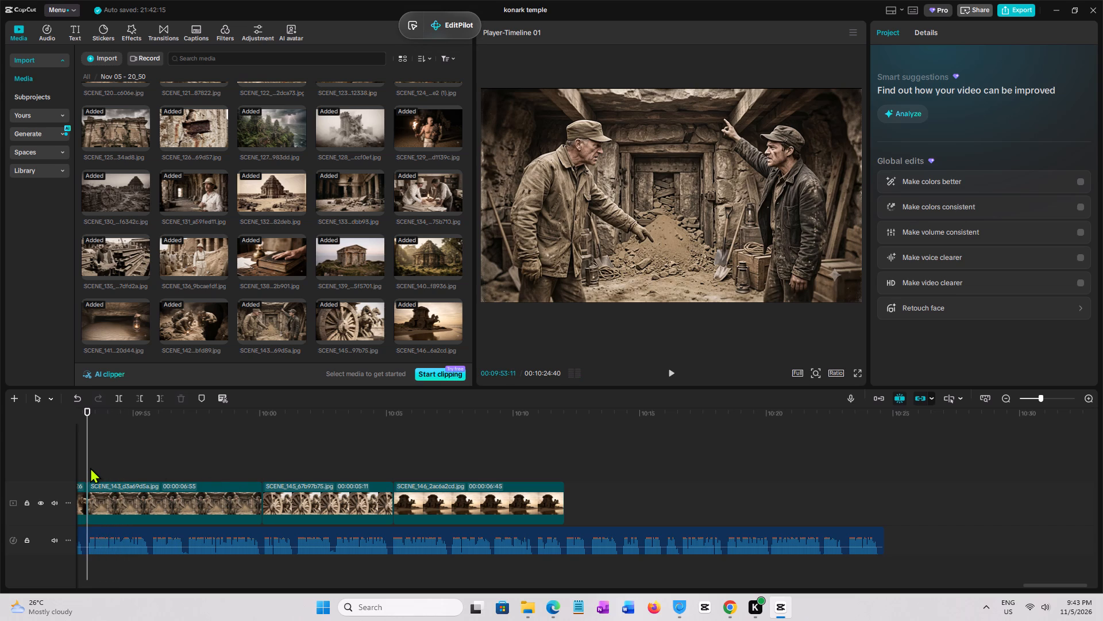
{"action": "key", "text": "space"}
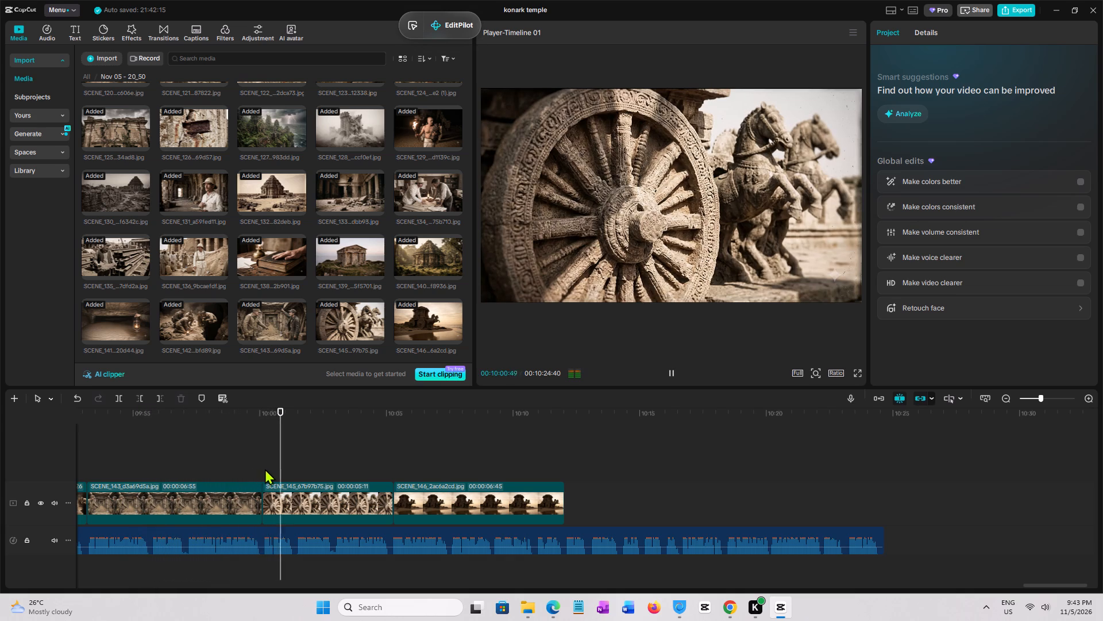
{"action": "left_click", "coordinate": [267, 469]}
{"action": "left_click", "coordinate": [262, 469]}
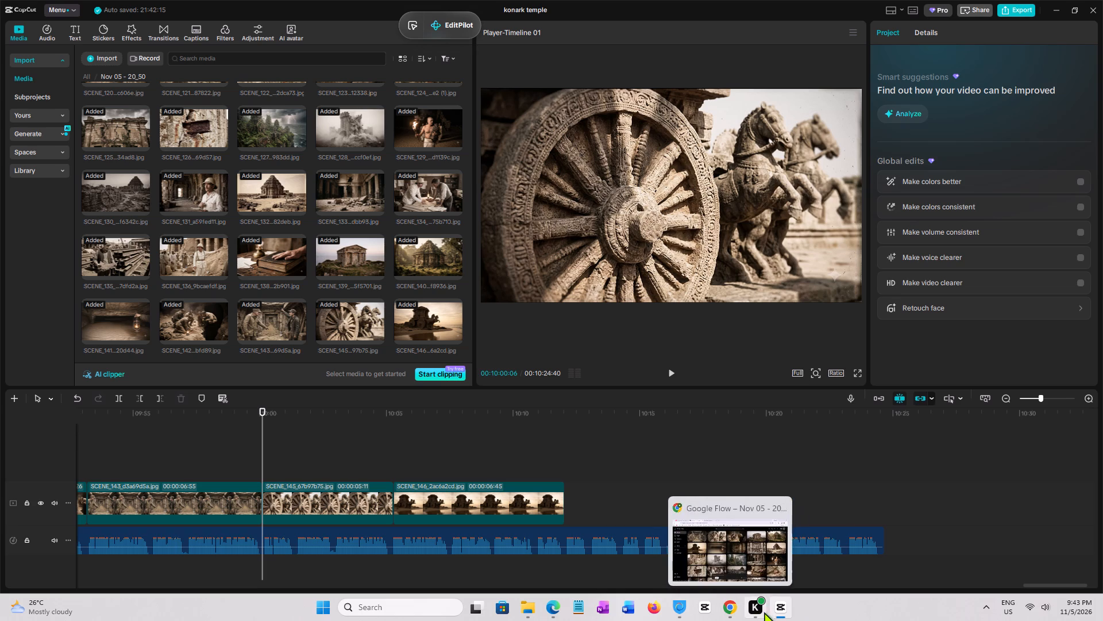
{"action": "left_click", "coordinate": [731, 611]}
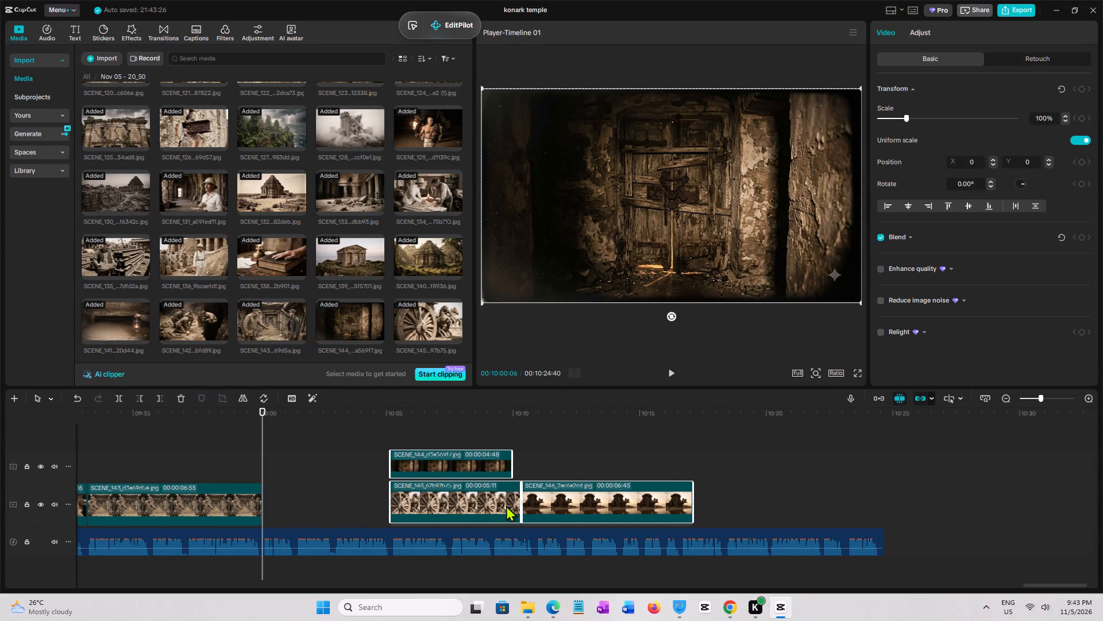
{"action": "left_click_drag", "start_coordinate": [506, 505], "coordinate": [507, 505]}
Move the SCENE_144 clip into the gap on the main track, directly after SCENE_143.
{"action": "left_click", "coordinate": [475, 466]}
{"action": "left_click_drag", "start_coordinate": [472, 466], "coordinate": [347, 498]}
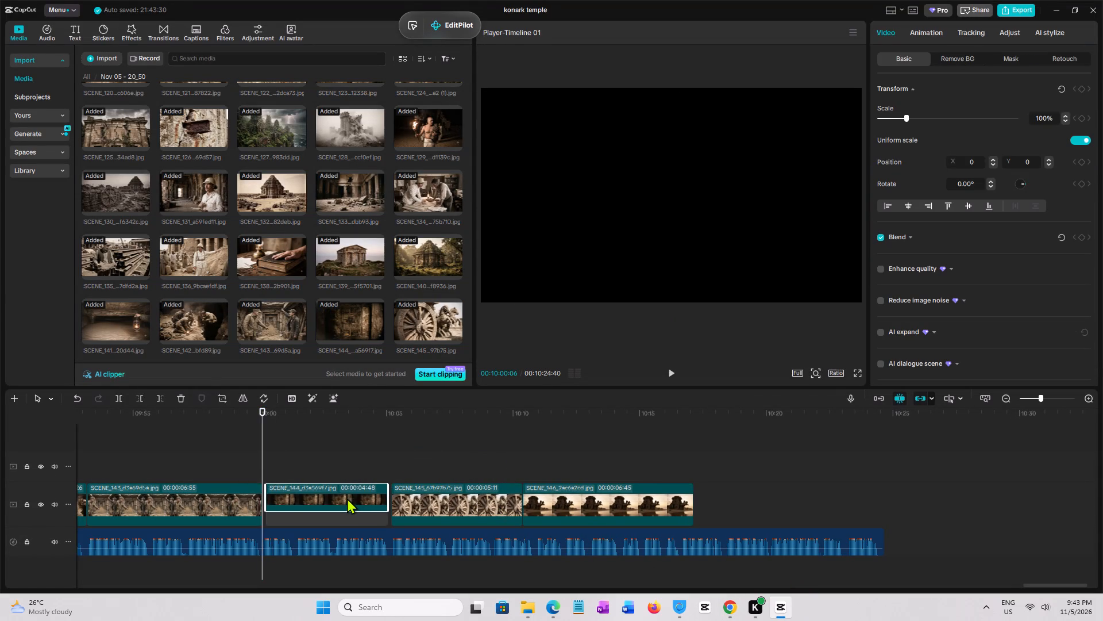
{"action": "left_click_drag", "start_coordinate": [347, 498], "coordinate": [340, 500]}
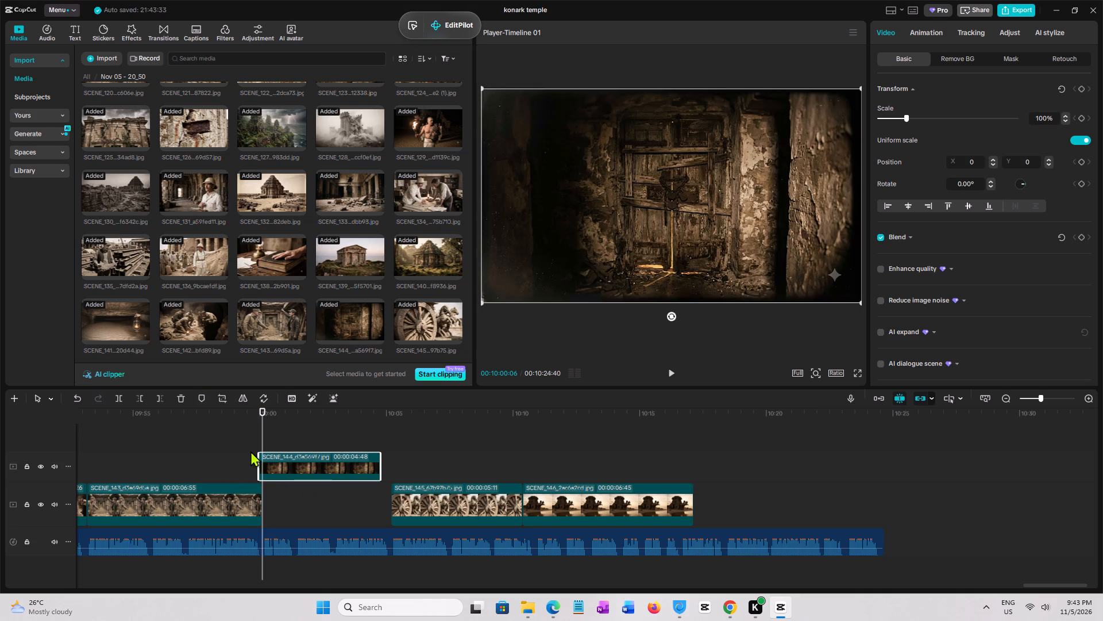
{"action": "left_click", "coordinate": [247, 450]}
{"action": "left_click_drag", "start_coordinate": [272, 458], "coordinate": [273, 491]}
Replay the narration from the end of SCENE_143 across SCENE_144 into SCENE_145 to check the new clip's timing.
{"action": "left_click", "coordinate": [257, 474]}
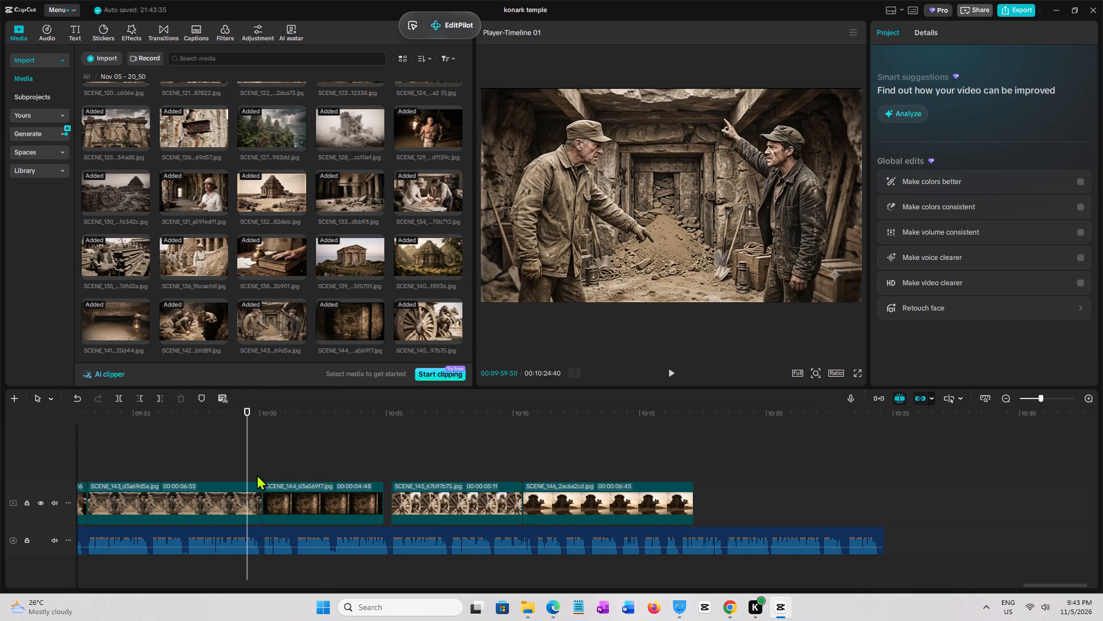
{"action": "key", "text": "space"}
{"action": "left_click", "coordinate": [257, 474]}
{"action": "key", "text": "space"}
{"action": "left_click", "coordinate": [257, 474]}
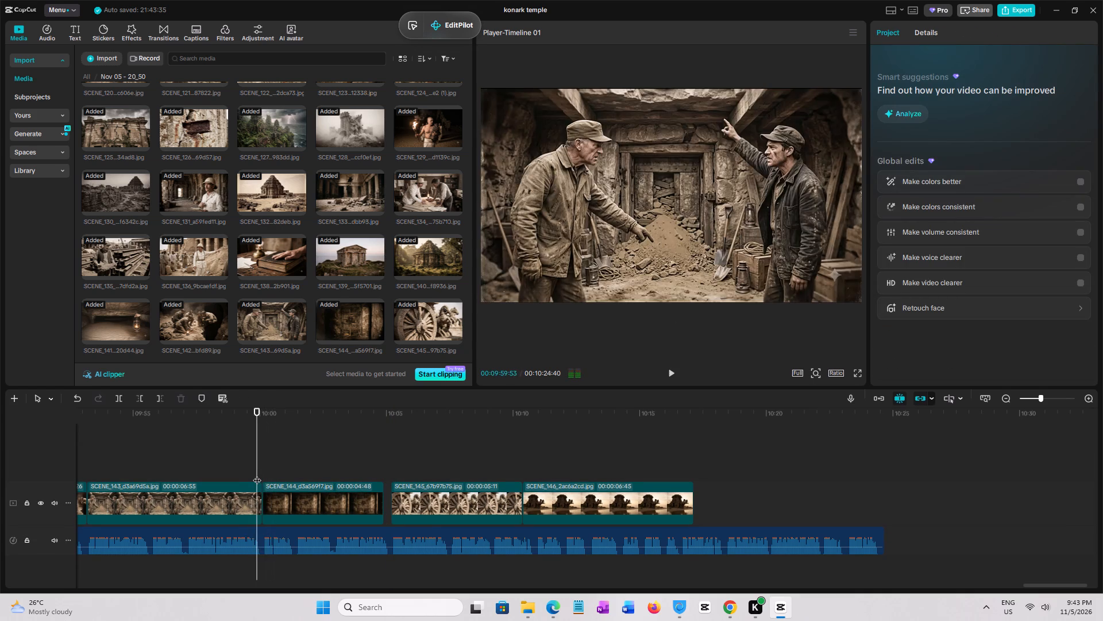
{"action": "key", "text": "space"}
{"action": "left_click", "coordinate": [257, 474]}
{"action": "key", "text": "space"}
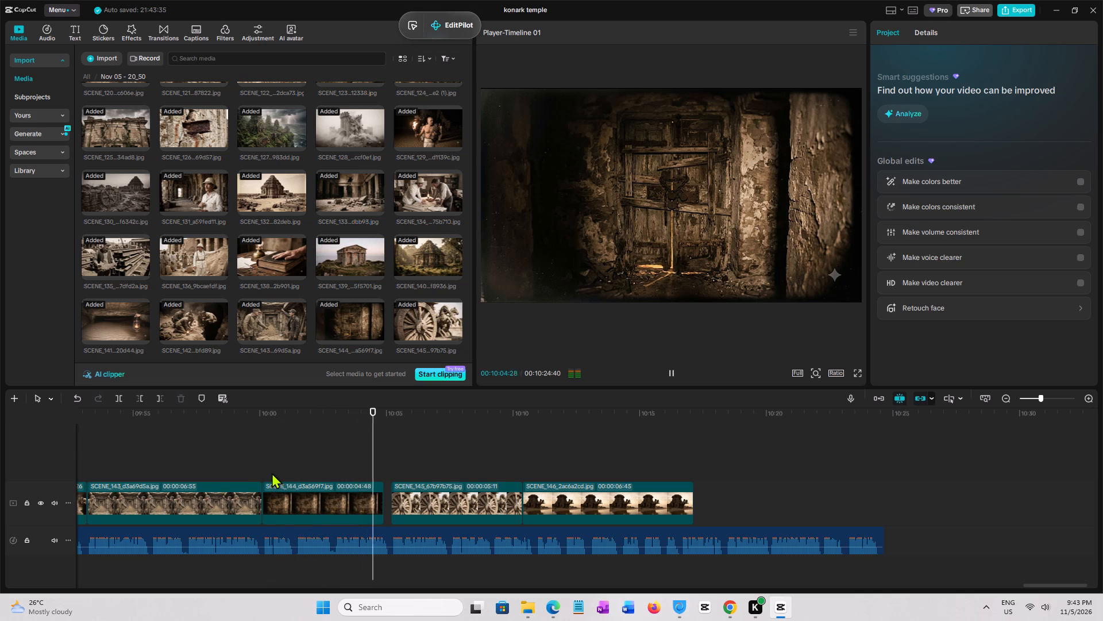
{"action": "key", "text": "space"}
{"action": "key", "text": "space"}
{"action": "key", "text": "space"}
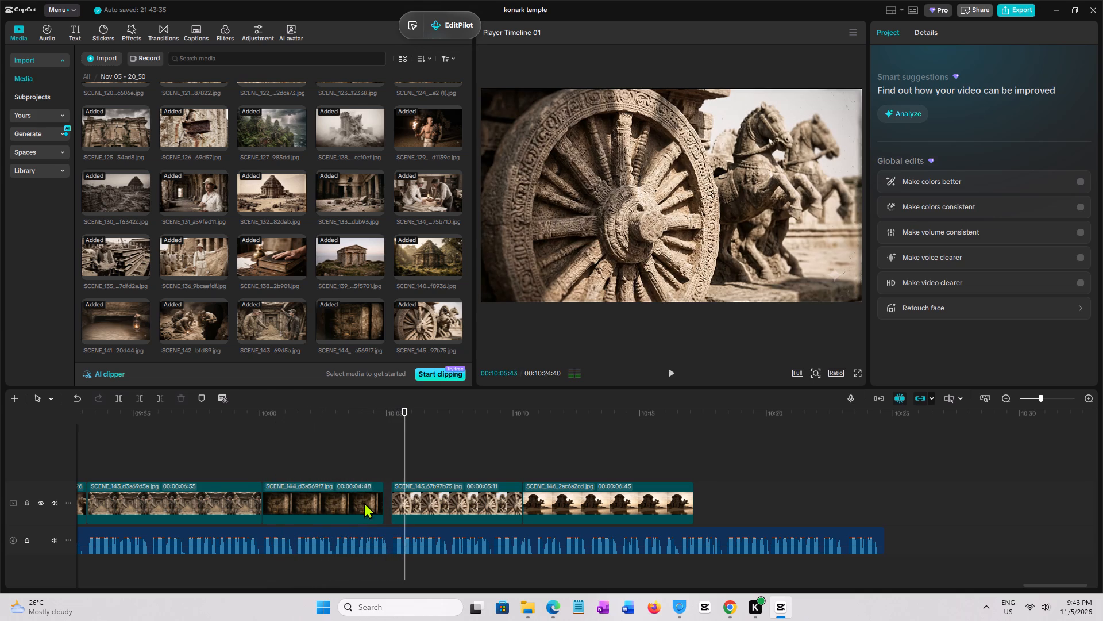
Extend the end of the SCENE_144 clip to meet the start of SCENE_145, making it 00:00:05:06 long.
{"action": "left_click", "coordinate": [364, 503]}
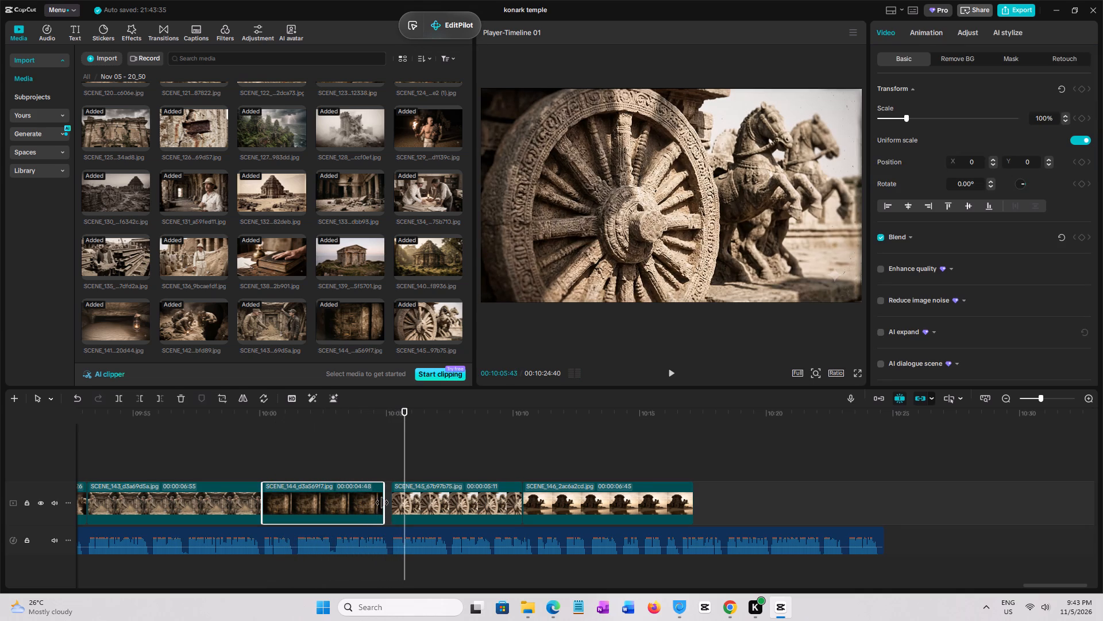
{"action": "left_click_drag", "start_coordinate": [383, 503], "coordinate": [416, 503]}
Play the narration from the start of SCENE_145 into SCENE_146 to check where the image should change.
{"action": "key", "text": "space"}
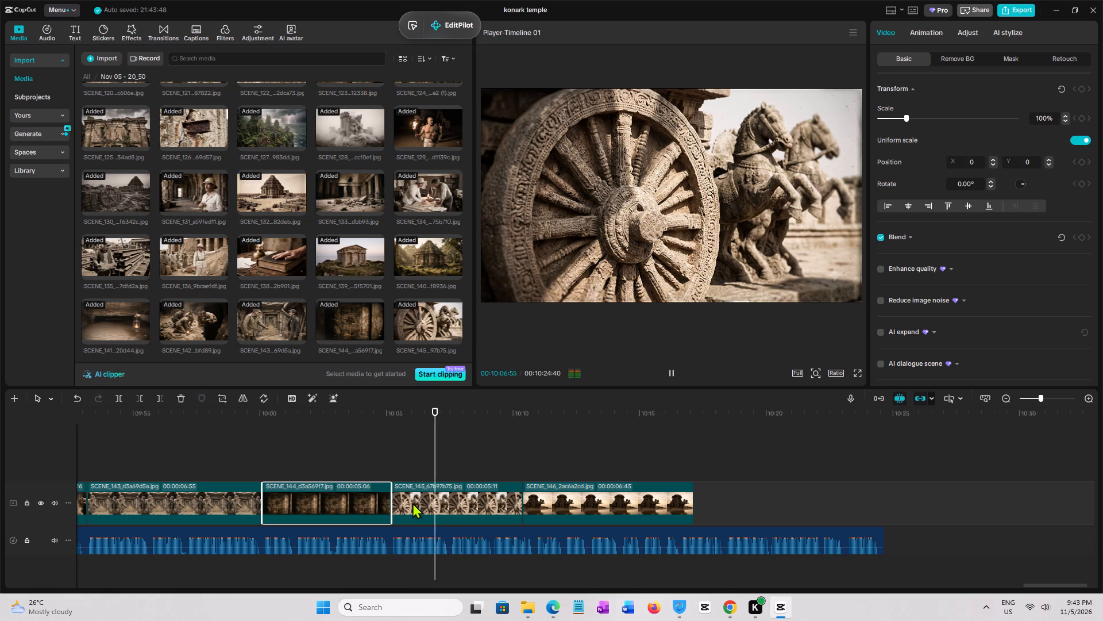
{"action": "key", "text": "space"}
{"action": "left_click", "coordinate": [388, 469]}
{"action": "key", "text": "space"}
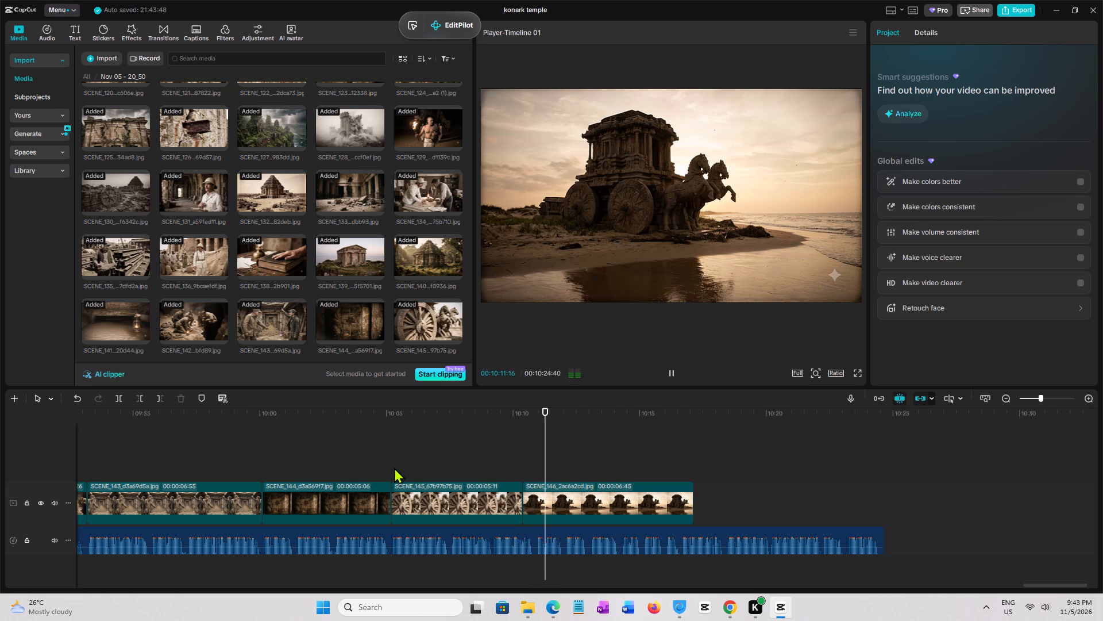
{"action": "key", "text": "space"}
Shift the SCENE_146 clip about half a second later on the main track so it starts at 00:10:10:54.
{"action": "left_click", "coordinate": [536, 476]}
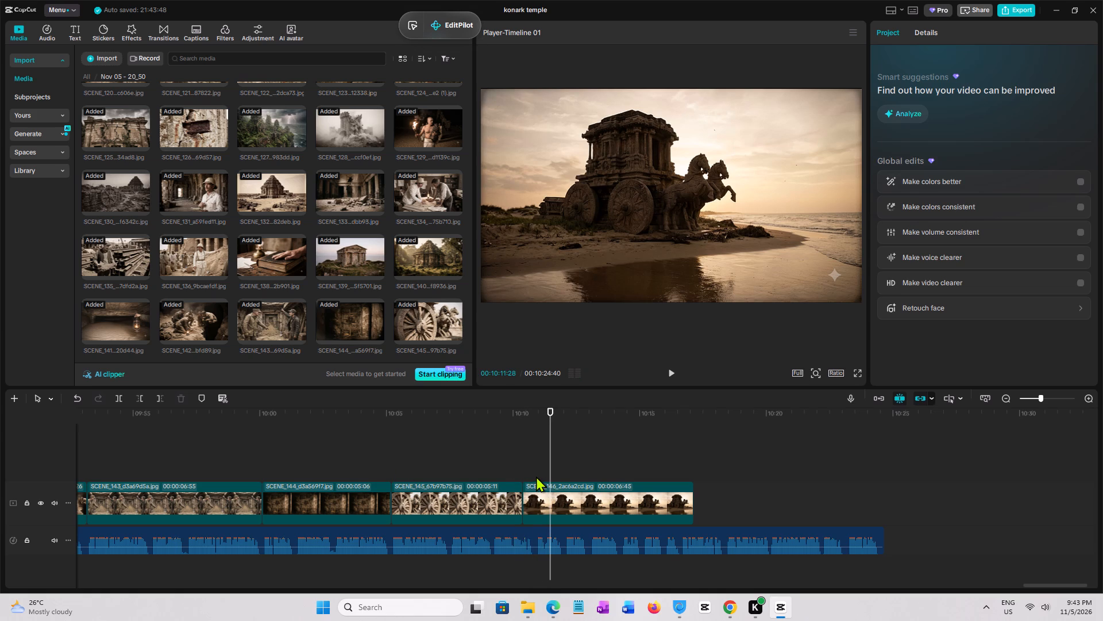
{"action": "left_click", "coordinate": [515, 501]}
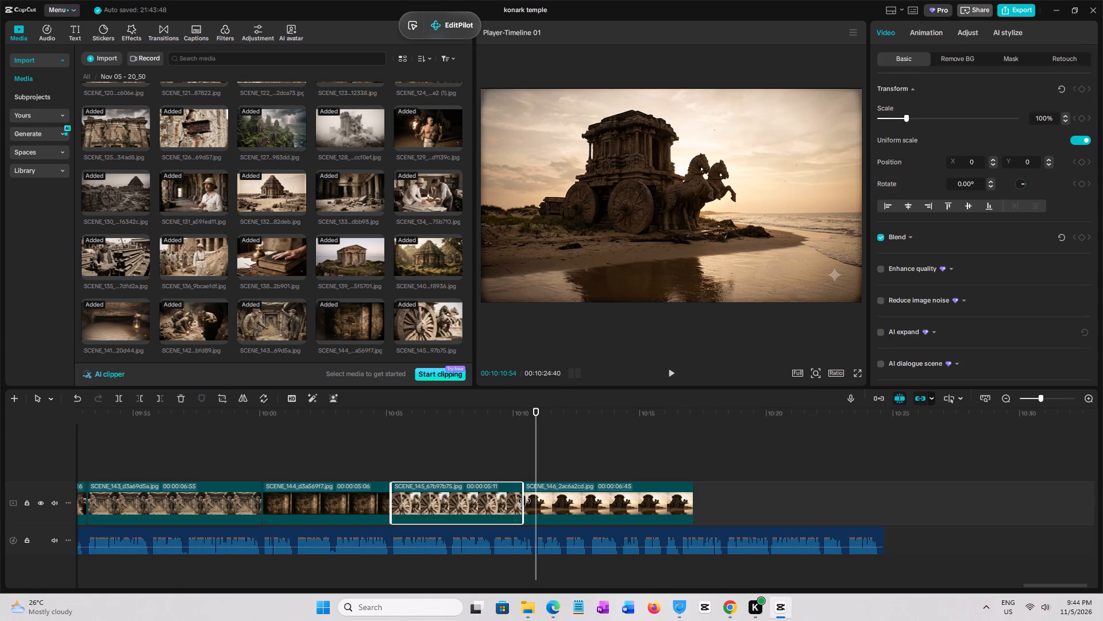
{"action": "left_click_drag", "start_coordinate": [524, 501], "coordinate": [553, 501]}
{"action": "left_click_drag", "start_coordinate": [549, 501], "coordinate": [564, 503]}
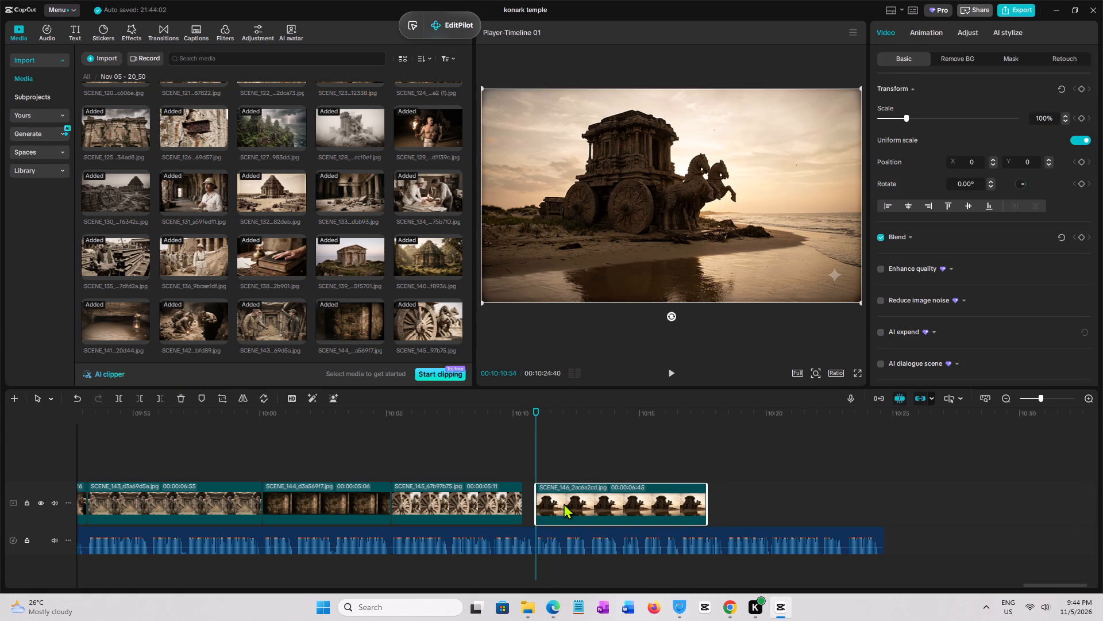
{"action": "left_click_drag", "start_coordinate": [564, 503], "coordinate": [562, 503]}
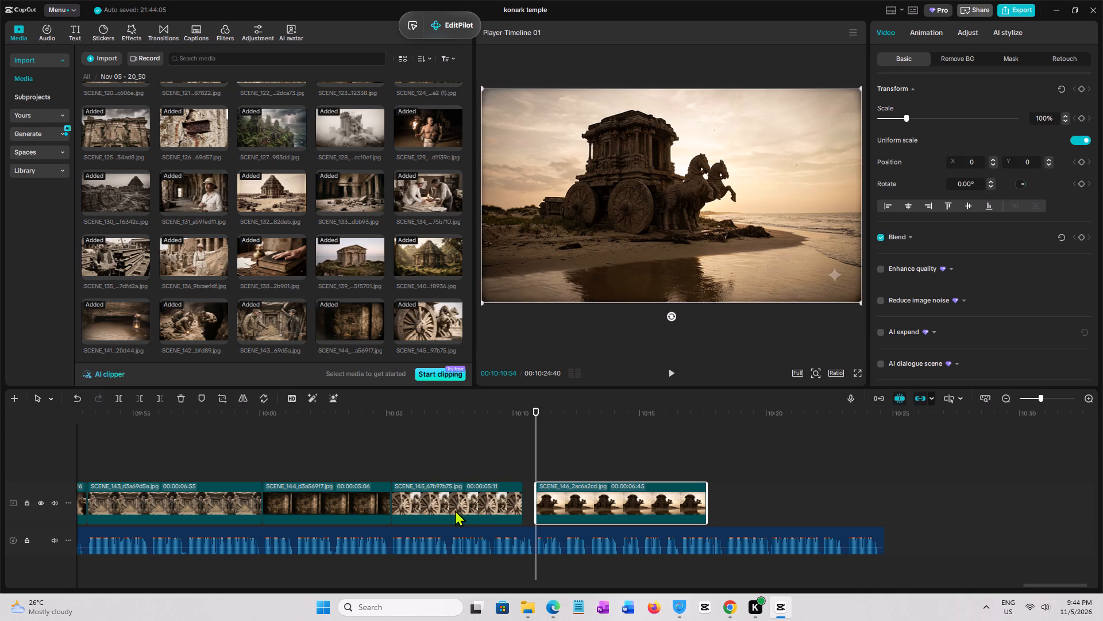
Extend the end of the SCENE_145 clip to meet the start of SCENE_146, making it 00:00:05:42 long.
{"action": "left_click", "coordinate": [488, 500]}
{"action": "left_click_drag", "start_coordinate": [521, 499], "coordinate": [546, 496]}
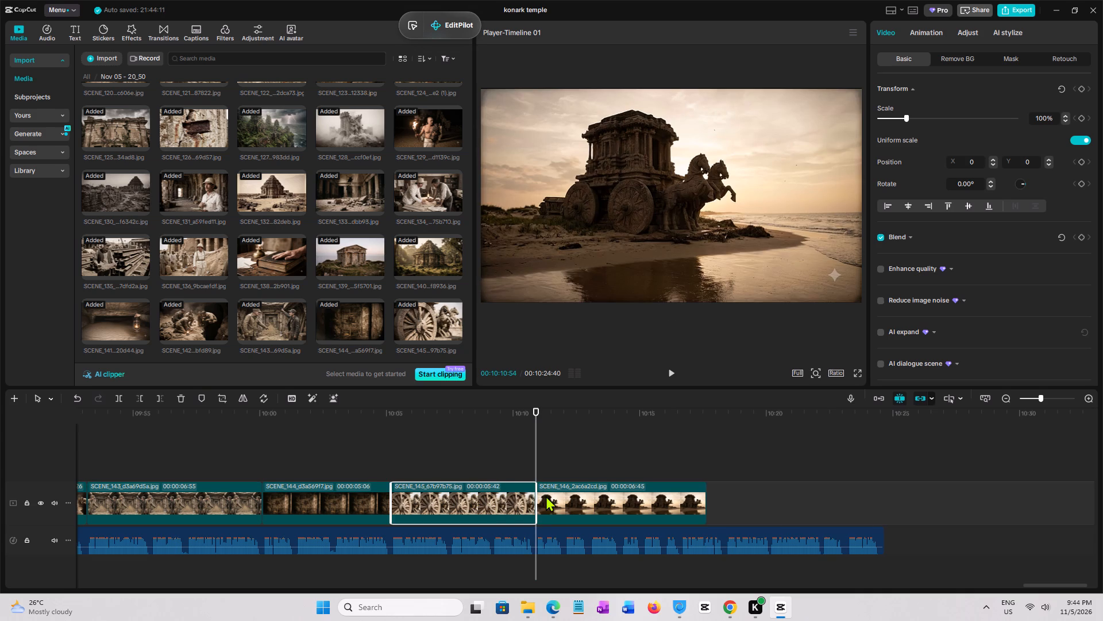
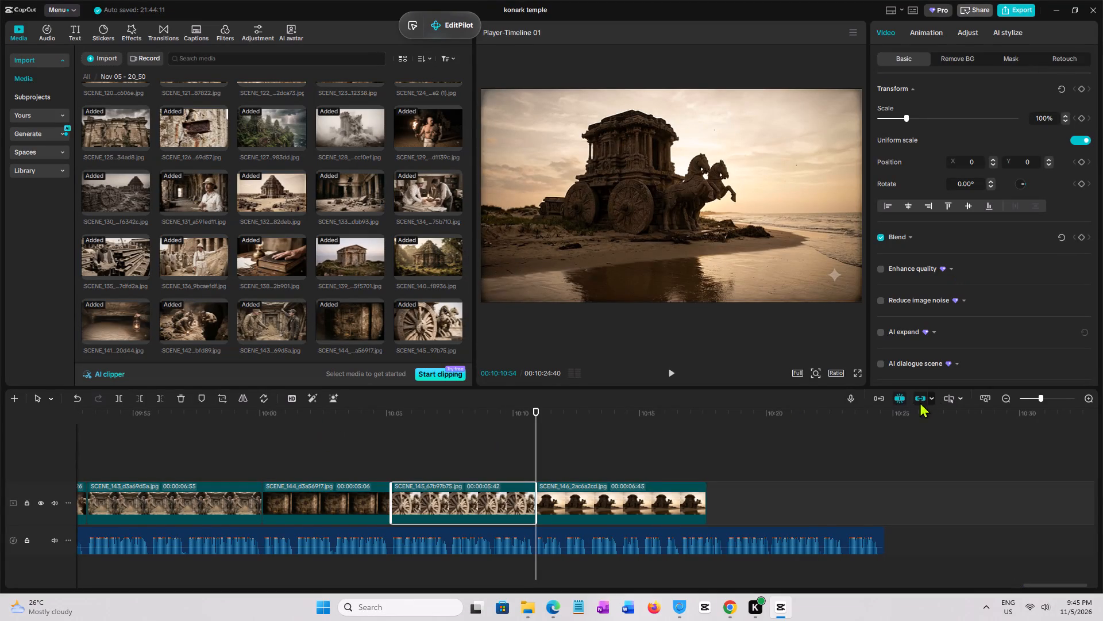
Deselect the SCENE_145 clip on the timeline, close the konark temple project and exit CapCut.
{"action": "triple_click", "coordinate": [1001, 397]}
{"action": "left_click", "coordinate": [1001, 397]}
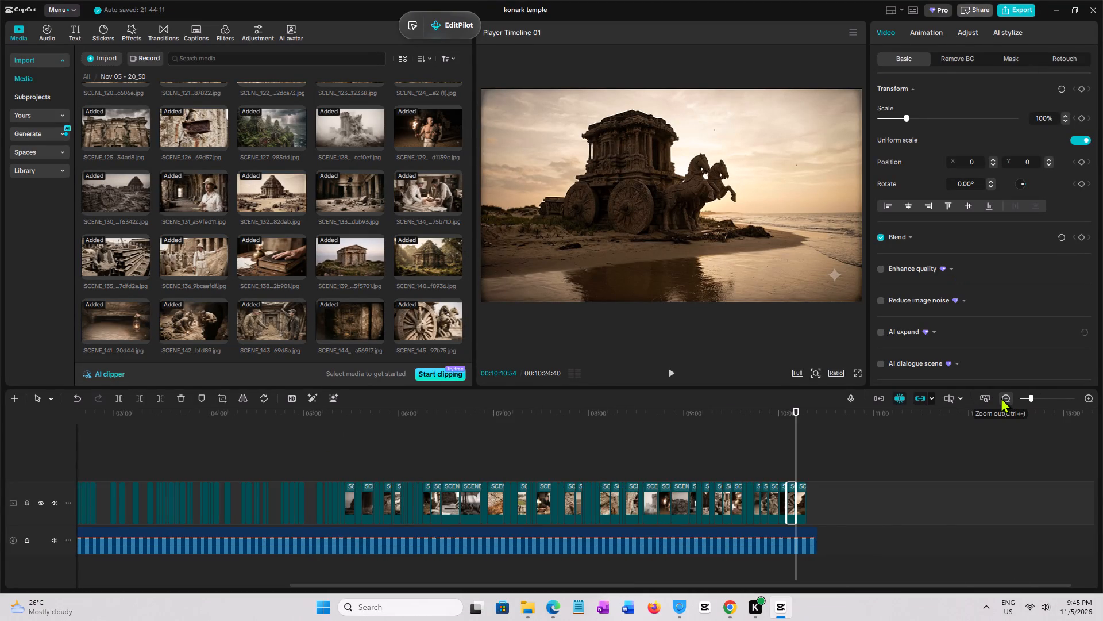
{"action": "double_click", "coordinate": [1001, 397]}
{"action": "left_click", "coordinate": [457, 448]}
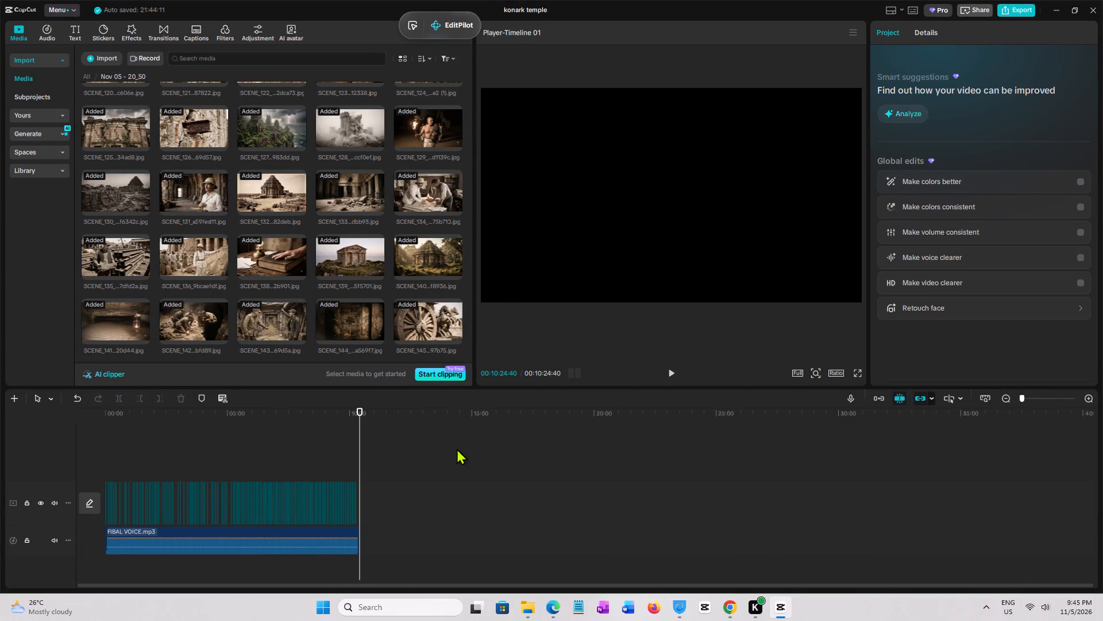
{"action": "left_click", "coordinate": [1097, 17]}
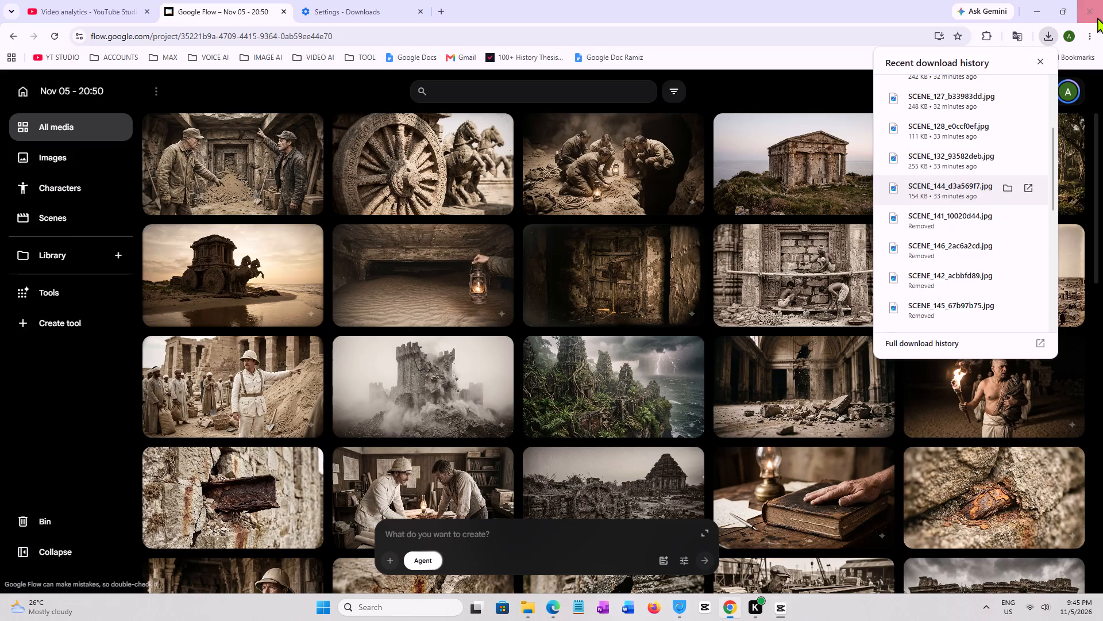
{"action": "left_click", "coordinate": [1086, 16]}
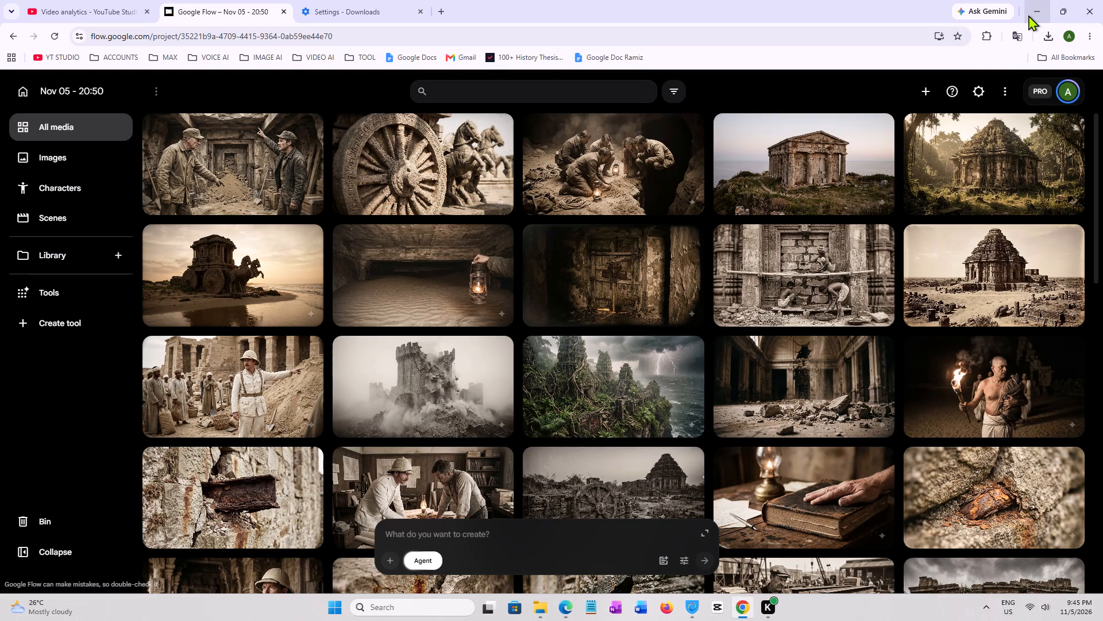
Minimise the Google Flow browser window to uncover the Konark temple folder window.
{"action": "left_click", "coordinate": [1032, 11]}
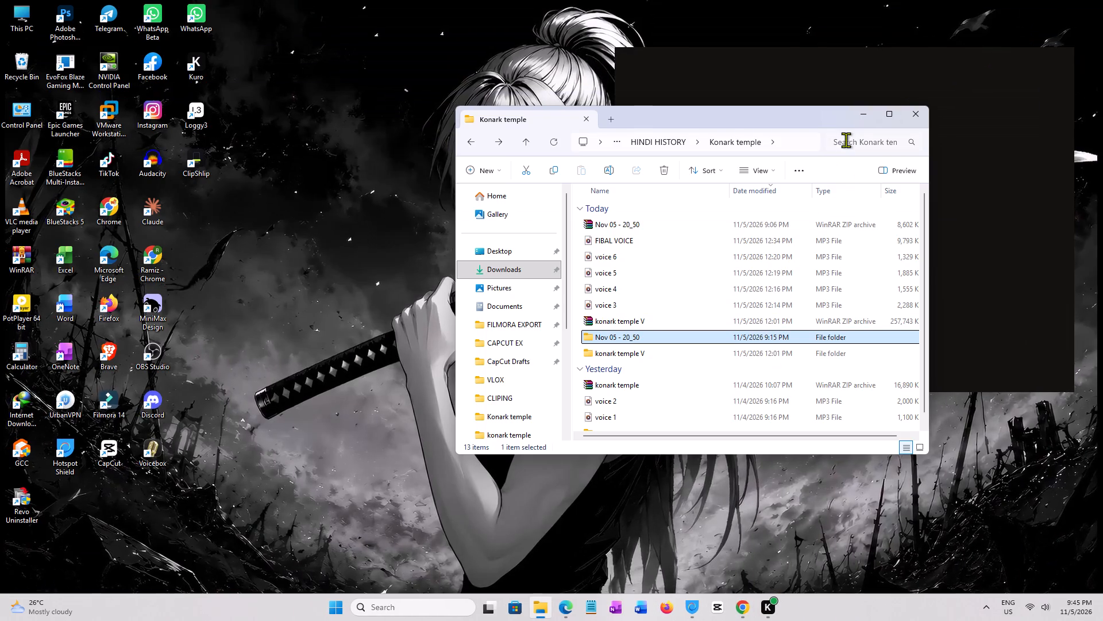